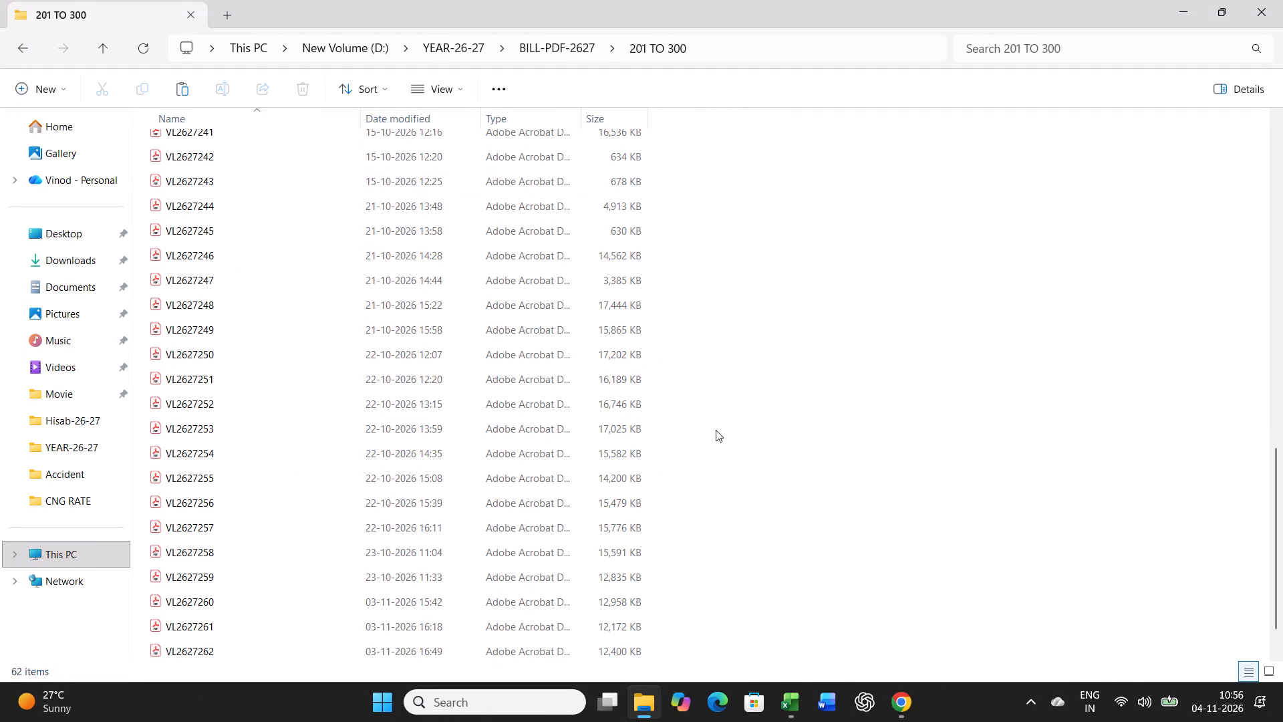
Paste the copied PDF document into the 201 TO 300 folder.
key("ctrl+v")
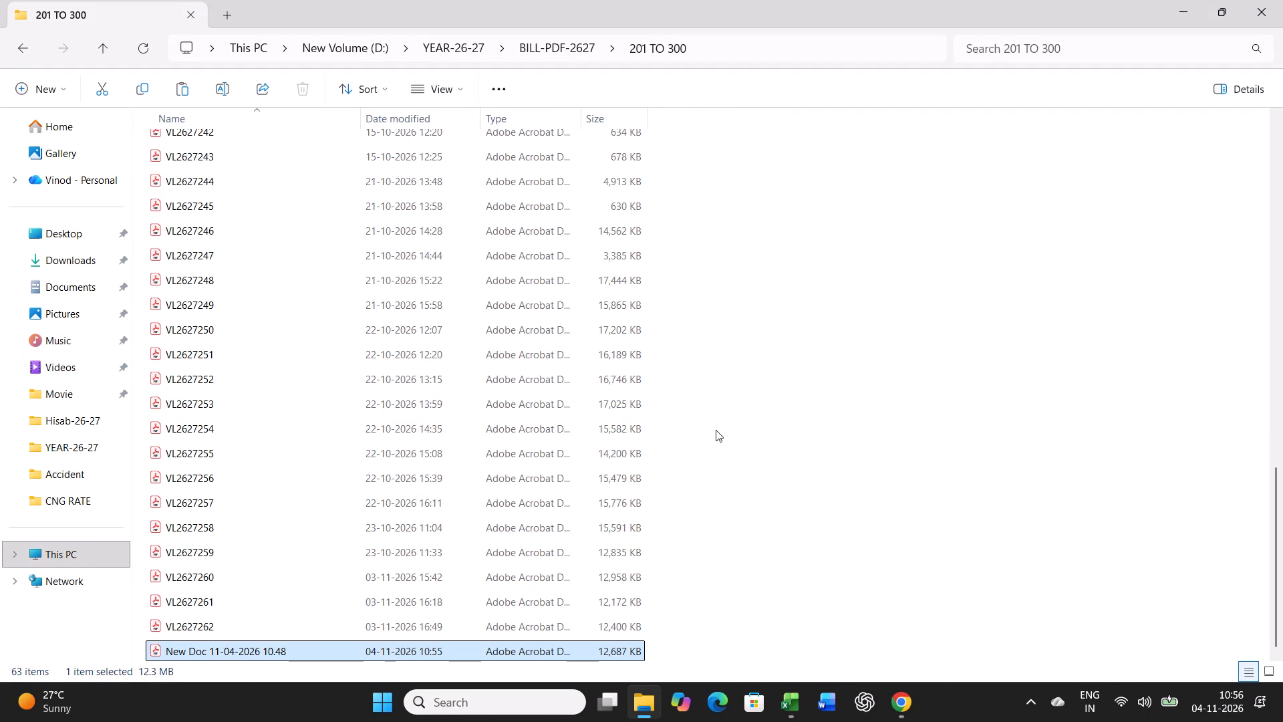
Rename the pasted PDF New Doc 11-04-2026 10.48 with a bill number beginning VL262.
key("F2")
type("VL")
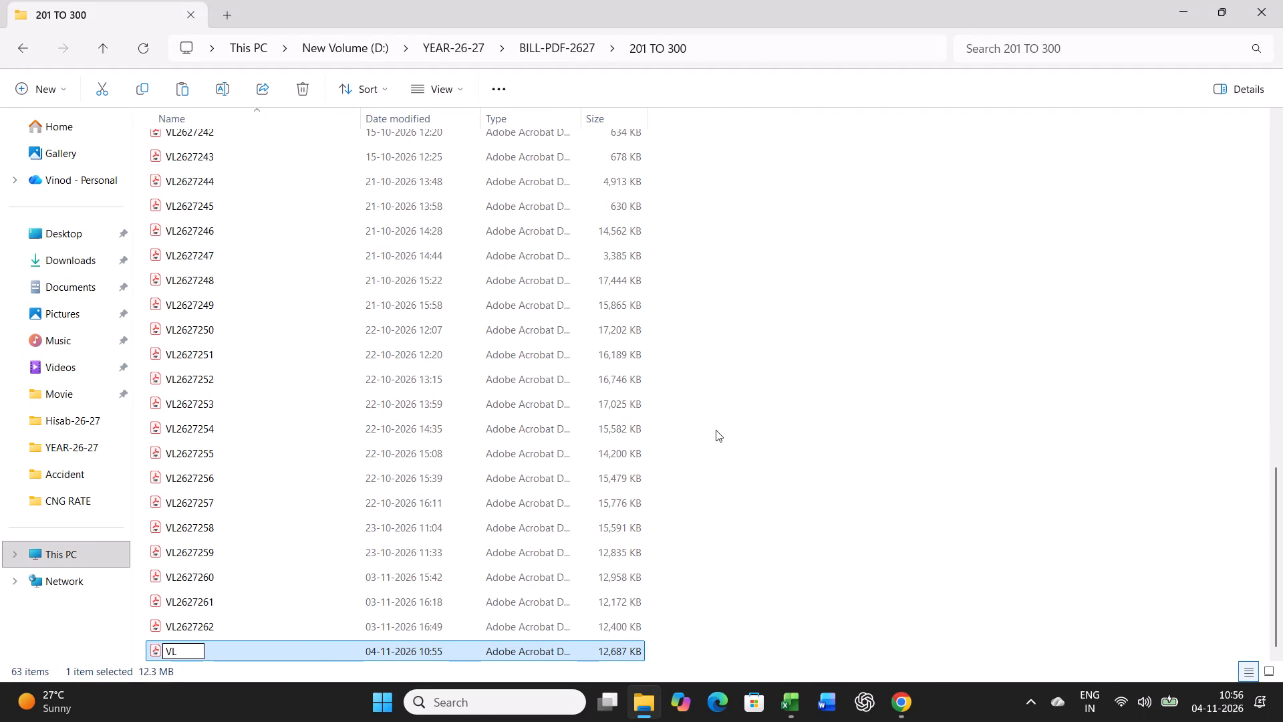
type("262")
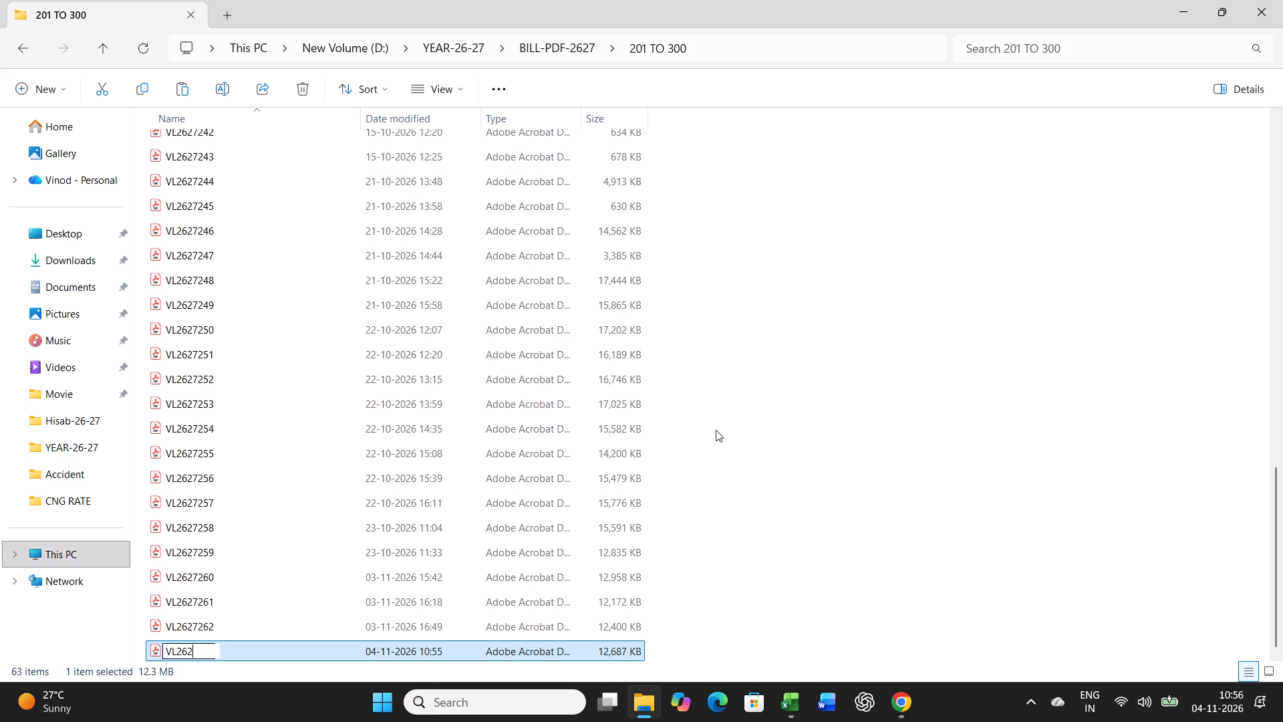
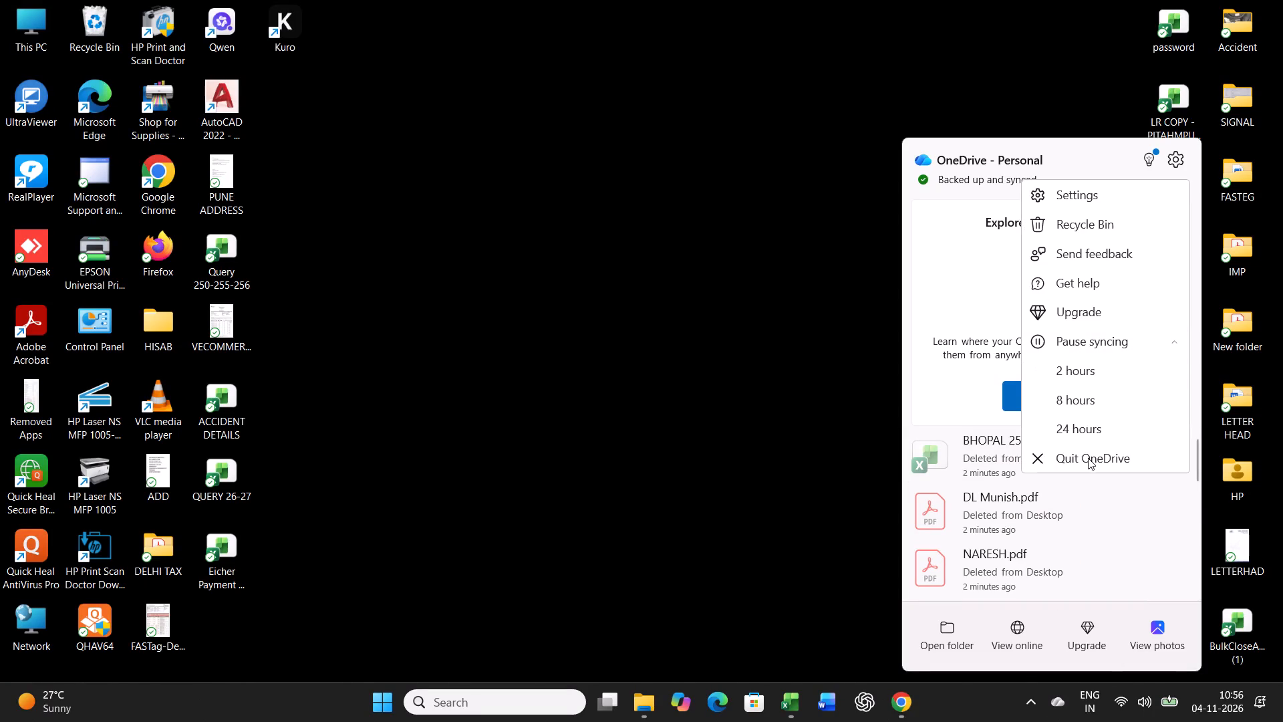
Quit OneDrive completely to stop its syncing, and confirm the choice to quit.
left_click(1088, 458)
left_click(602, 434)
Refresh the desktop so its icons reload.
right_click(670, 180)
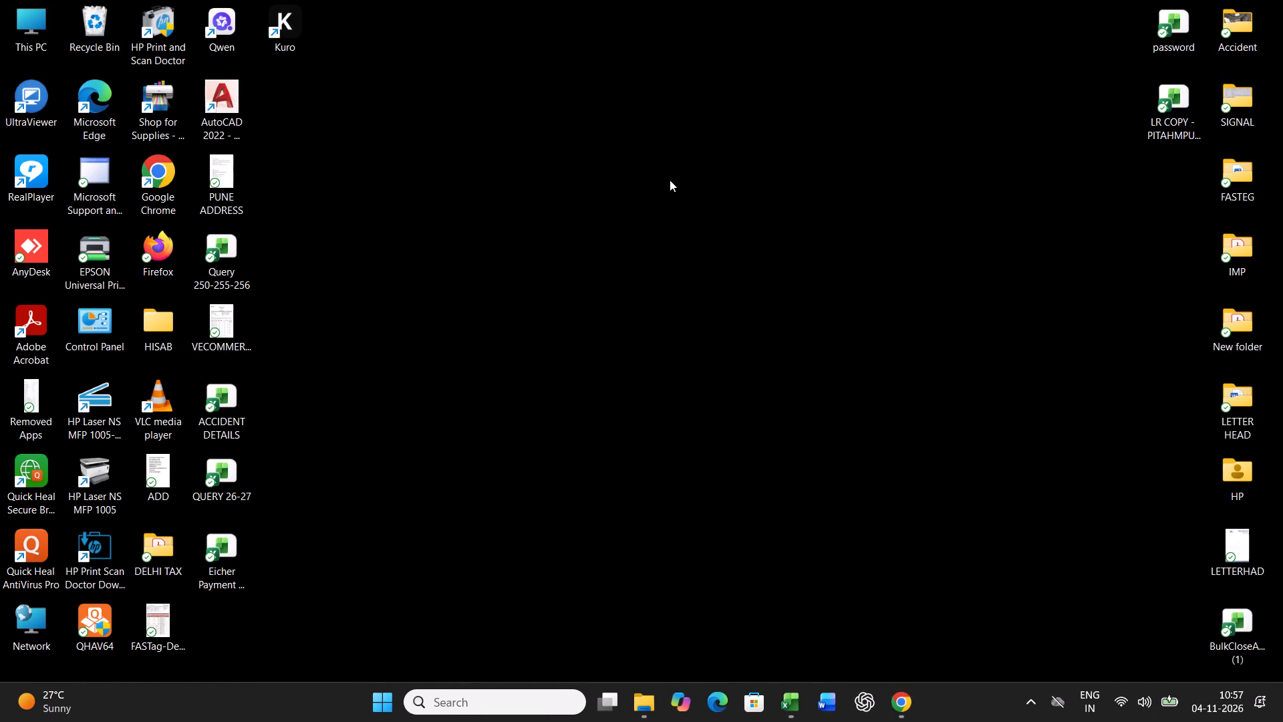
left_click(734, 296)
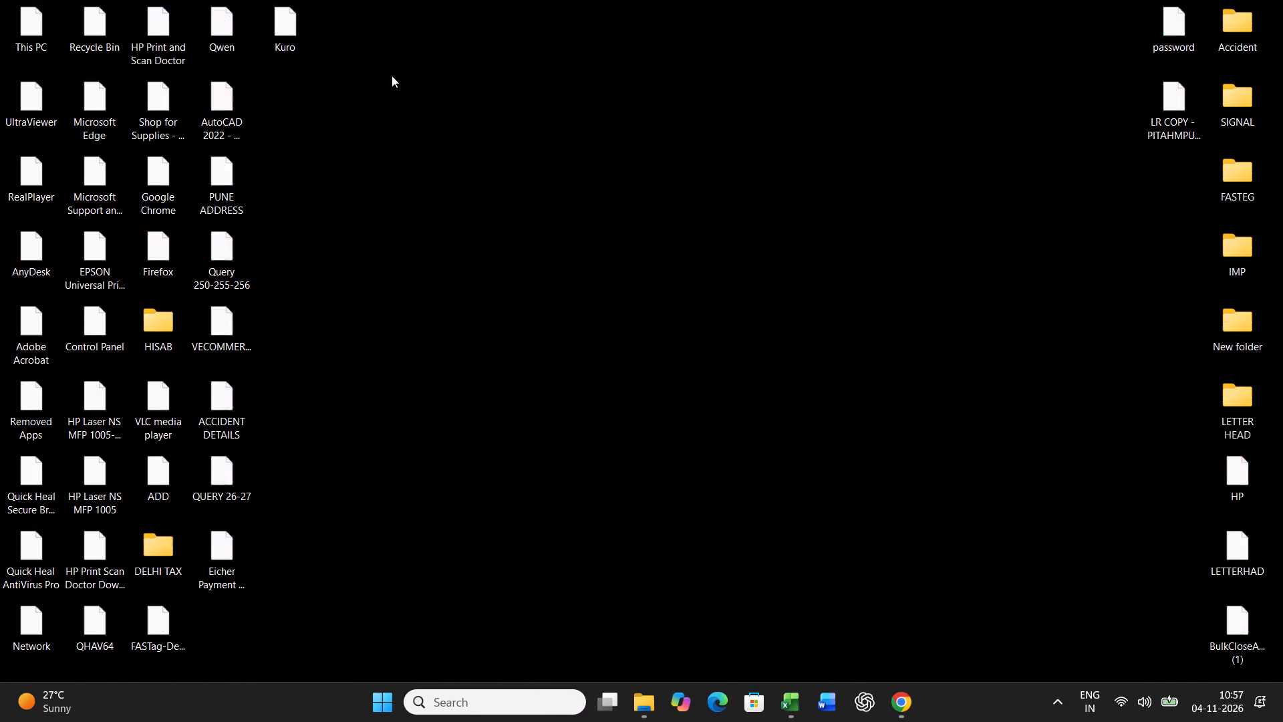
Launch Kuro from its desktop shortcut.
double_click(287, 31)
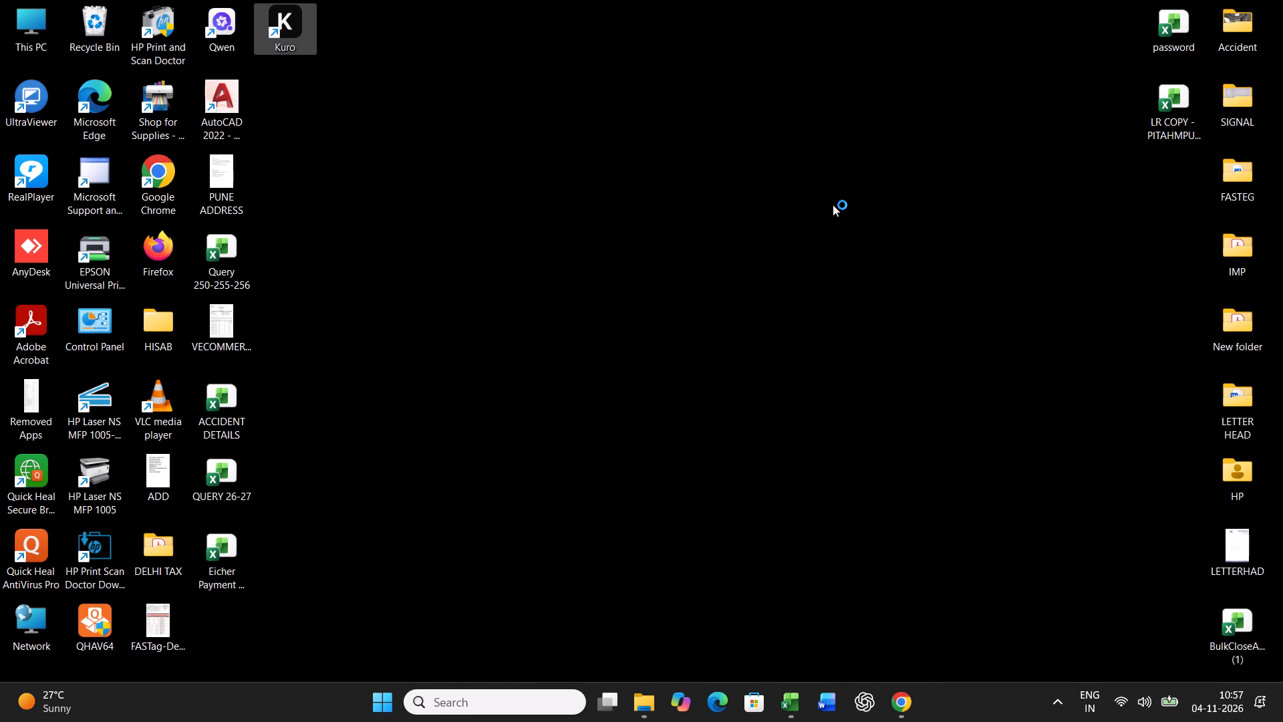
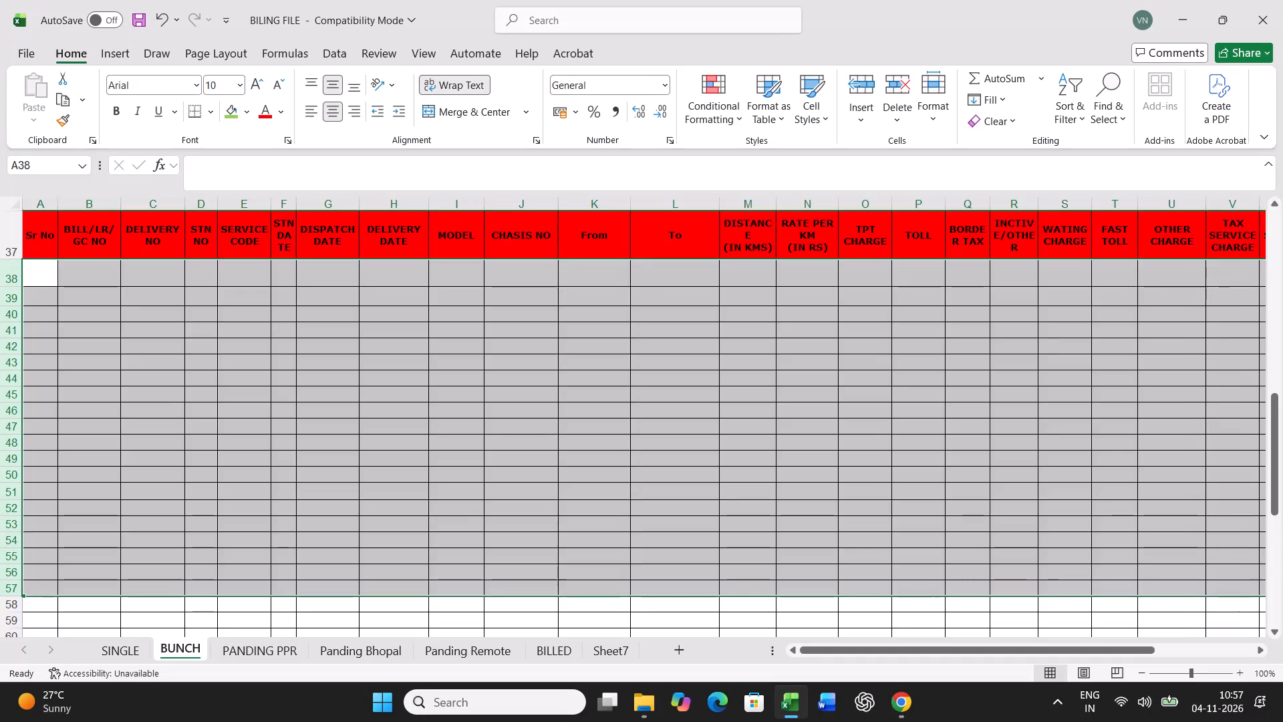
left_click(404, 478)
left_click(275, 651)
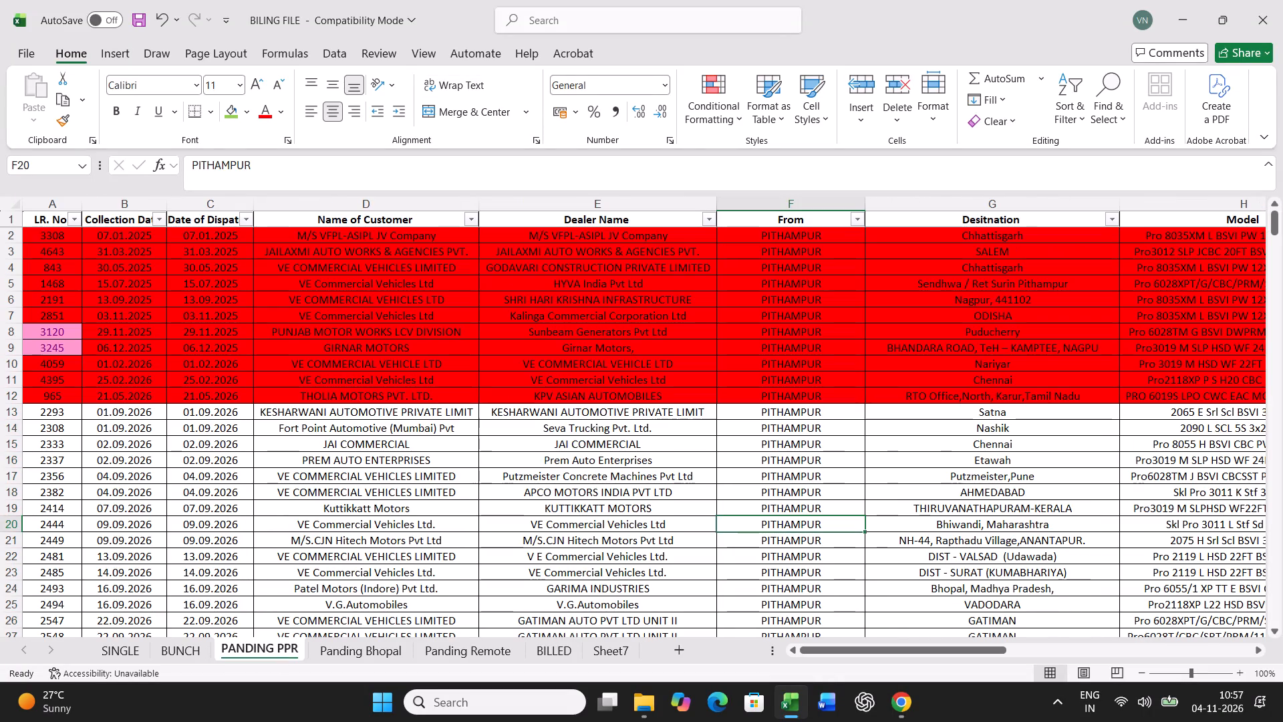
left_click(758, 521)
left_click(830, 495)
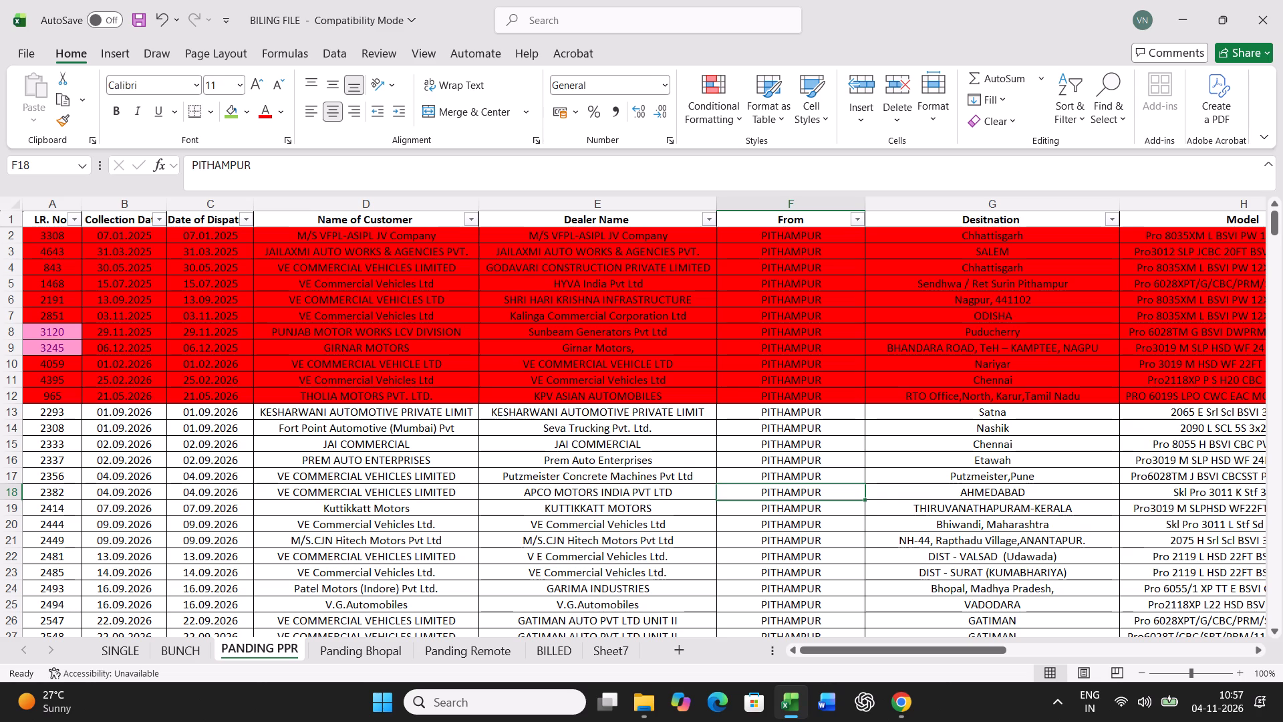
key("ctrl+f")
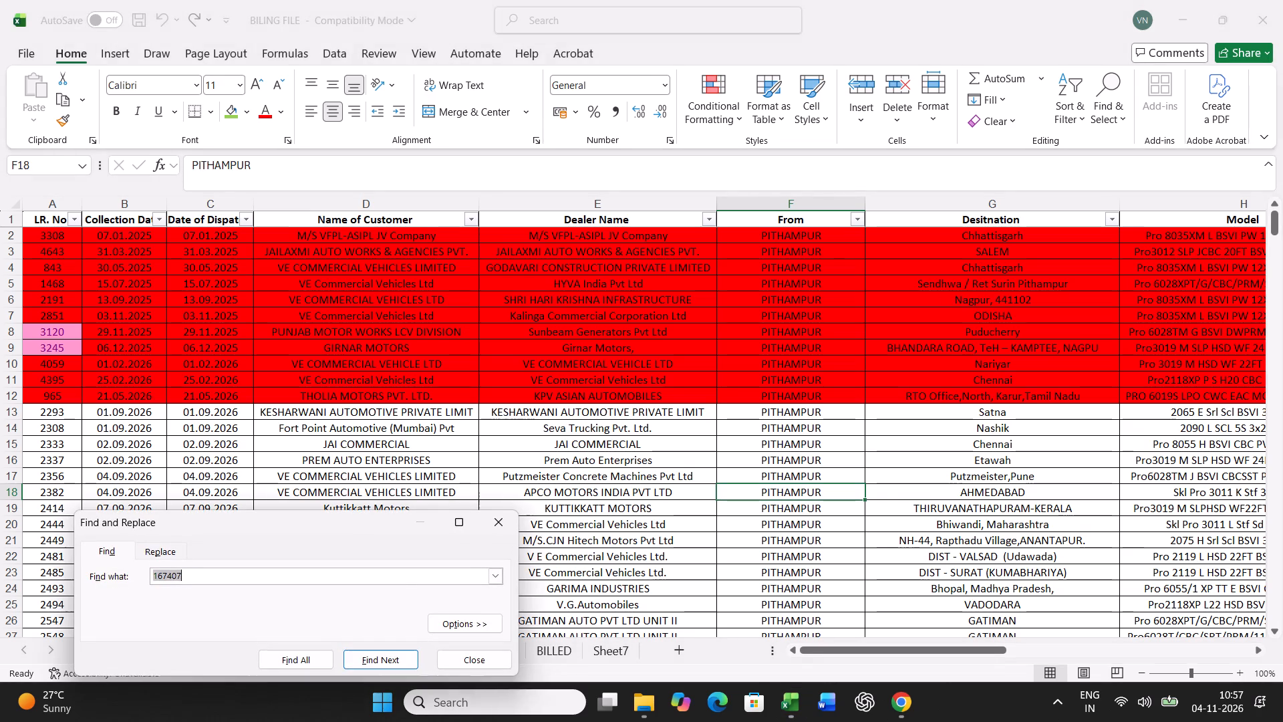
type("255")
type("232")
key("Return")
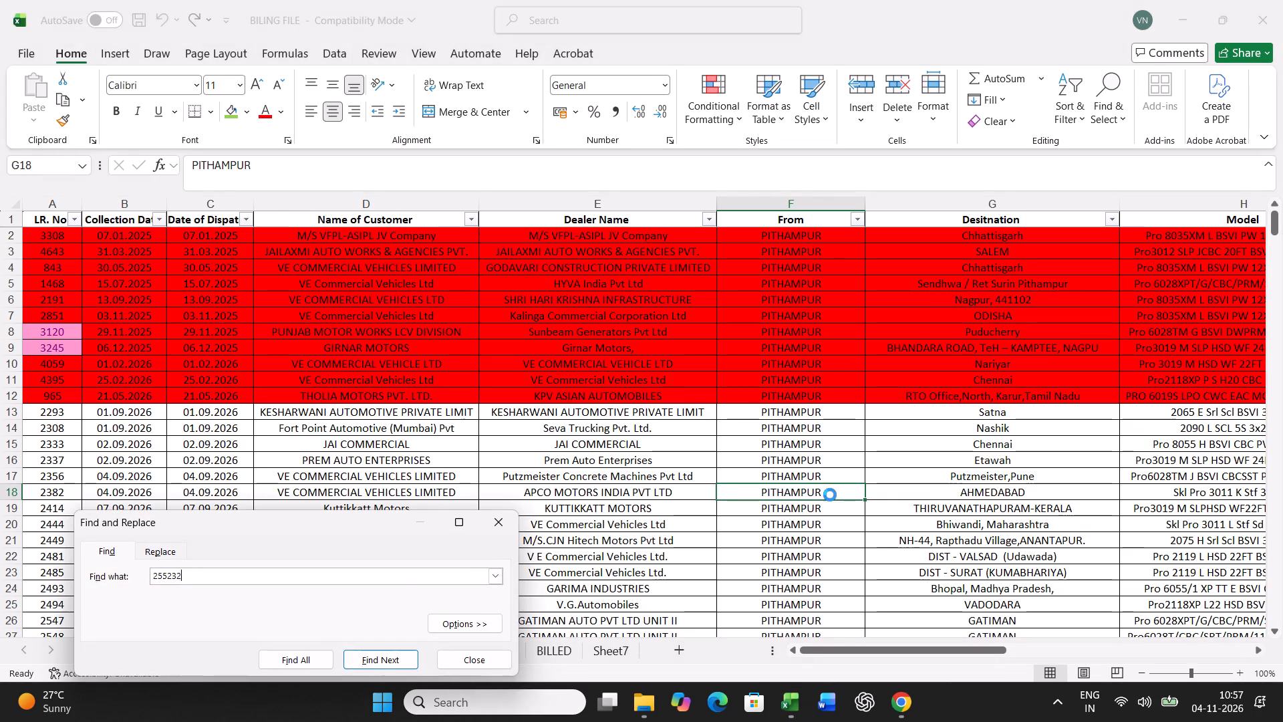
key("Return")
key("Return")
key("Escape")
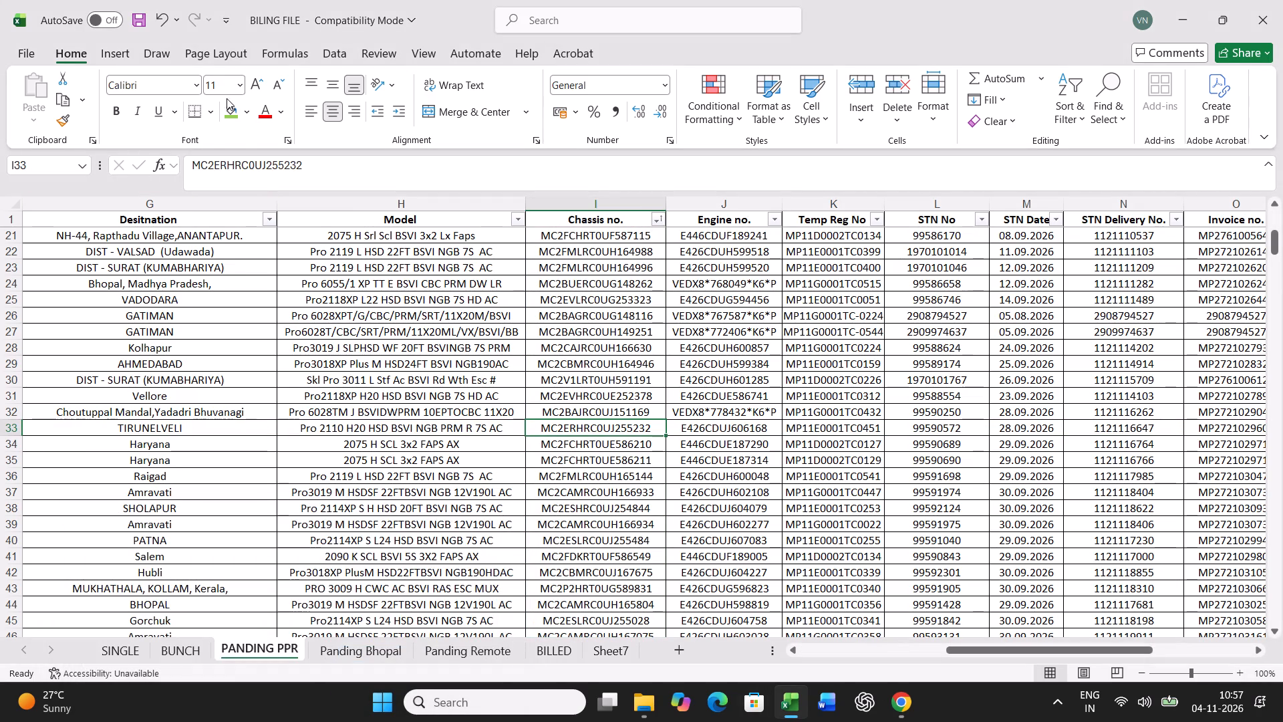
left_click(227, 109)
Copy the full record for LR 2662 from PANDING PPR and paste it over the data row 21 in the BUNCH sheet.
key("Left")
key("Left")
key("Left")
key("Left")
key("Left")
key("Left")
key("Left")
key("Left")
key("Left")
key("Left")
key("Left")
key("Left")
key("Left")
key("Left")
key("Left")
key("Left")
key("Left")
key("Left")
key("Left")
key("Left")
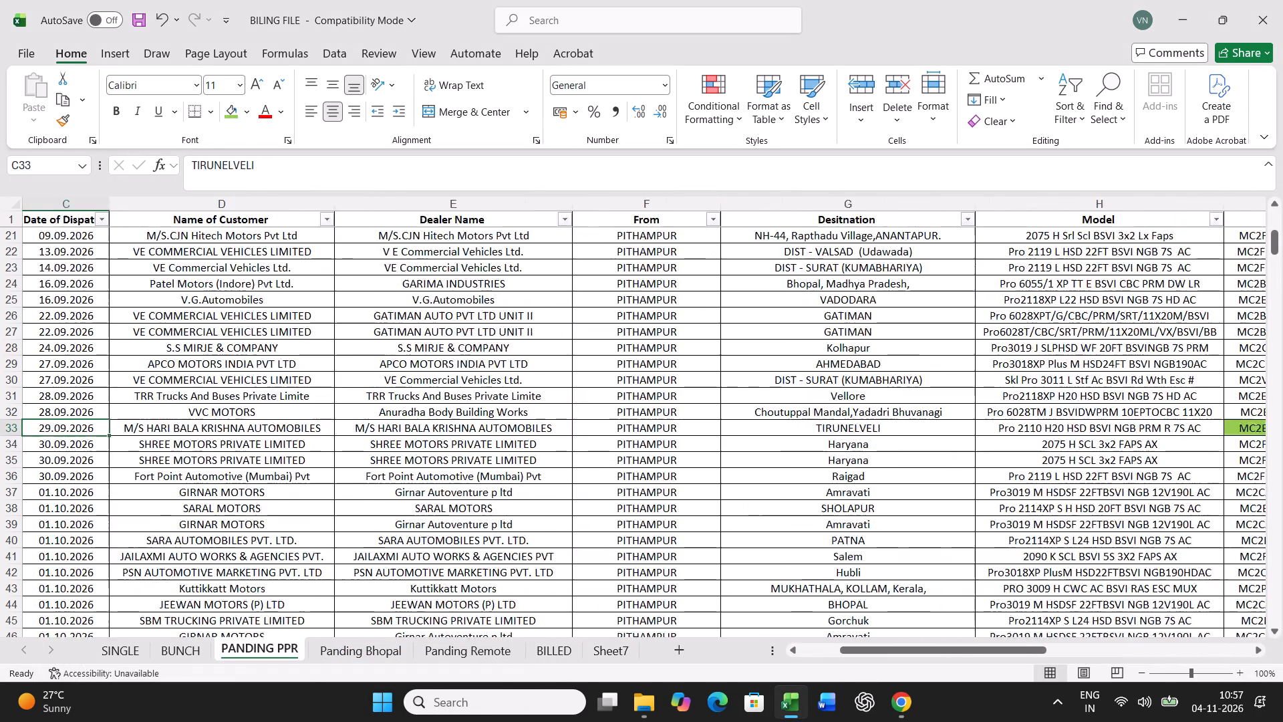
key("ctrl+shift+Right")
key("ctrl+c")
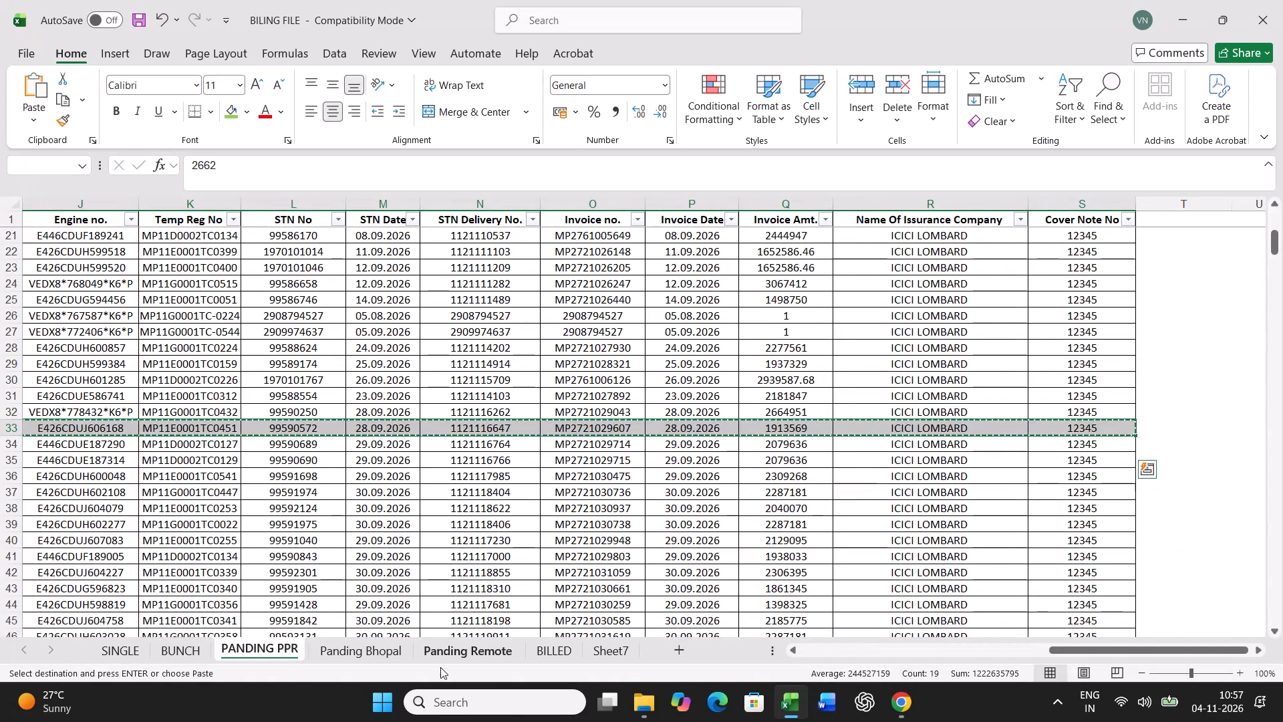
left_click(186, 656)
scroll(241, 479, "up", 17)
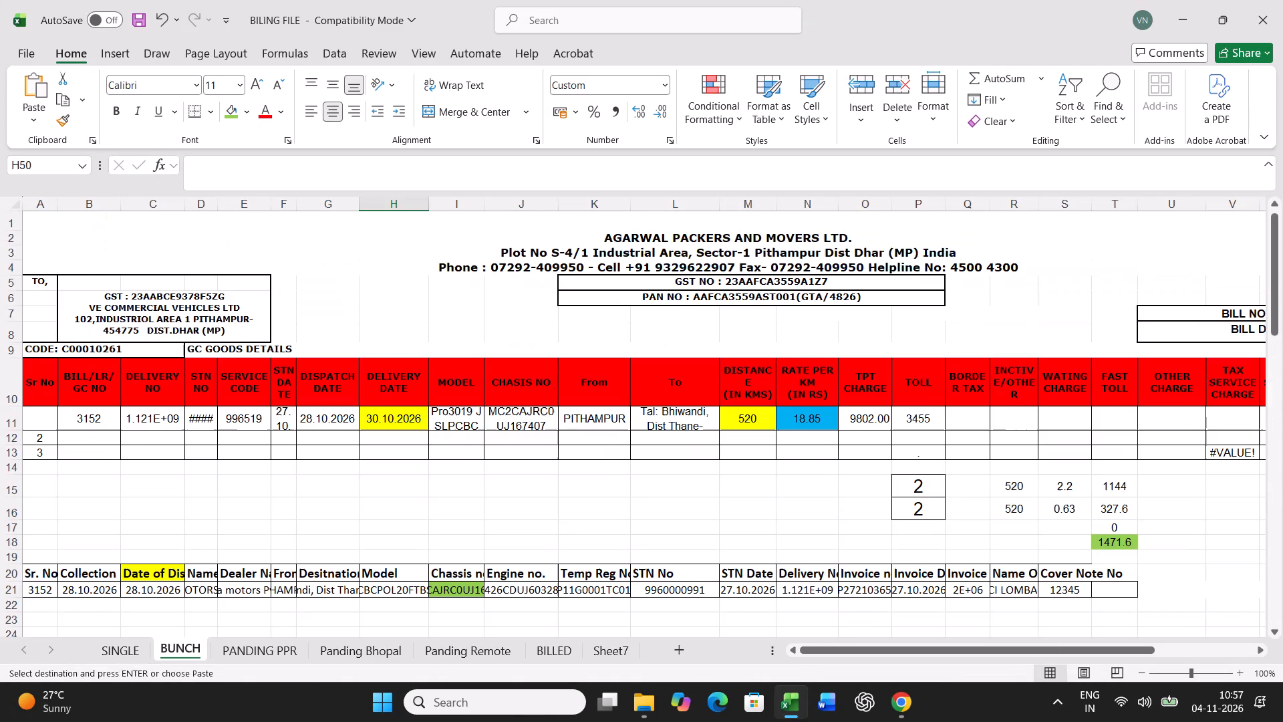
left_click(46, 588)
key("ctrl+v")
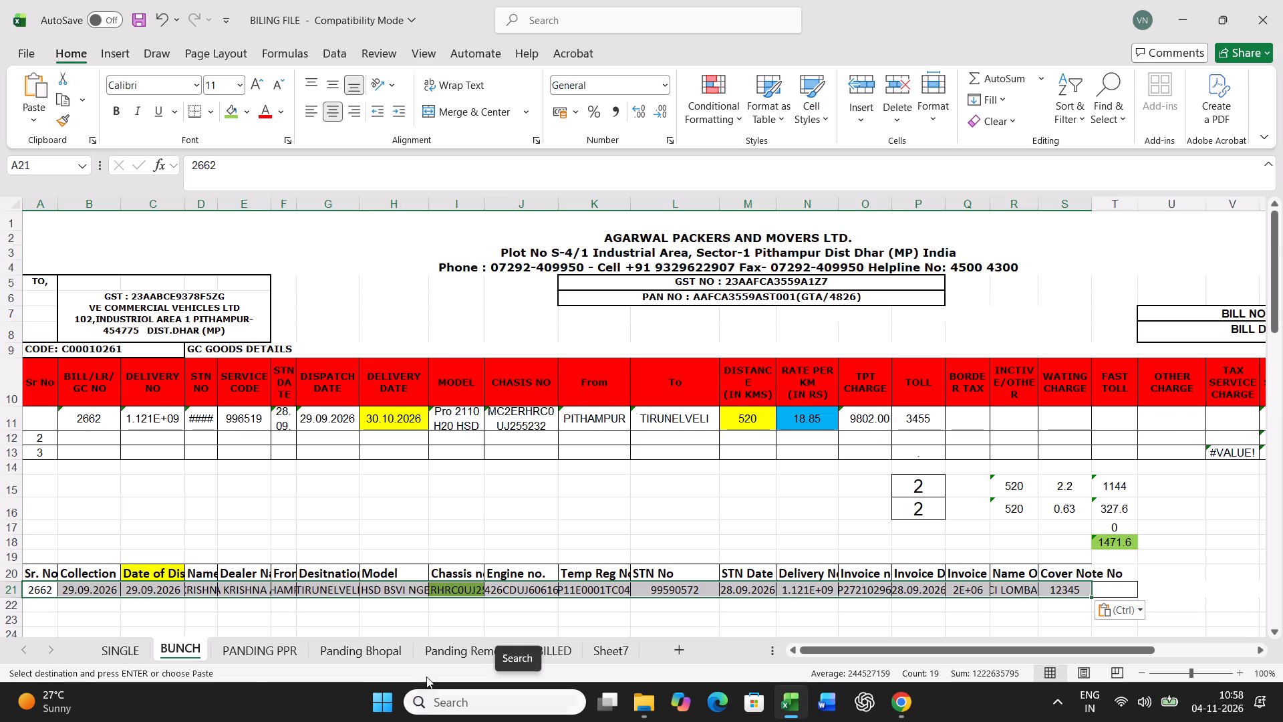
Set the BUNCH record's dispatch date to 30.09.2026 in row 21 and its delivery date to 06.10.2026 in row 11.
left_click(147, 588)
type("30.09.2026")
key("Return")
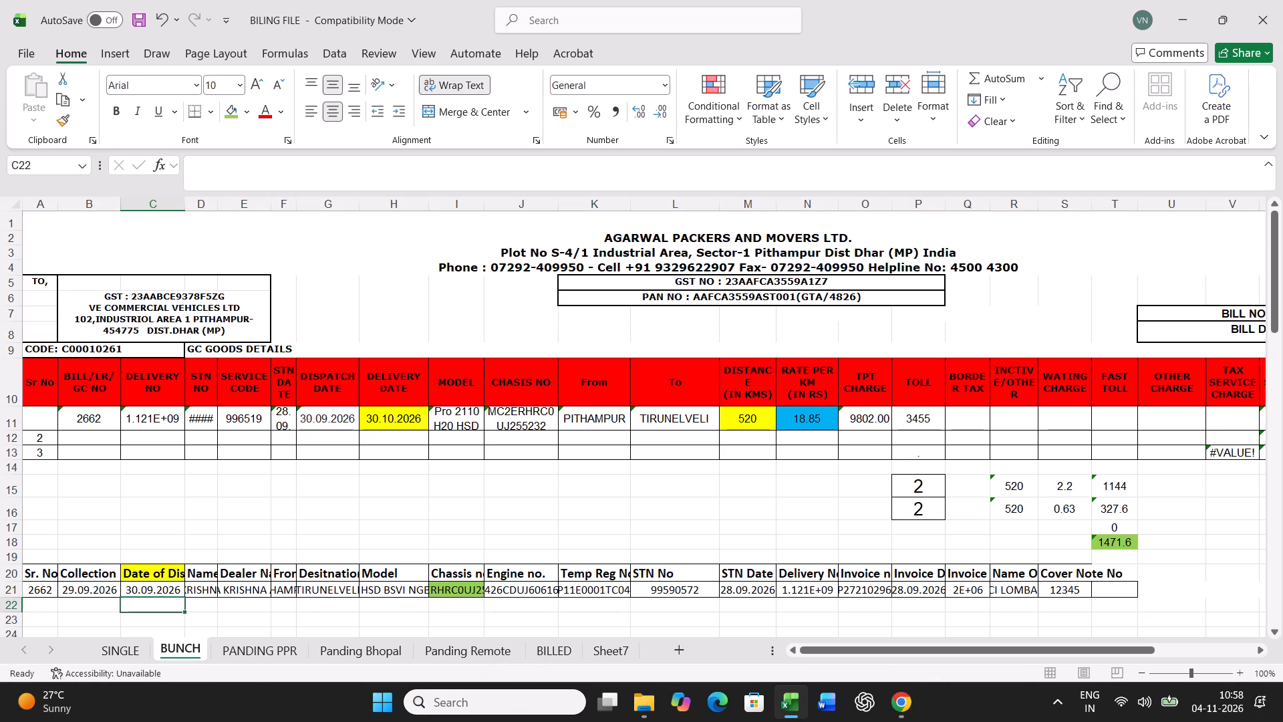
left_click(402, 421)
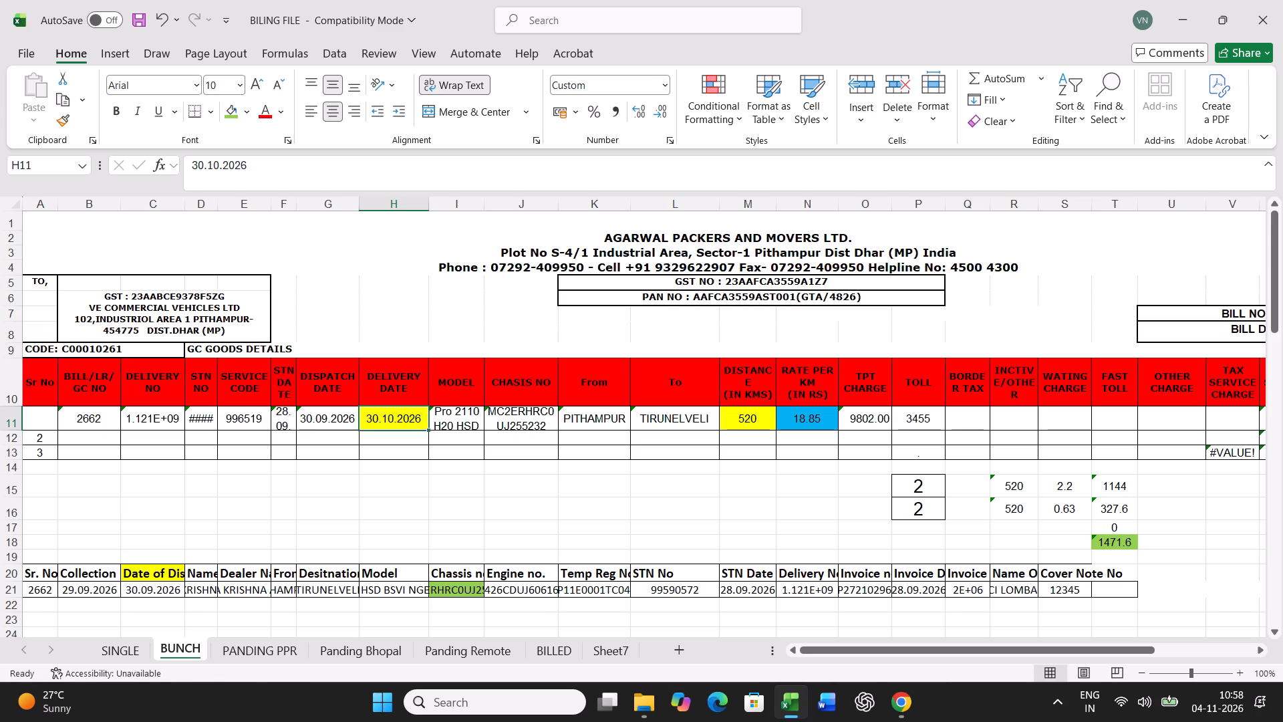
type("06.10.2026")
key("Right")
Set the row 11 distance to 1920 km, the rate per km to 15.60 and the toll to 10865.
key("Right")
key("Right")
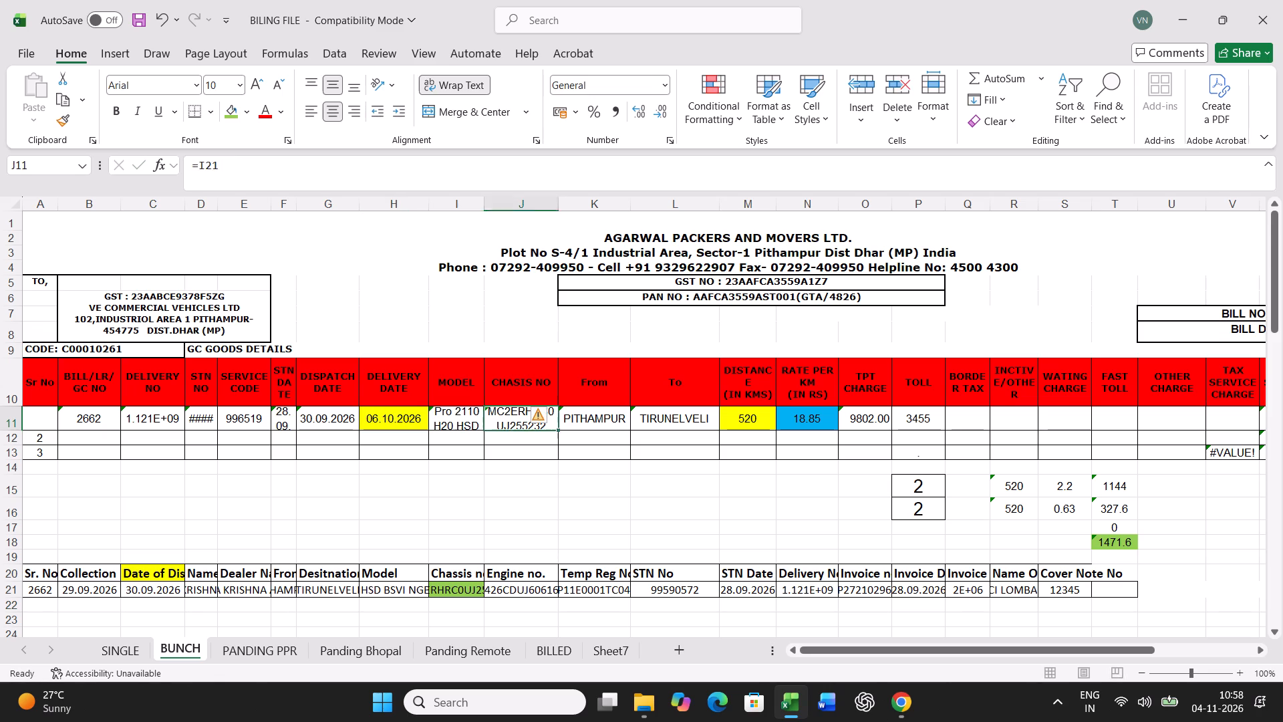
key("Right")
key("Right")
type("1920")
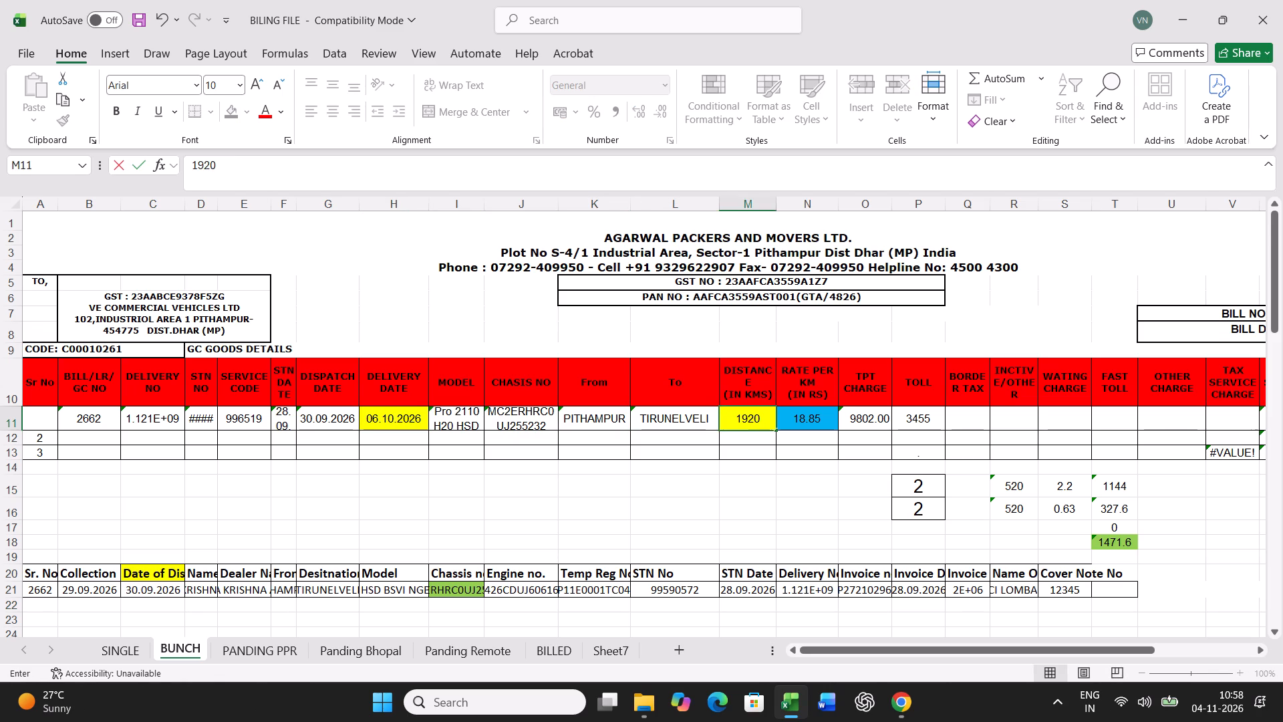
key("Right")
type("15.60")
key("Right")
key("Right")
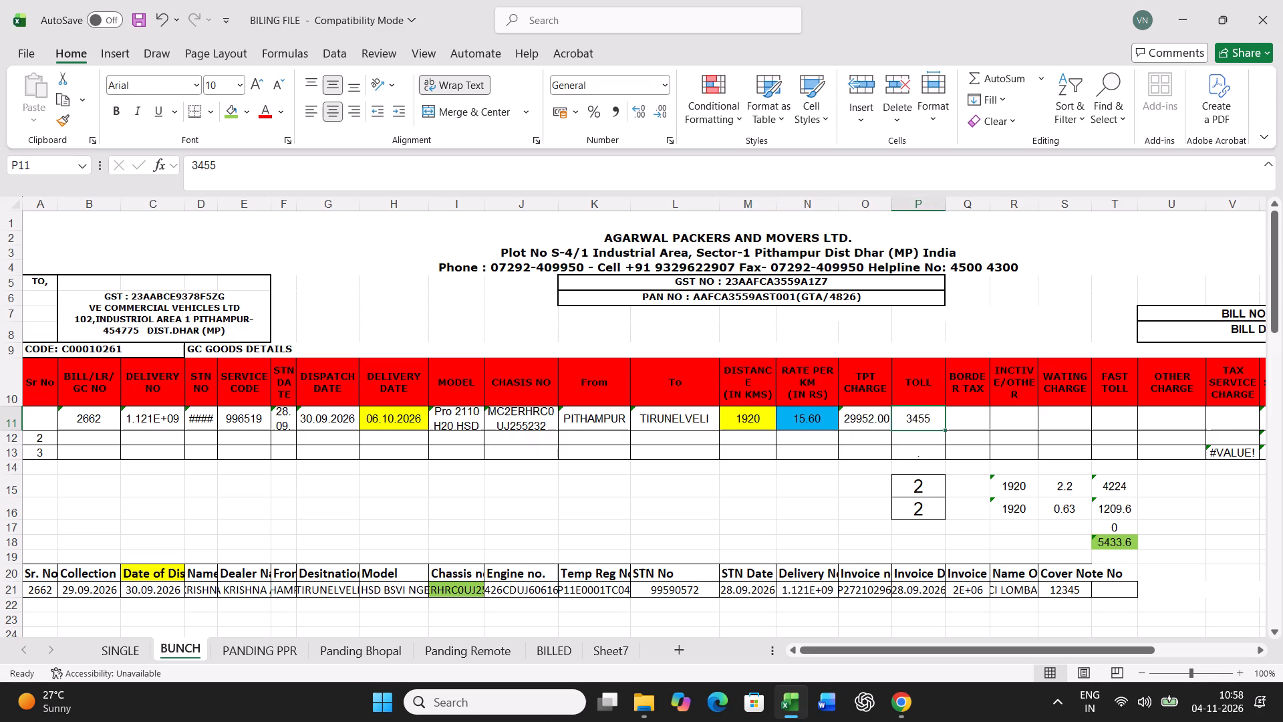
type("10865")
key("Return")
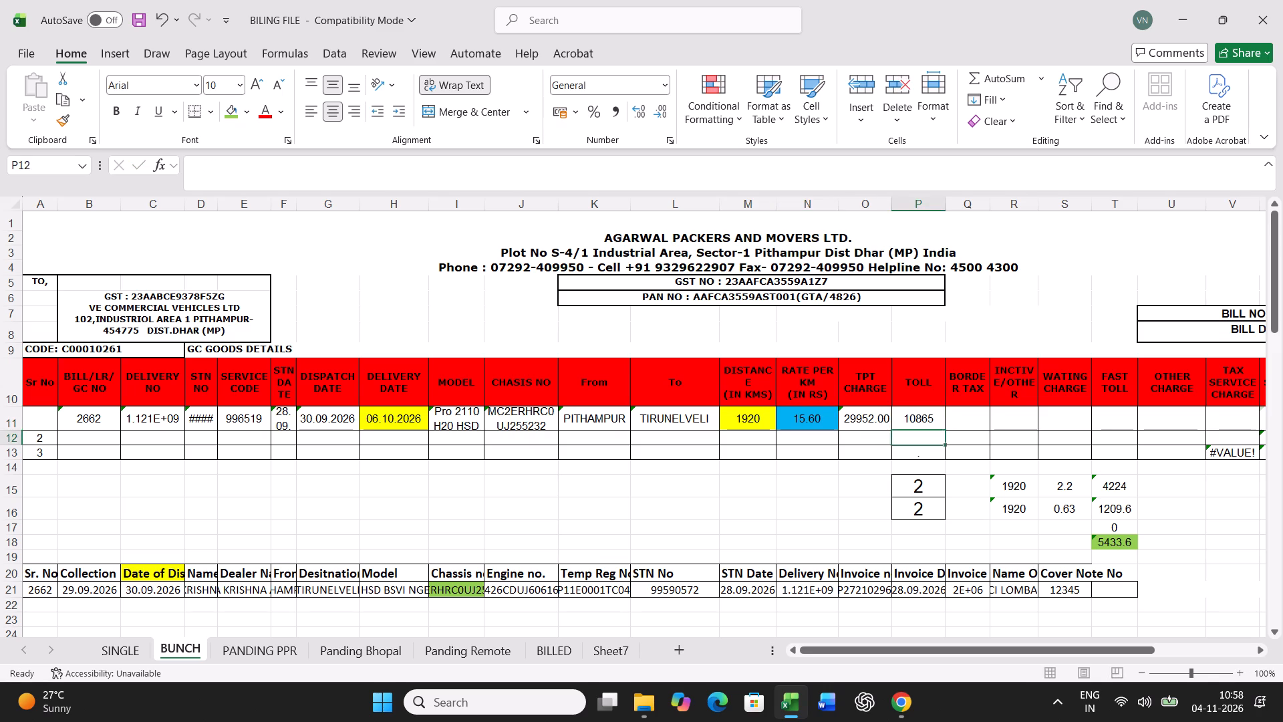
Set the standard transit time in P15 to 5 and the actual transit time in P16 to 6.
key("Up")
key("Right")
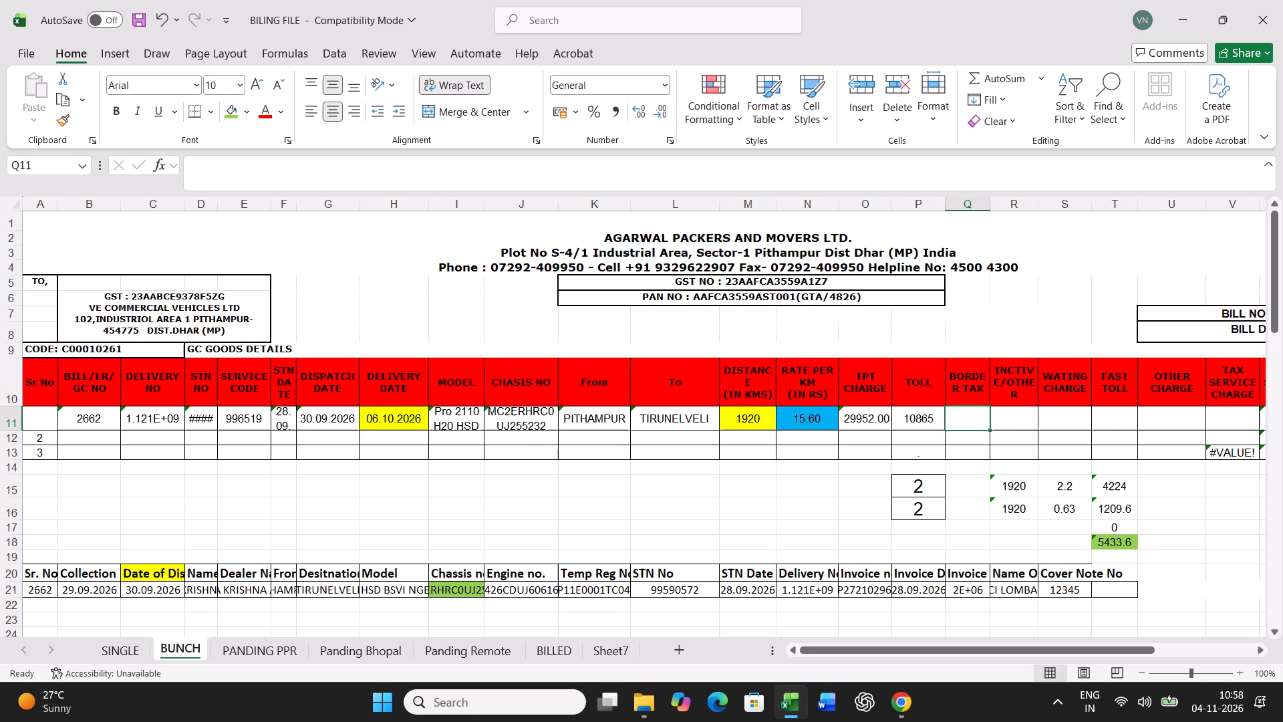
left_click(920, 499)
key("Up")
key("5")
key("Return")
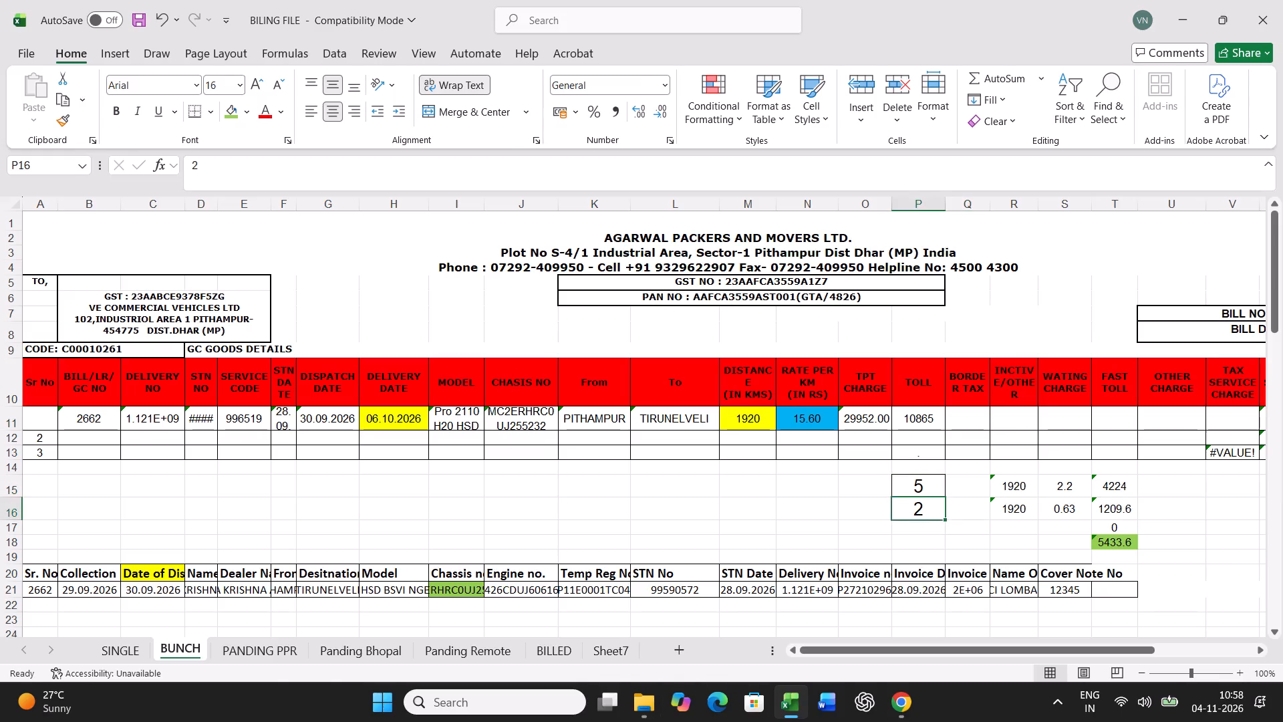
key("6")
key("Return")
Print one copy of the freight bill for G.C. No 2662 from the SINGLE sheet.
left_click(119, 649)
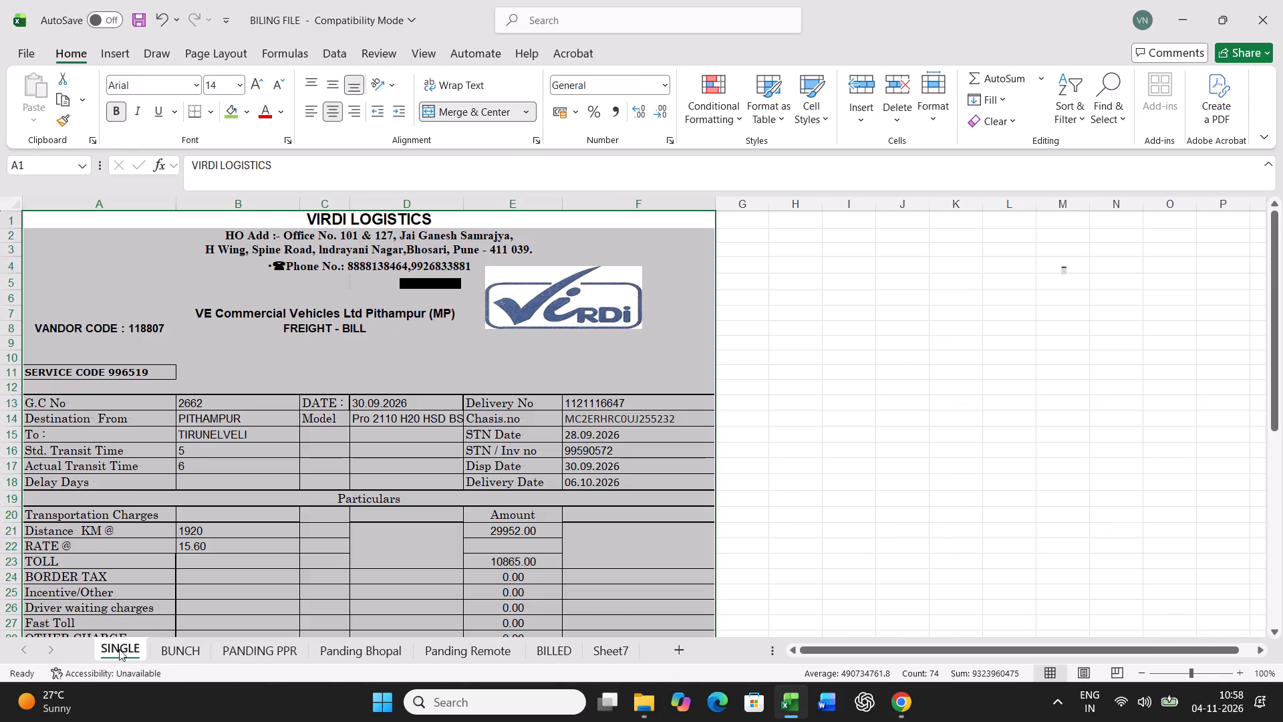
key("ctrl+p")
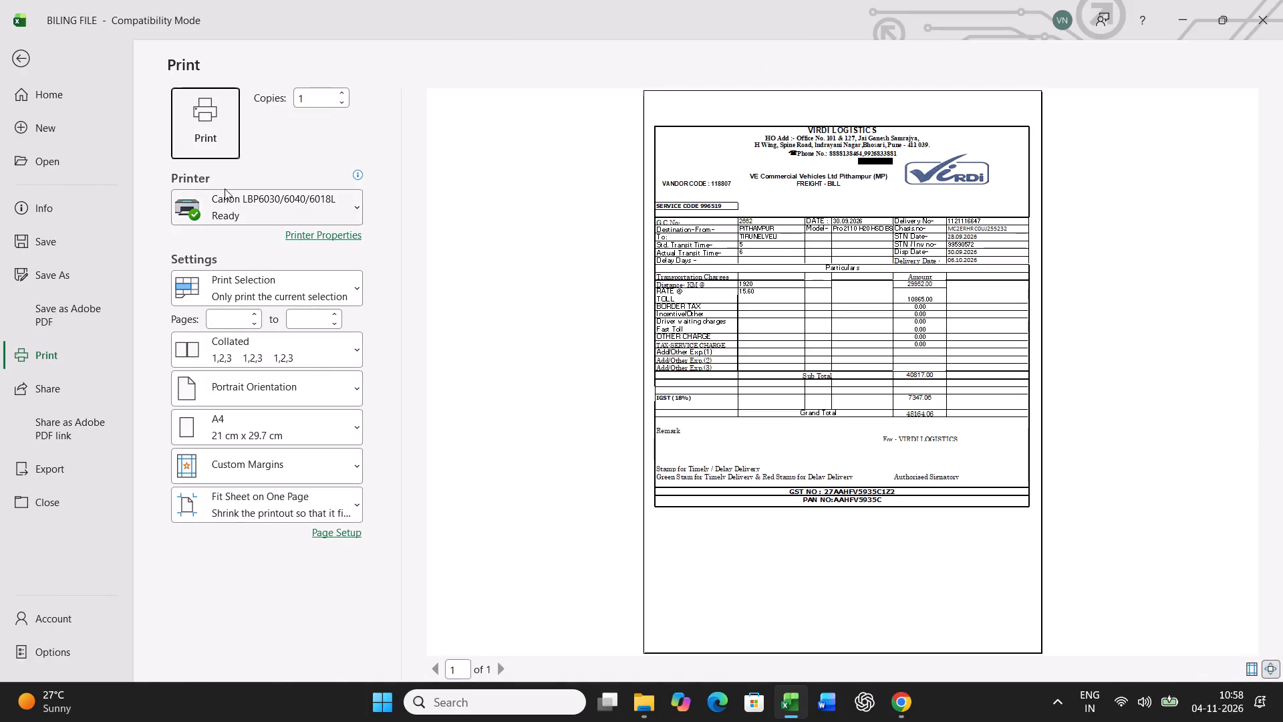
left_click(215, 128)
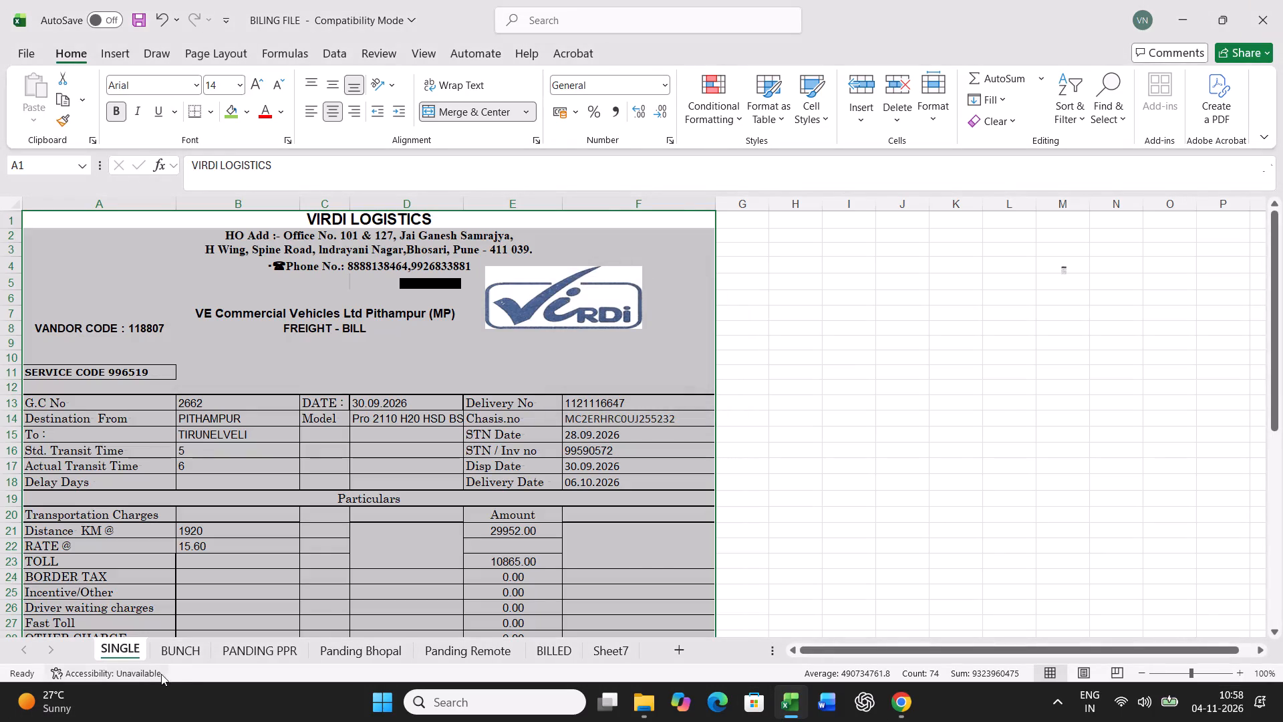
Copy the completed bill row 11 in the BUNCH sheet and paste it as values only into row 38, starting at A38.
left_click(194, 647)
left_click(9, 421)
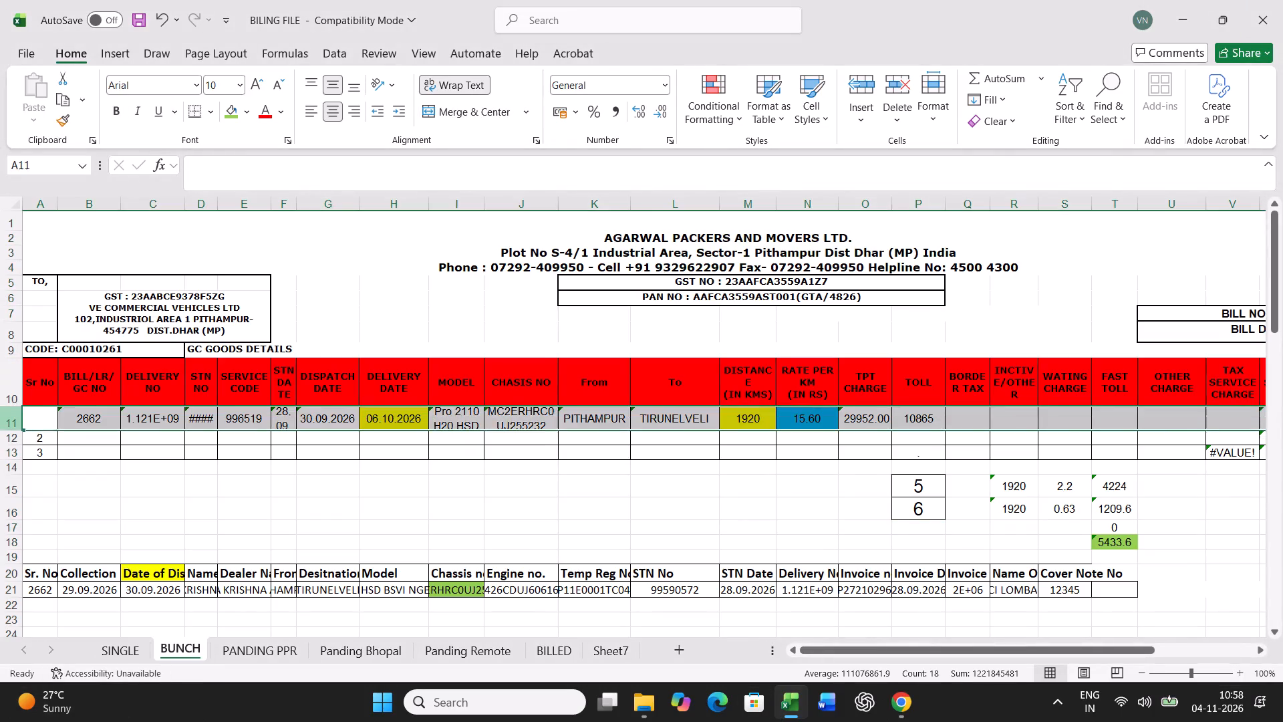
key("ctrl+c")
scroll(463, 473, "down", 11)
right_click(43, 402)
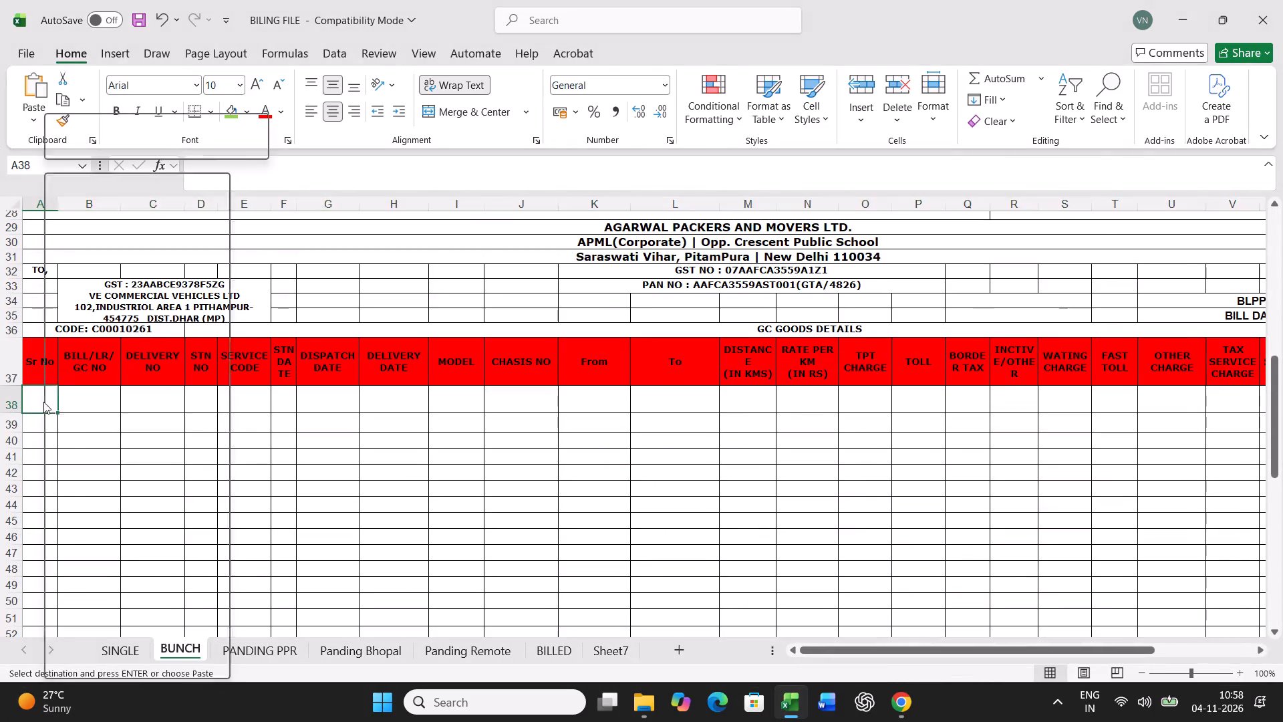
left_click(110, 312)
left_click(59, 264)
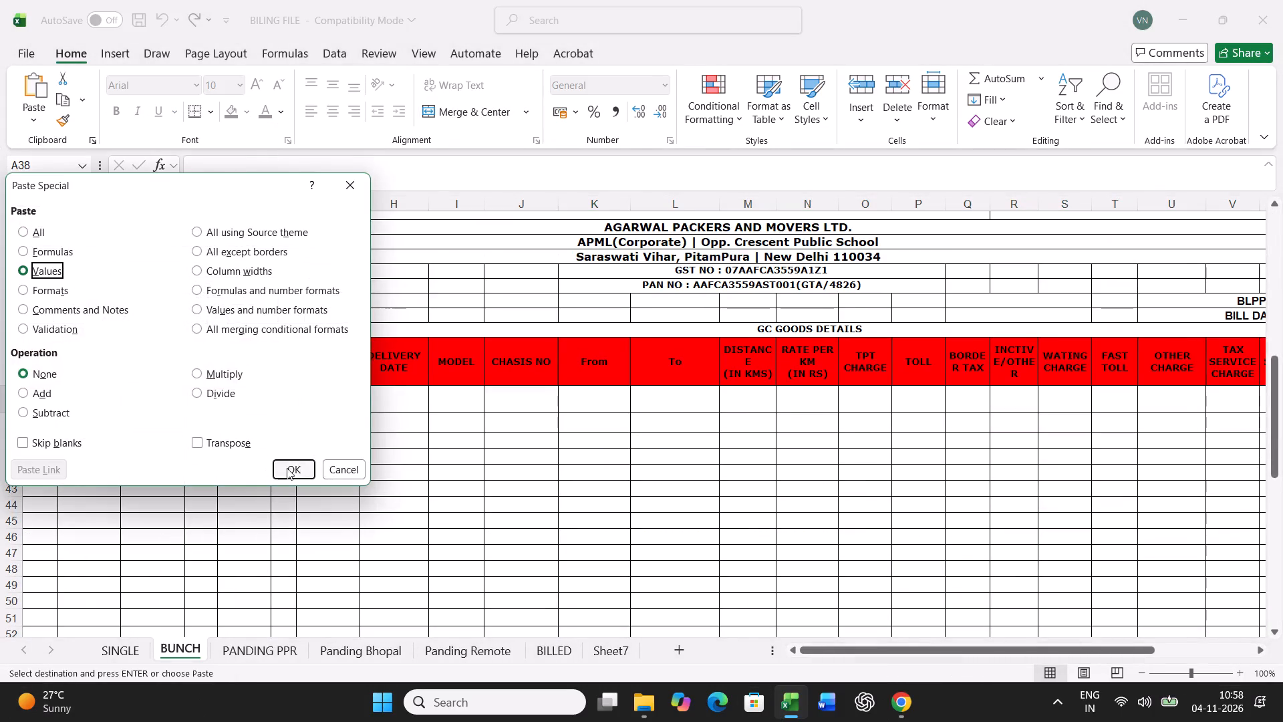
left_click(287, 468)
left_click(279, 643)
left_click(579, 500)
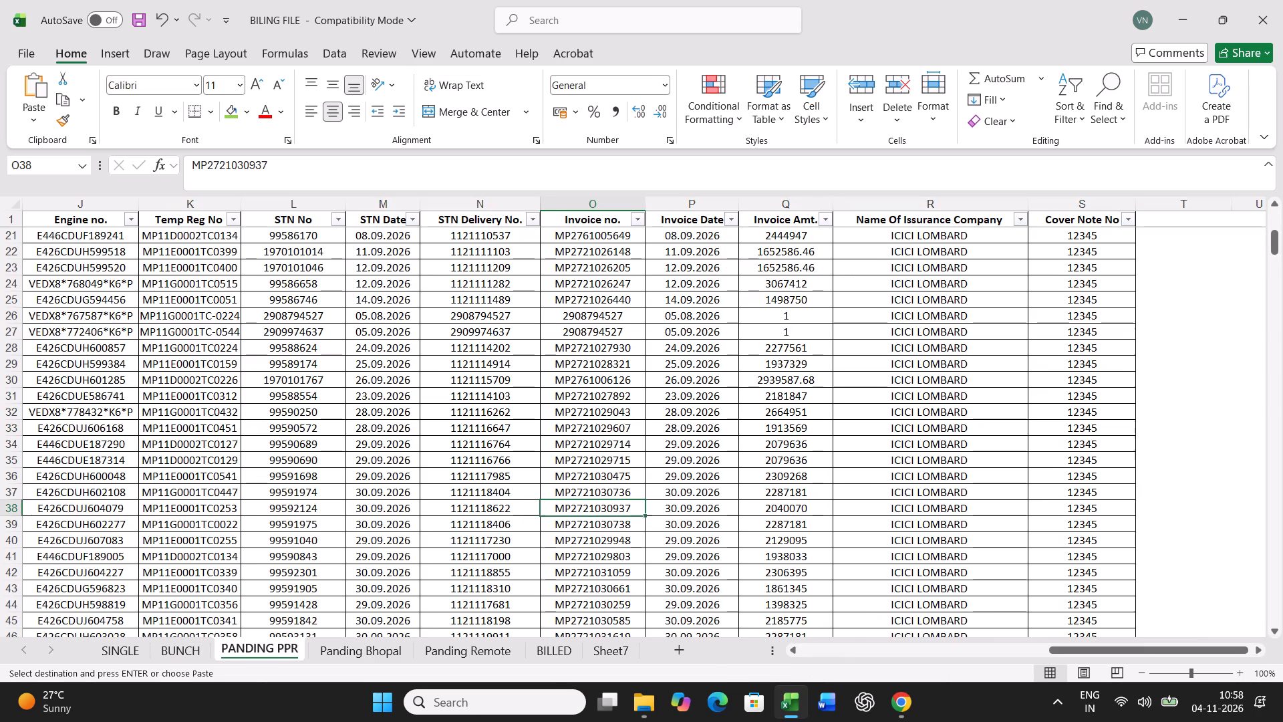
key("ctrl+f")
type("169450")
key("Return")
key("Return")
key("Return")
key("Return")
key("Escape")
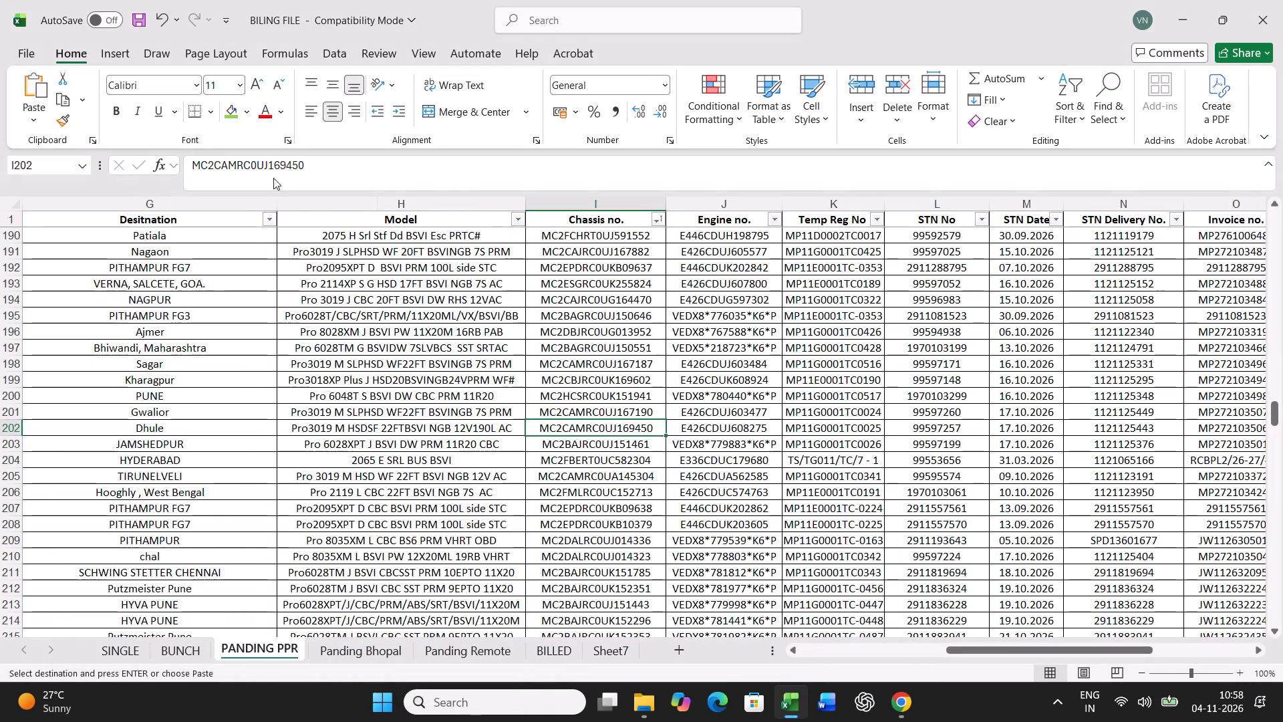
left_click(232, 111)
Copy the full record for LR 3032 from PANDING PPR and paste it over the data row 21 in the BUNCH sheet.
key("Left")
key("Left")
key("Left")
key("Left")
key("Left")
key("Left")
key("Left")
key("Left")
key("Left")
key("Left")
key("Left")
key("Left")
key("Left")
key("Left")
key("Left")
key("Left")
key("Left")
key("Left")
key("Left")
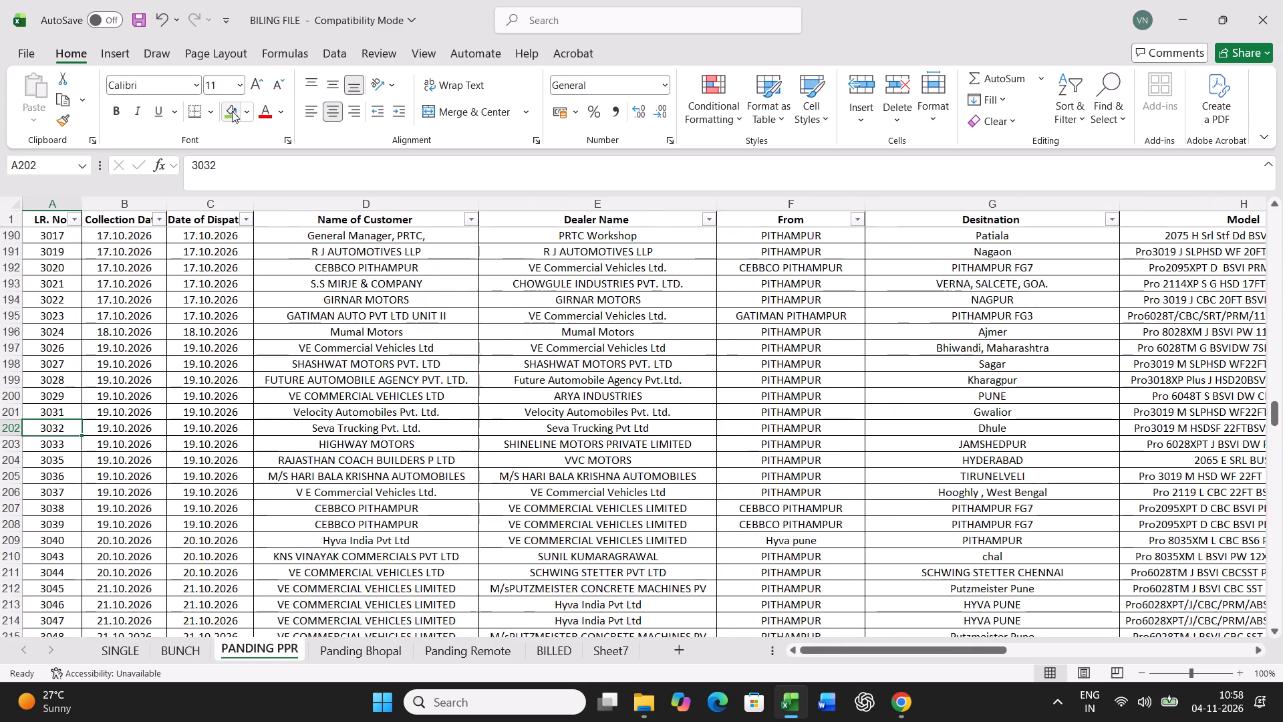
key("ctrl+shift+Right")
key("ctrl+c")
left_click(175, 650)
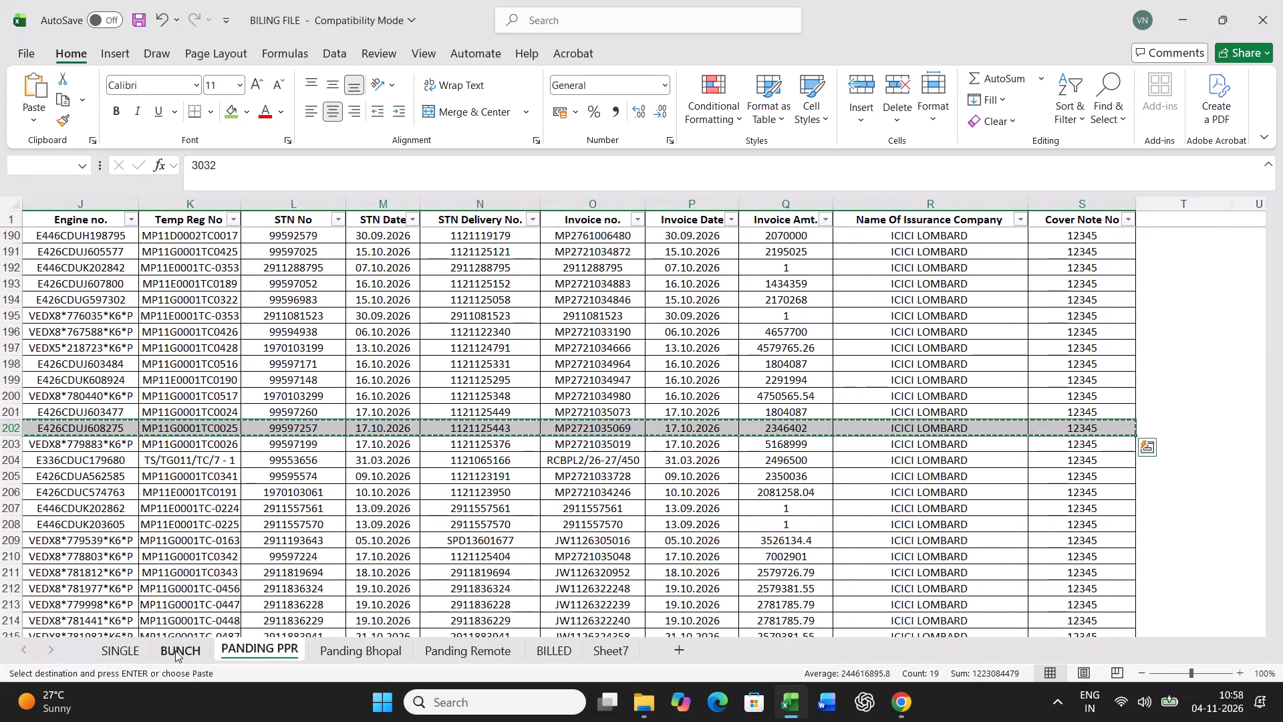
scroll(262, 539, "up", 15)
left_click(41, 588)
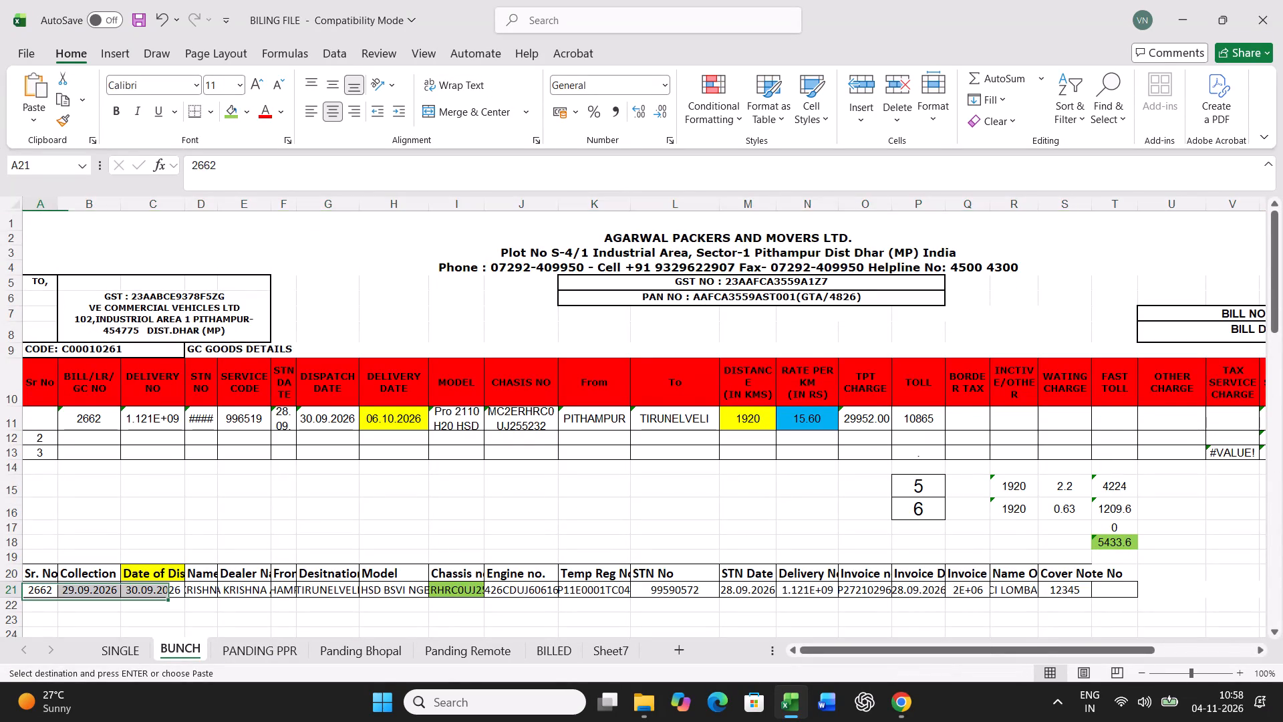
key("ctrl+v")
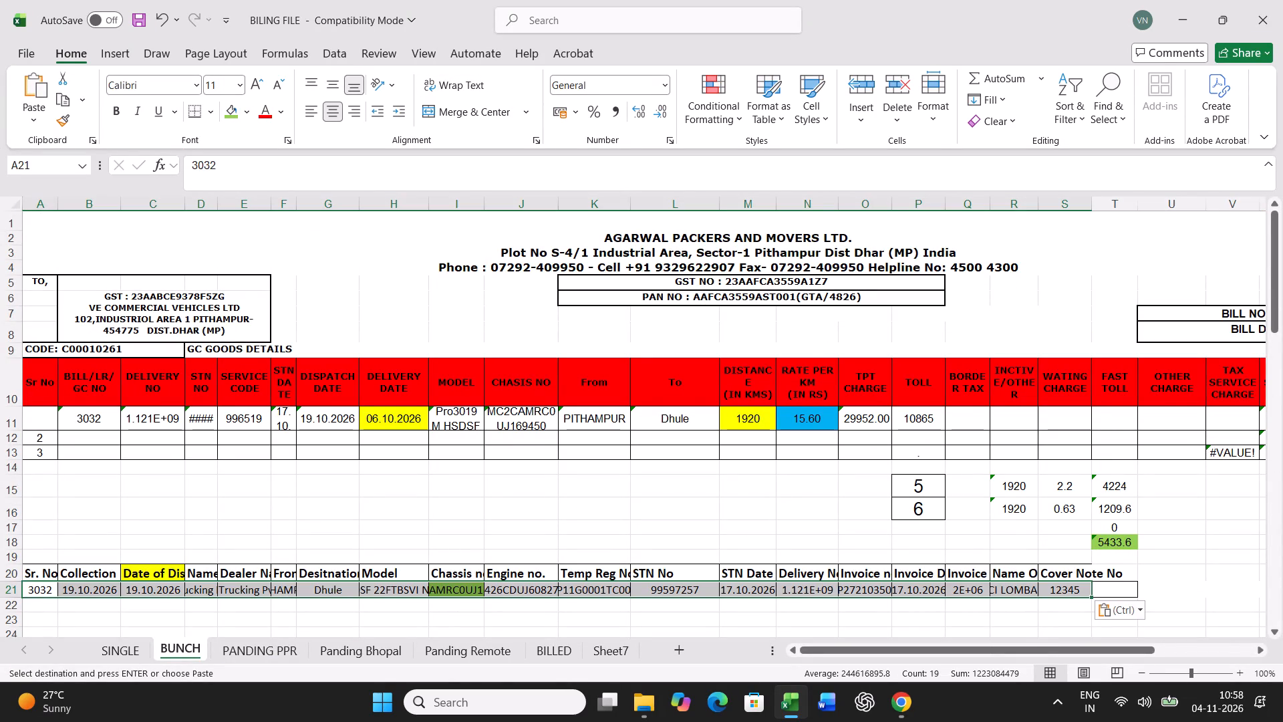
Set the delivery date for bill 3032 in row 11 to 21.10.2026.
left_click(397, 423)
type("21.10.2026")
key("Right")
Set the distance for bill 3032 to 260 km, the rate per km to 18.95 and the toll to 1990.
key("Right")
key("Right")
key("Right")
key("Right")
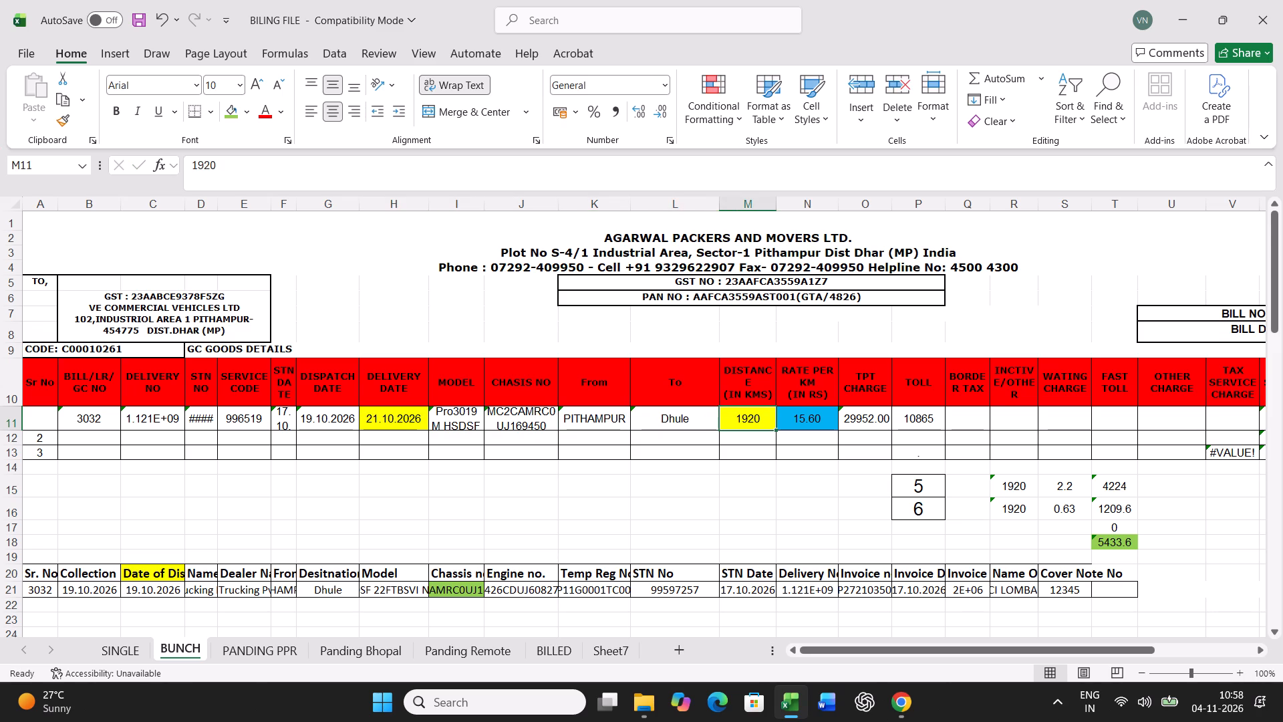
type("260")
key("Right")
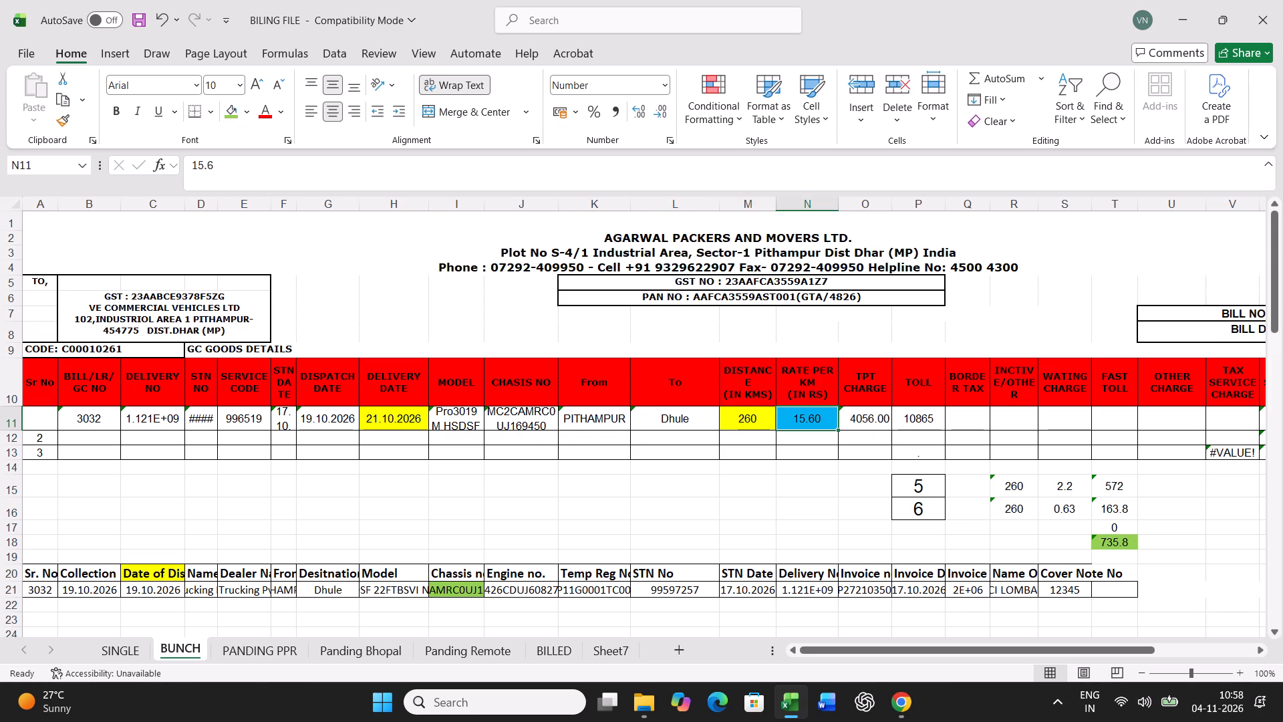
type("18.95")
key("Right")
key("Right")
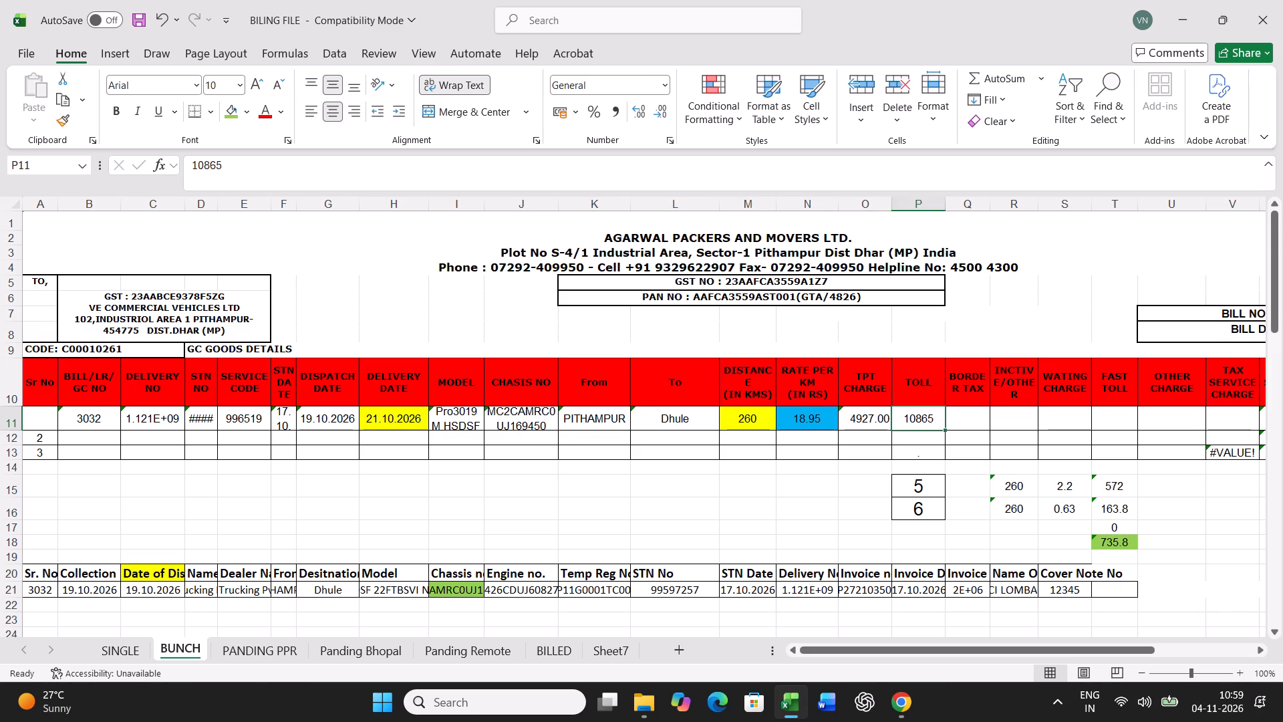
type("1990")
key("Return")
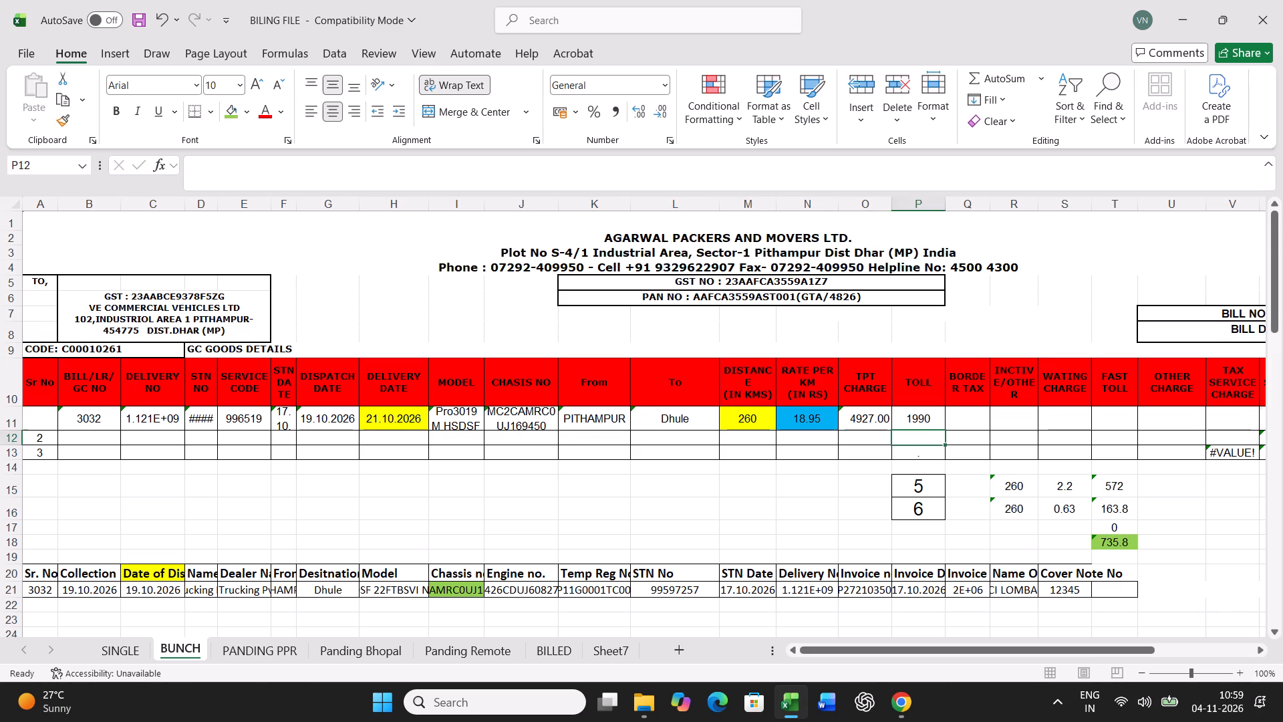
Enter 500 as the incentive/other charge for bill 3032 in row 11.
key("Up")
key("Right")
key("Right")
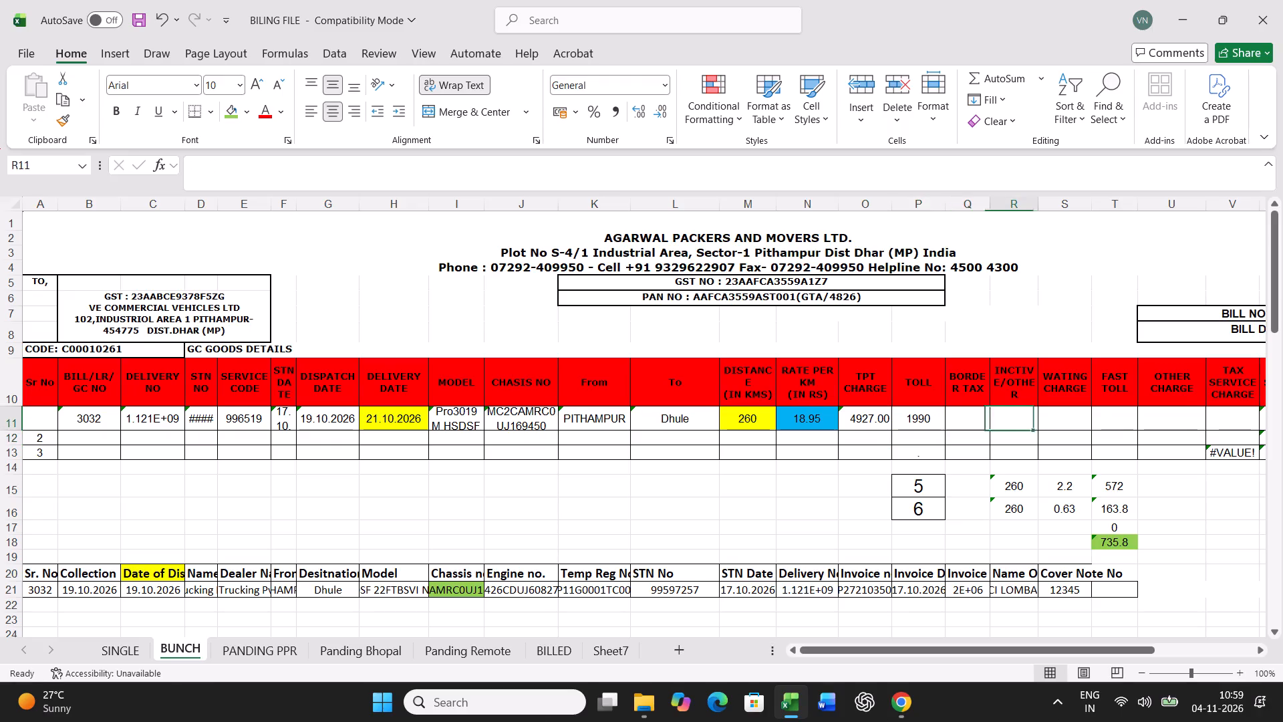
type("500")
key("Return")
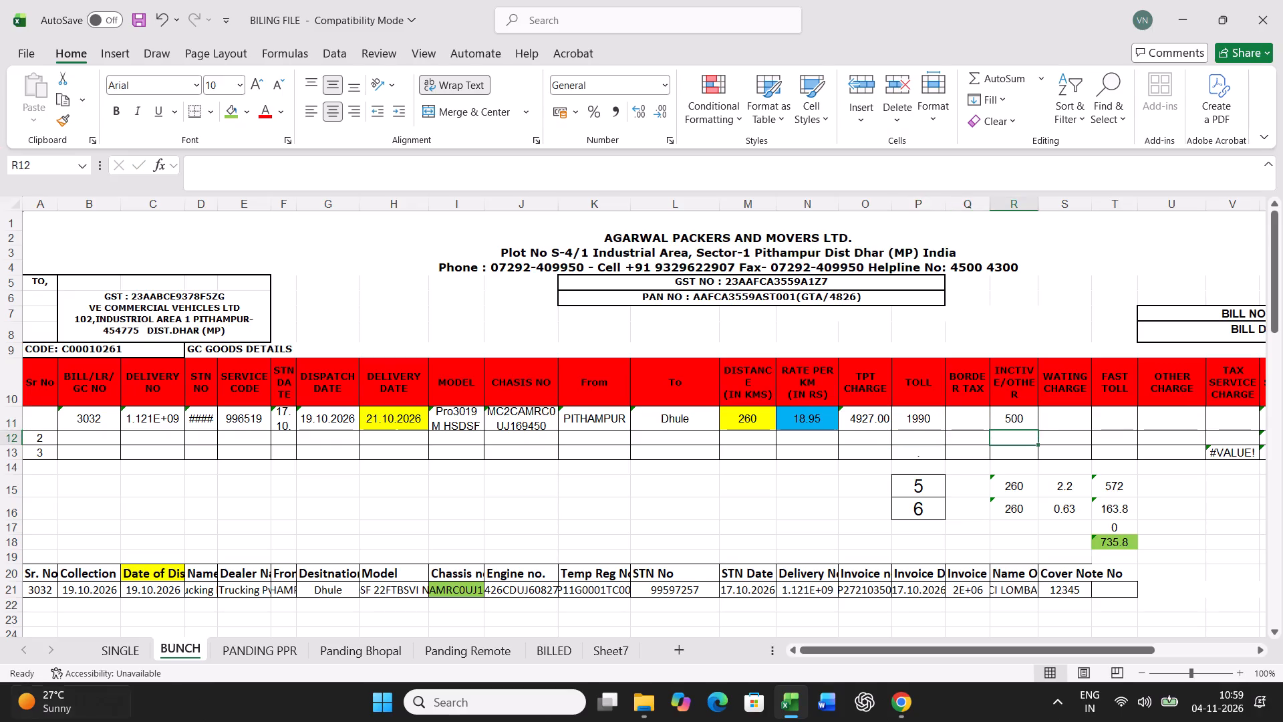
Set both the standard and actual transit time for bill 3032 in P15 and P16 to 2 days.
left_click(920, 484)
key("2")
key("Return")
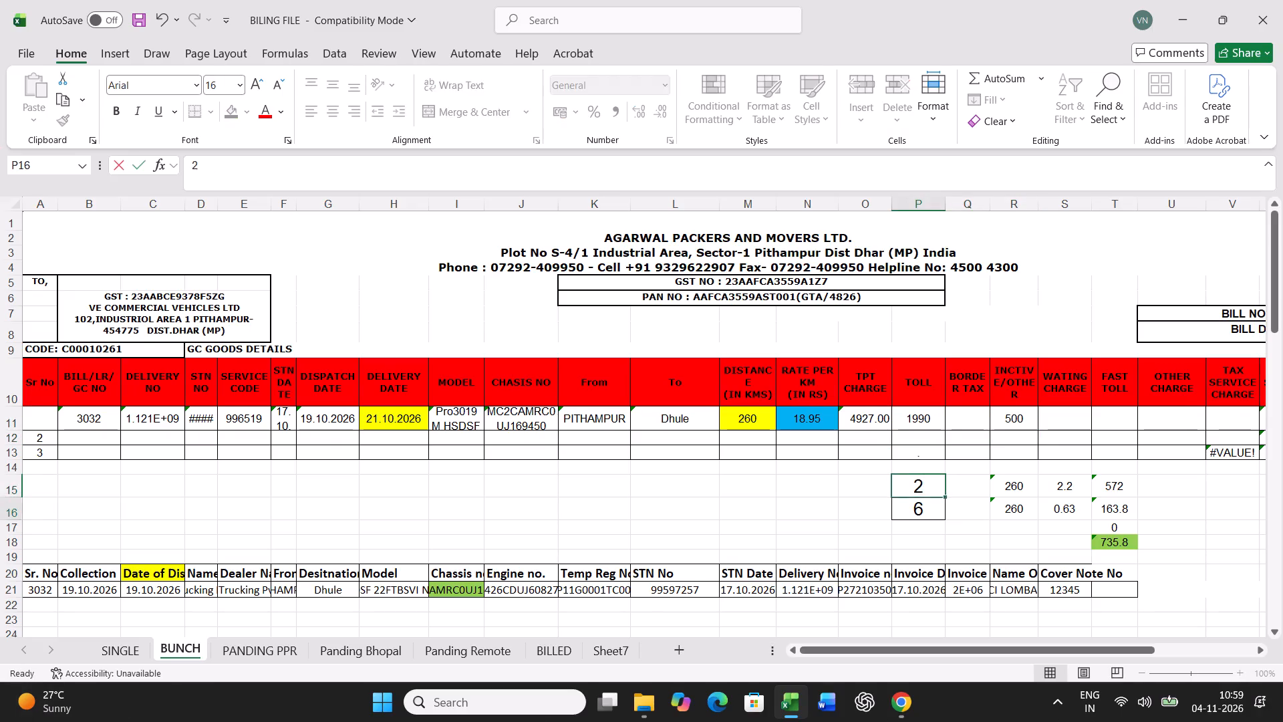
key("2")
key("Return")
Print the freight bill for G.C. No 3032 from the SINGLE sheet.
left_click(132, 647)
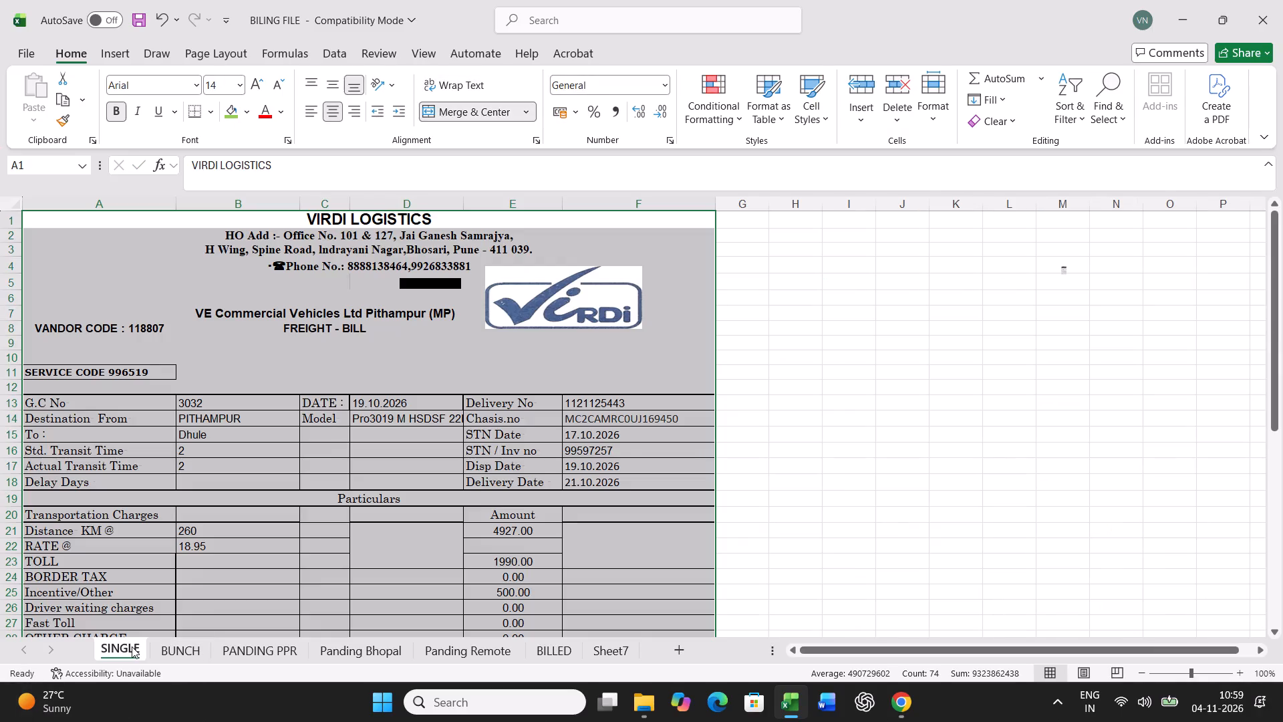
key("ctrl+p")
left_click(218, 122)
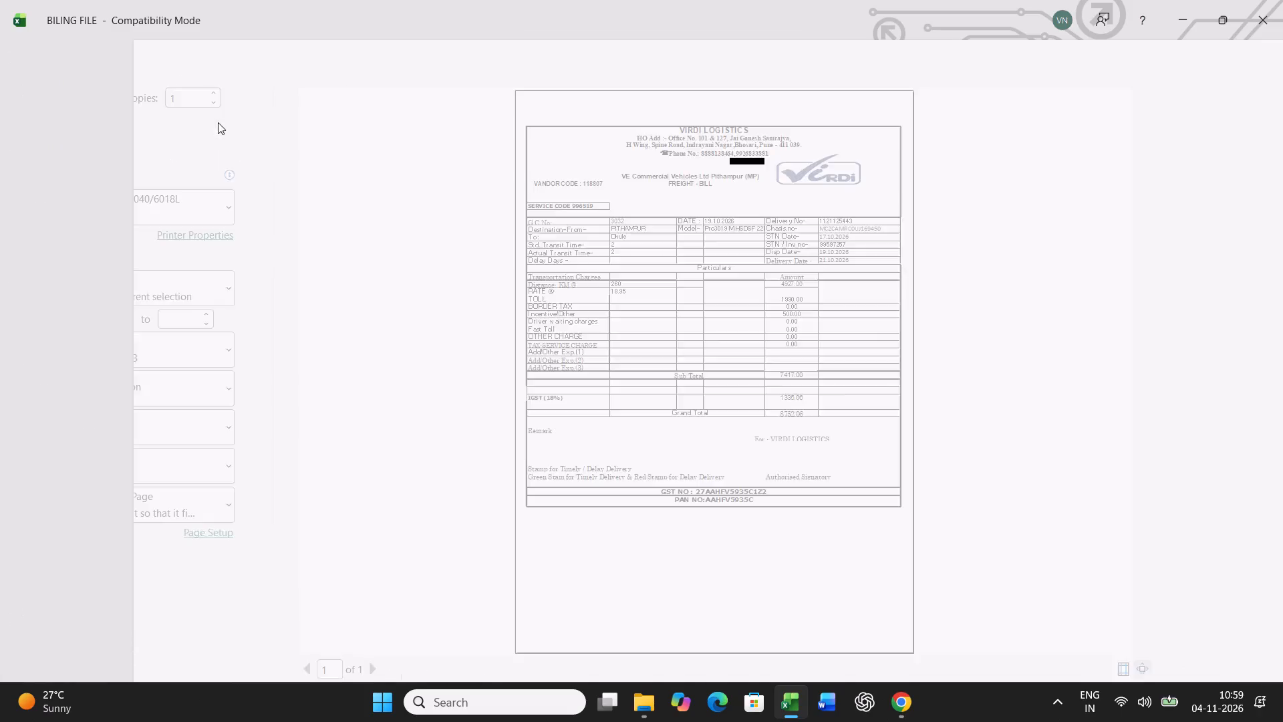
Copy billing row 11 in BUNCH and paste it as values only into row 39 of the lower GC goods table.
left_click(201, 650)
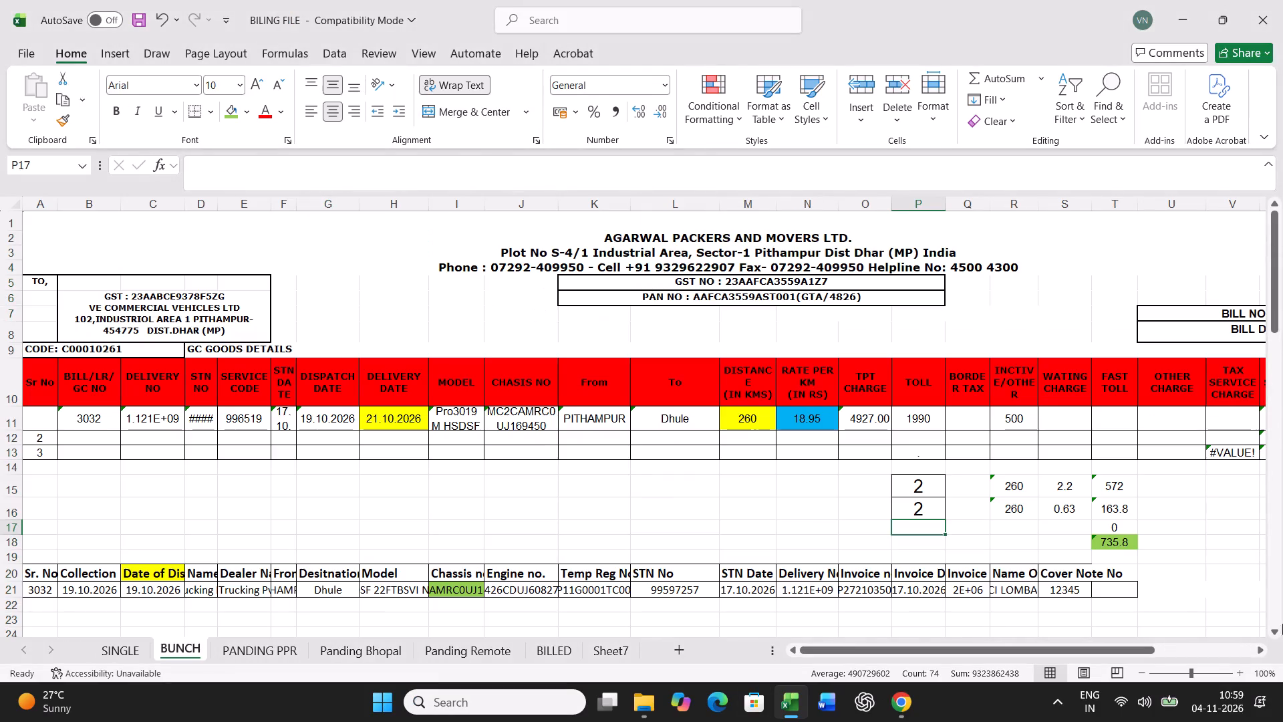
left_click(7, 412)
key("ctrl+c")
scroll(446, 461, "down", 3)
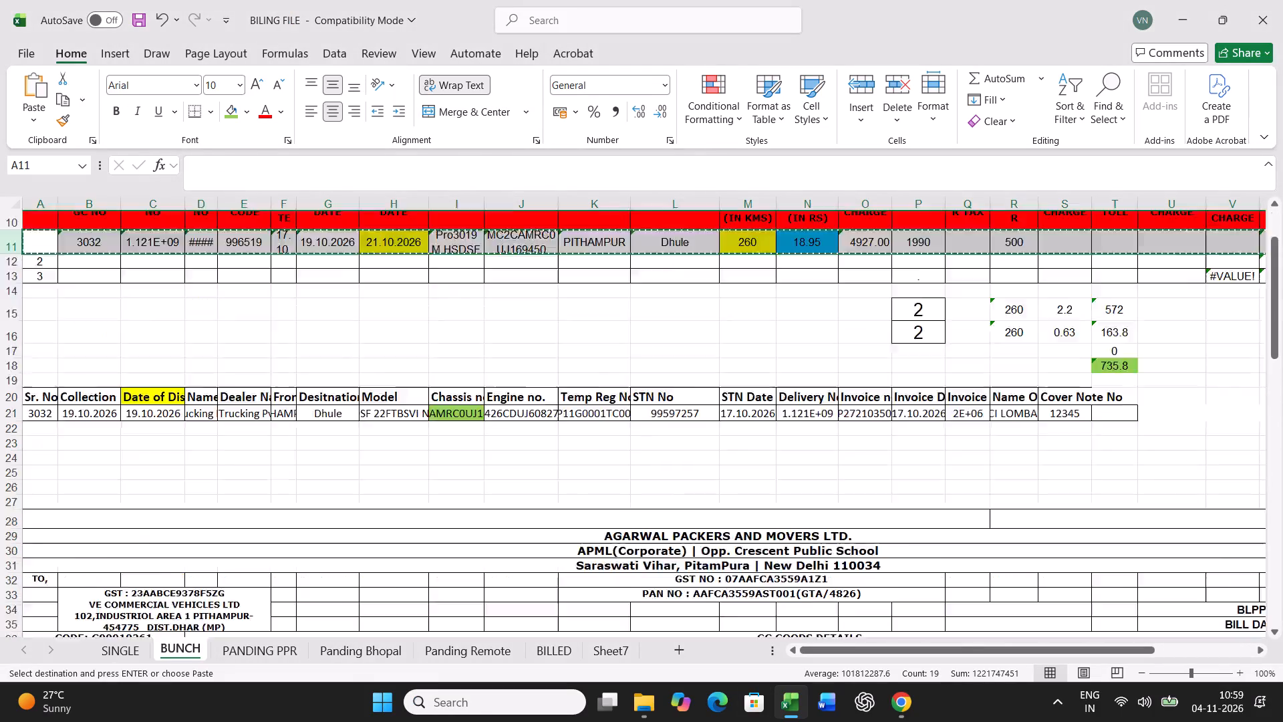
scroll(446, 461, "down", 10)
right_click(33, 332)
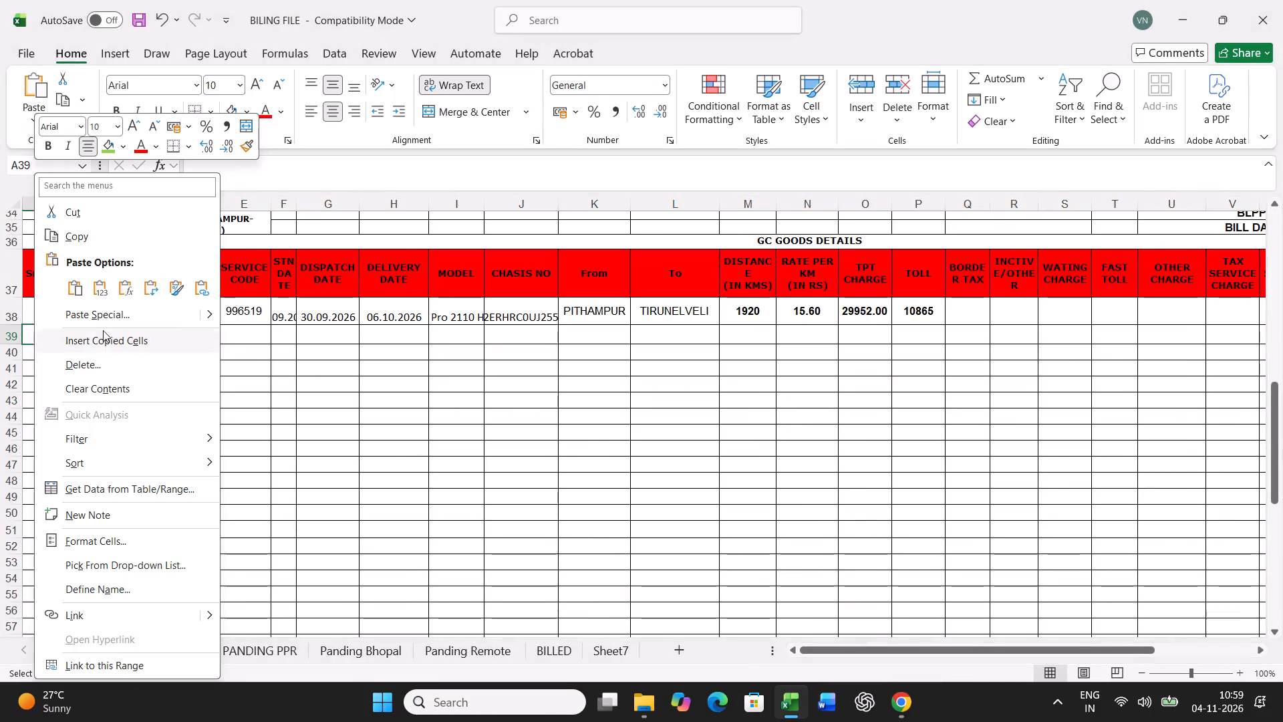
left_click(109, 322)
left_click(52, 283)
left_click(295, 480)
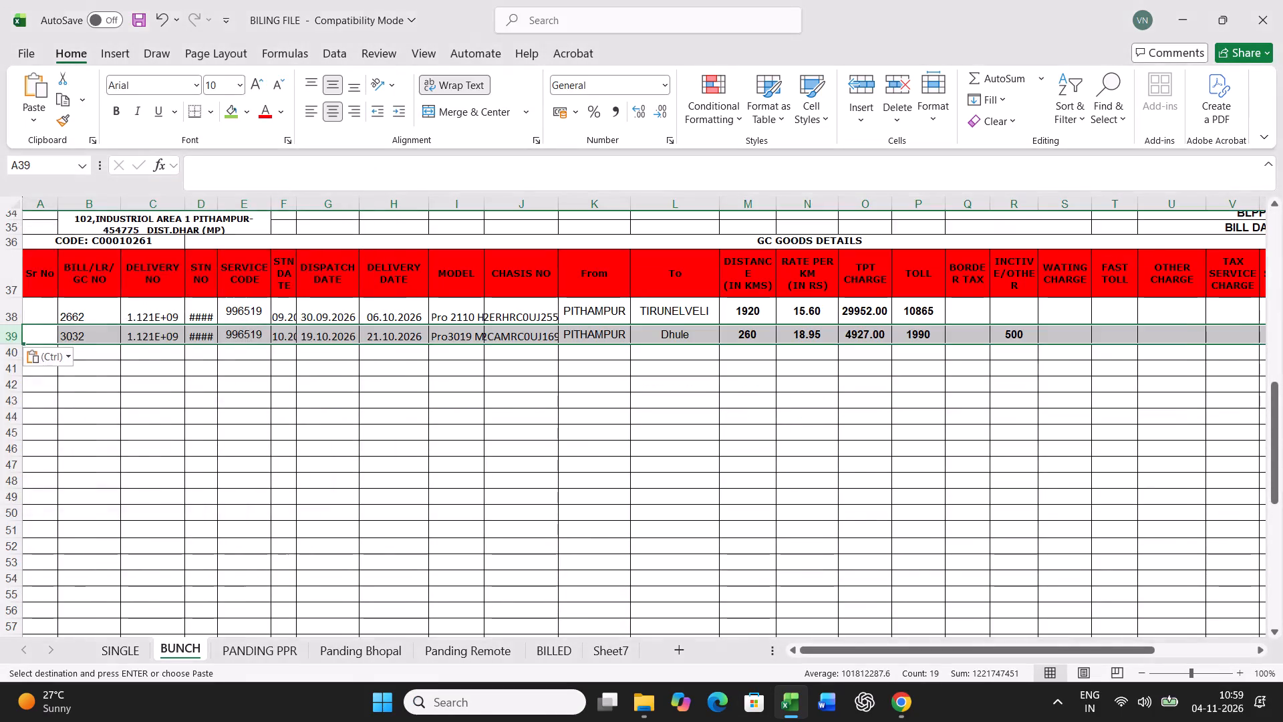
Find chassis number 253874 in PANDING PPR and fill its chassis cell green.
left_click(289, 645)
left_click(553, 523)
key("ctrl+f")
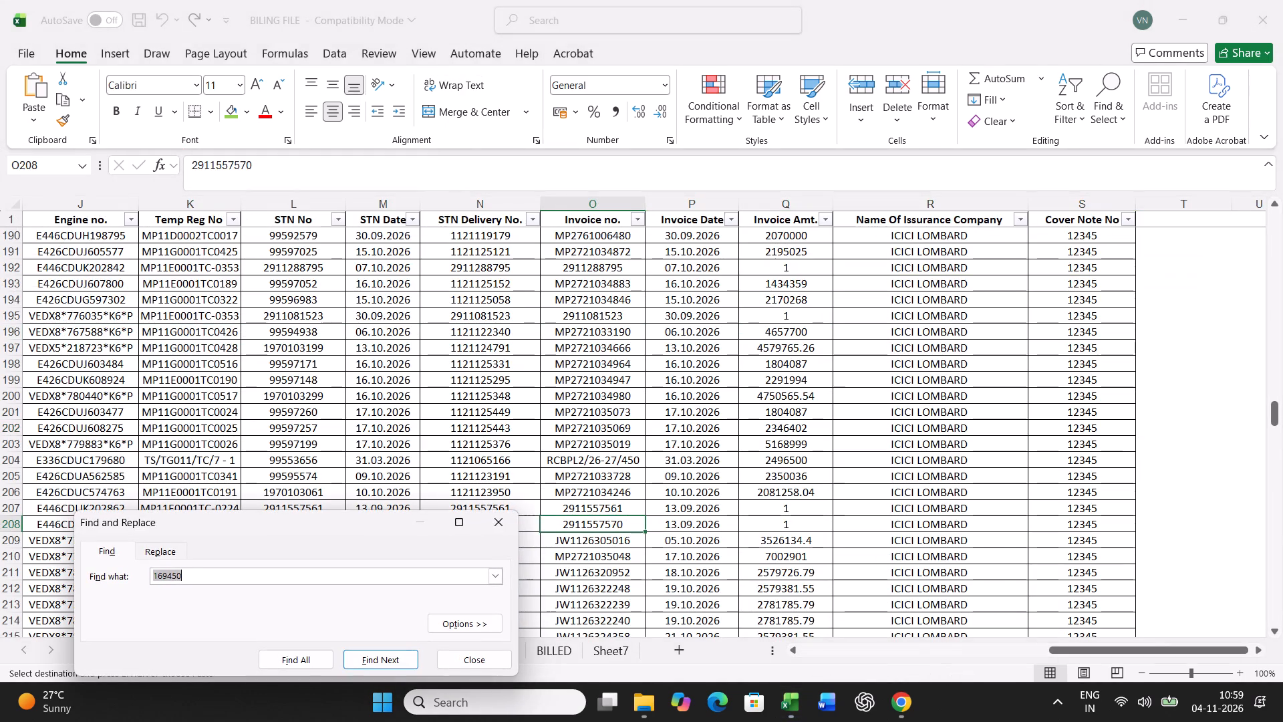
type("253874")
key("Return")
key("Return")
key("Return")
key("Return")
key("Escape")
left_click(229, 108)
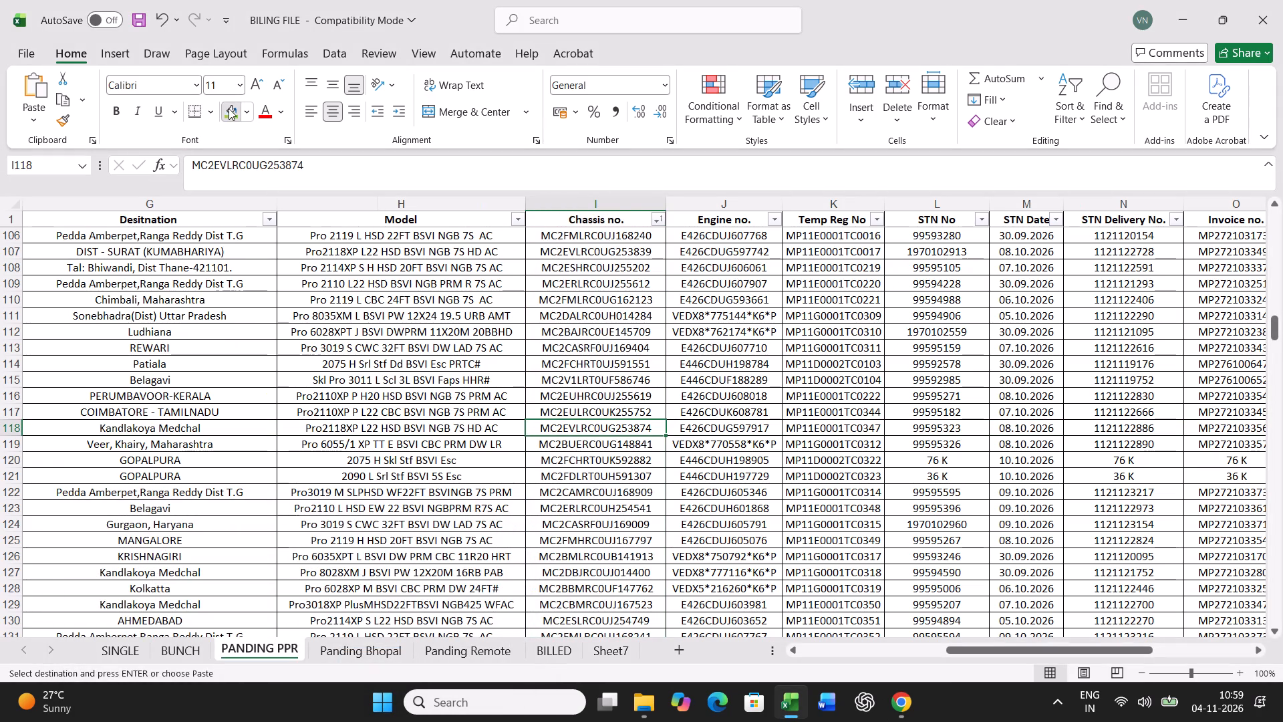
Copy the full record for LR 2900 from PANDING PPR and paste it over data row 21 in BUNCH.
key("Left")
key("Left")
key("Left")
key("Left")
key("Left")
key("Left")
key("Left")
key("Left")
key("Left")
key("Left")
key("Left")
key("Left")
key("Left")
key("Left")
key("Left")
key("Left")
key("Left")
key("Left")
key("Left")
key("ctrl+shift+Right")
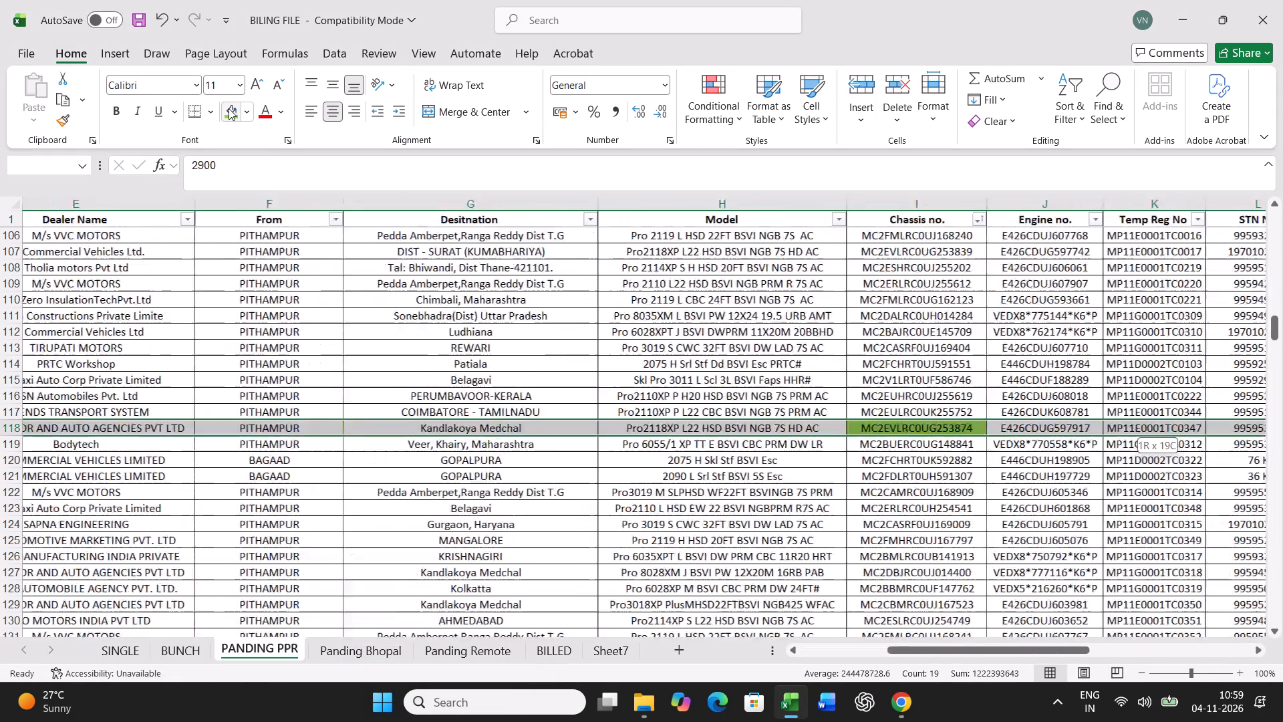
key("ctrl+c")
left_click(190, 655)
scroll(192, 531, "up", 4)
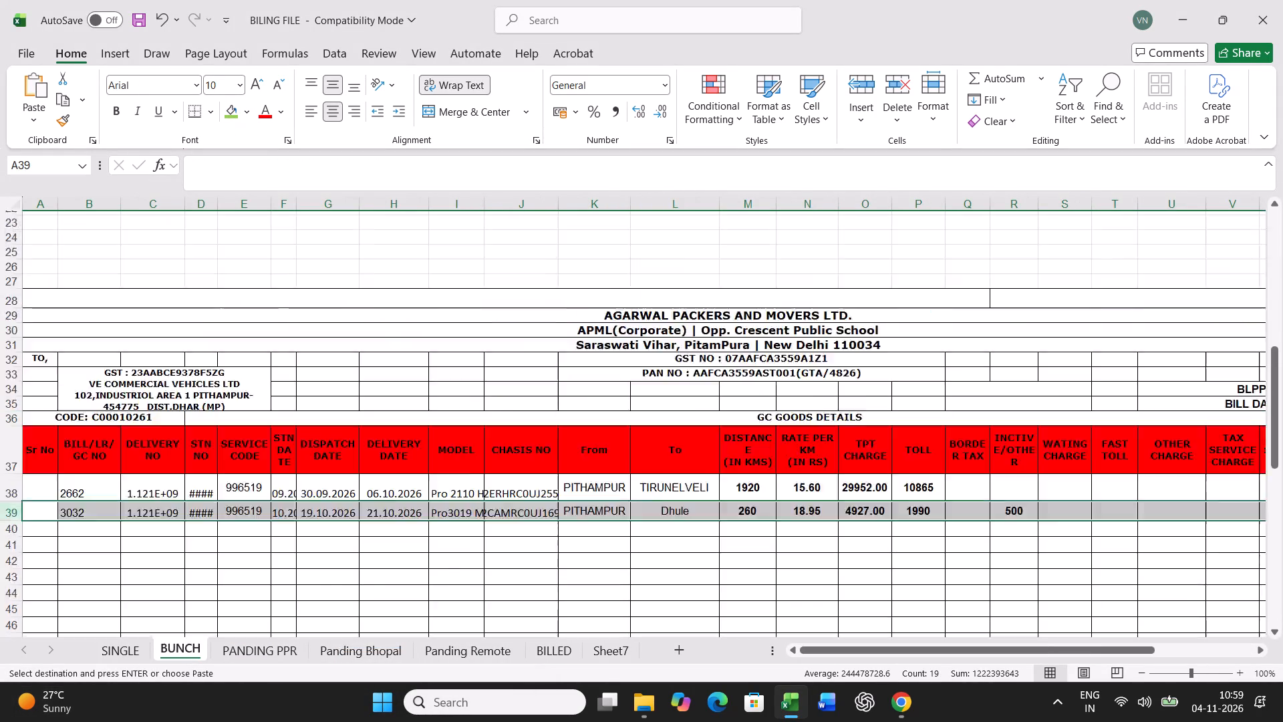
scroll(192, 531, "up", 8)
left_click(40, 548)
key("ctrl+v")
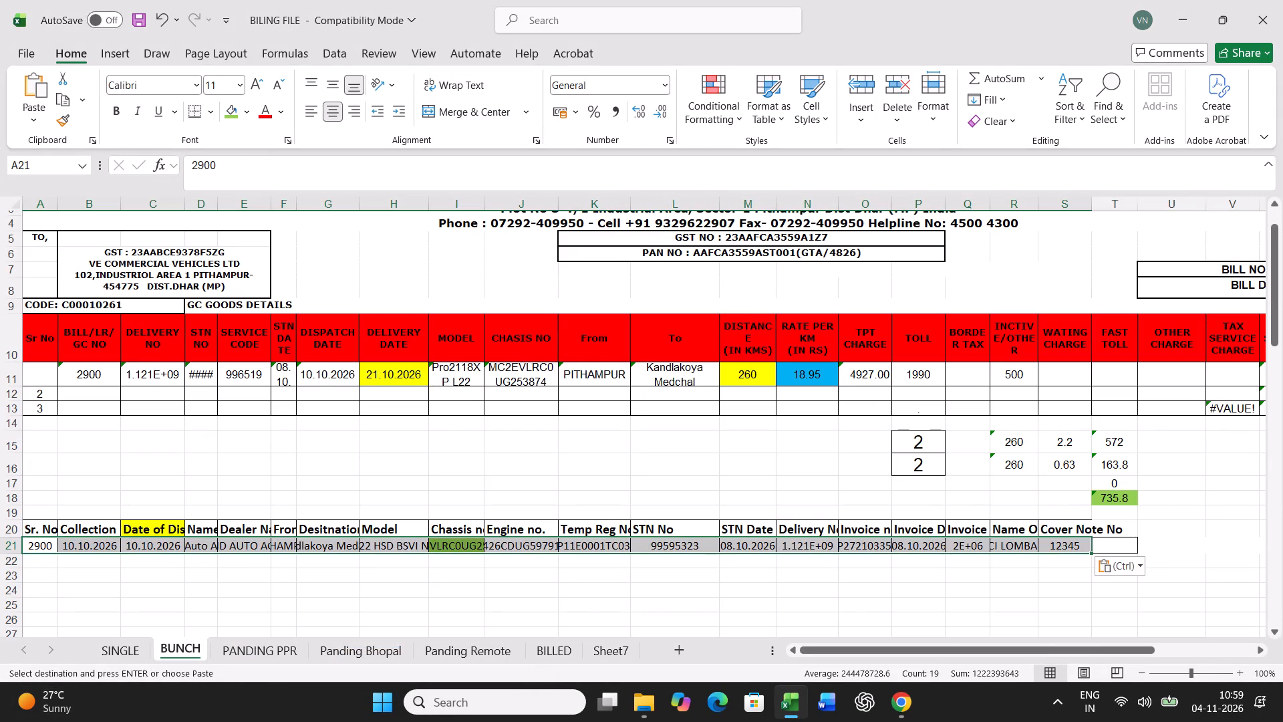
Set the dispatch date for bill 2900 to 13.10.2026 in row 21 and its delivery date to 16.10.2026 in row 11.
left_click(162, 547)
type("13.10.2026")
key("Return")
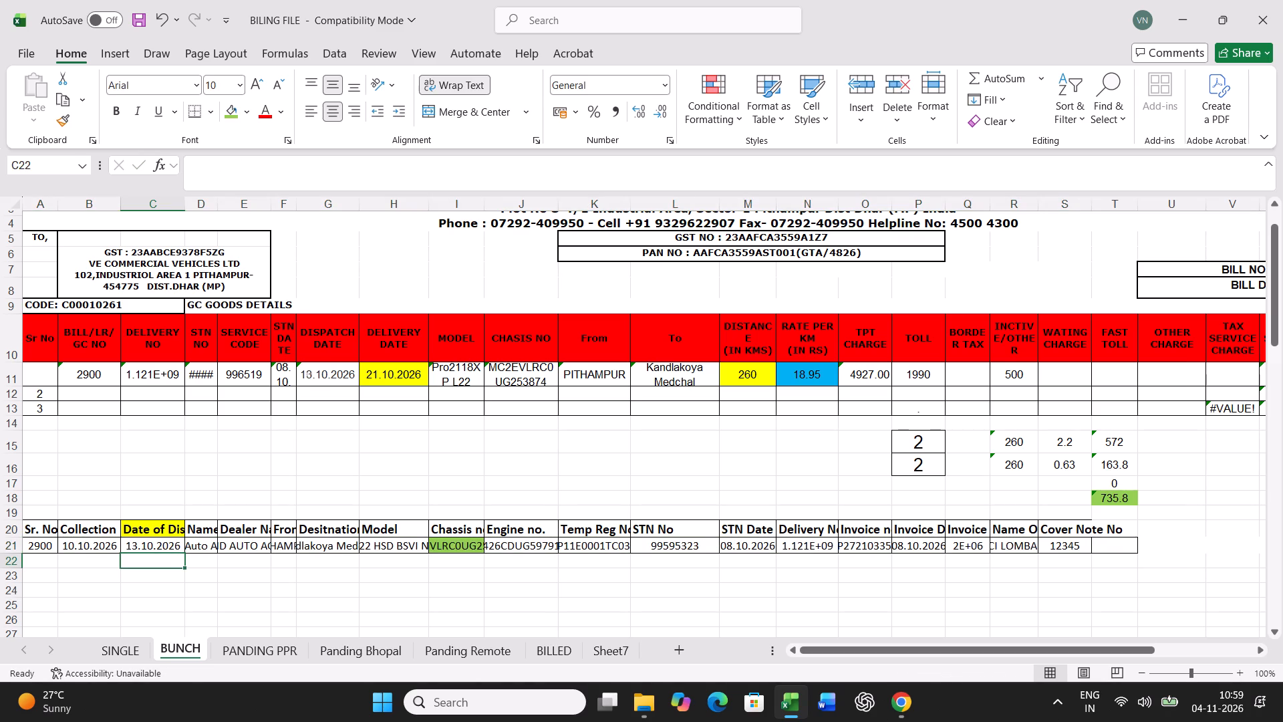
left_click(396, 372)
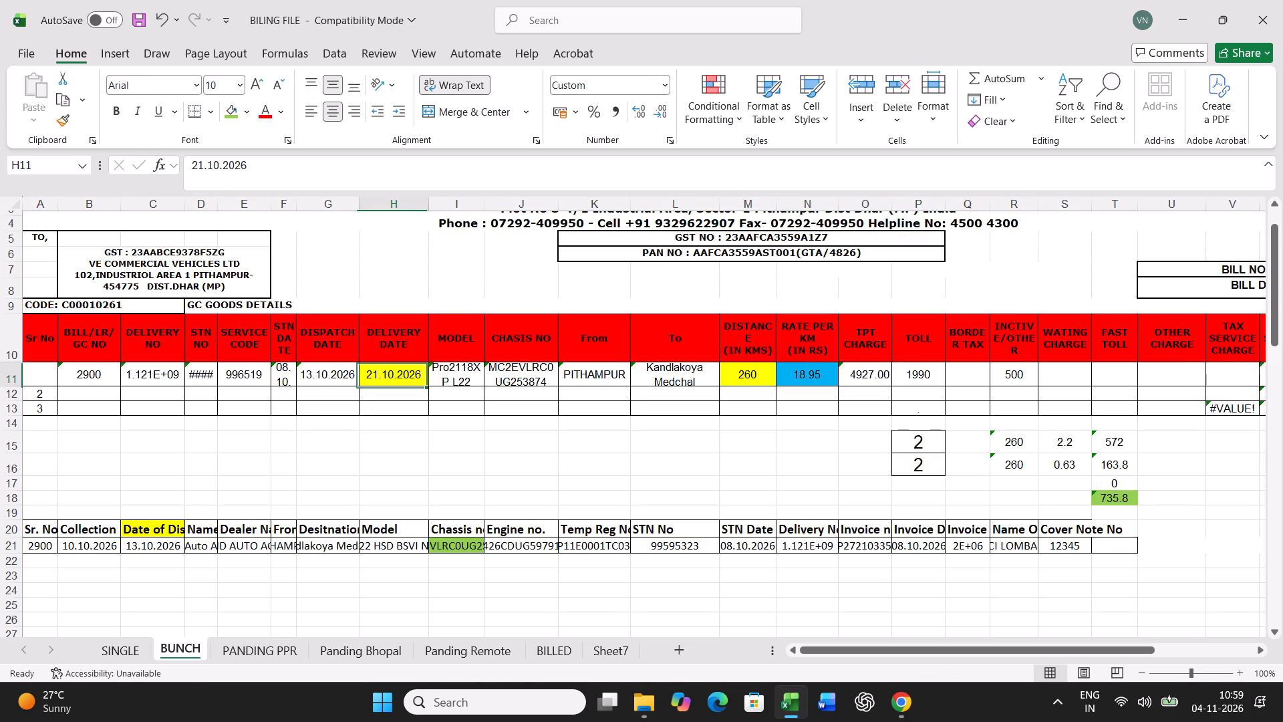
type("16.10.2026")
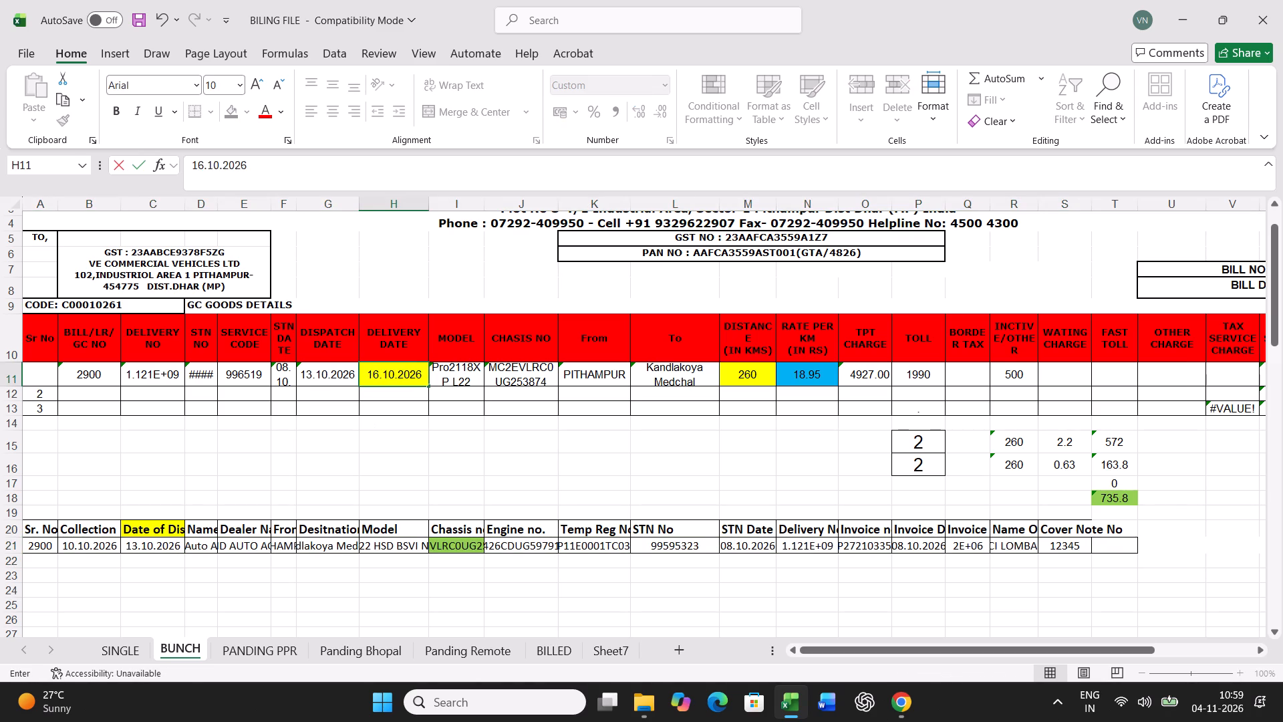
key("Right")
Set the distance for bill 2900 in row 11 to 807 km and the toll to 3770.
key("Right")
key("Right")
key("Right")
key("Right")
type("807")
key("Right")
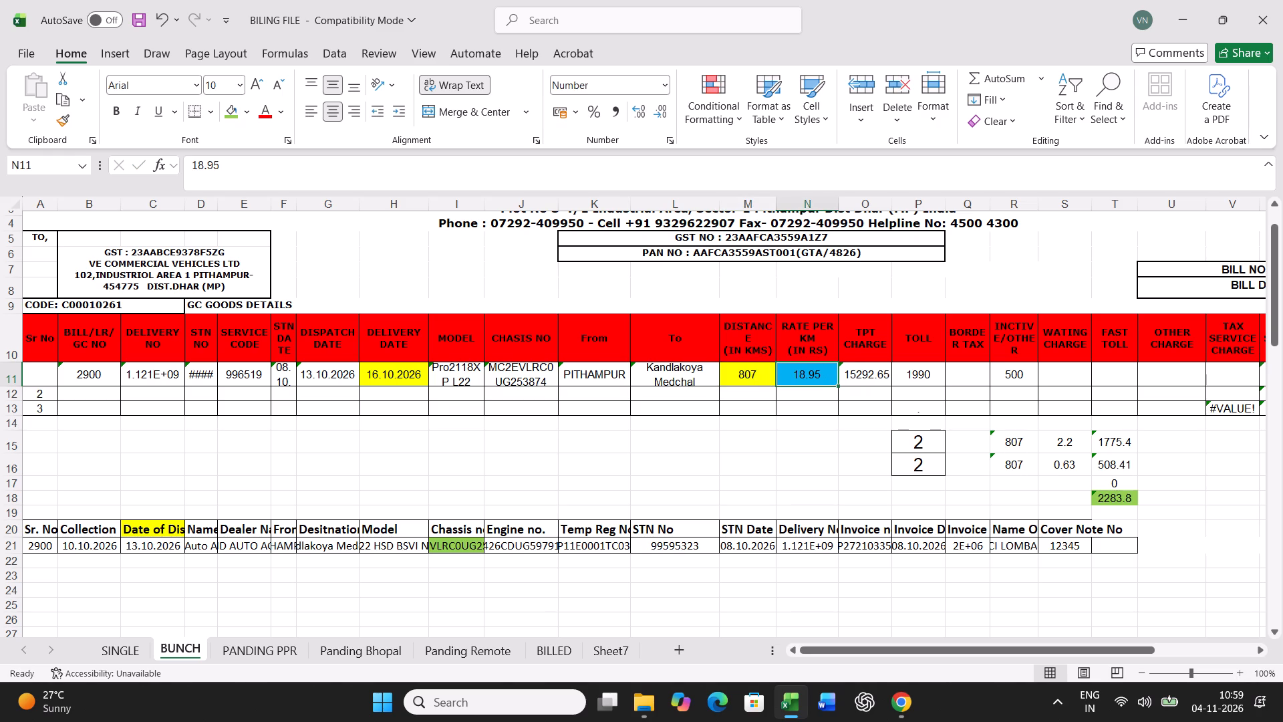
key("Right")
key("Right")
type("3770")
key("Right")
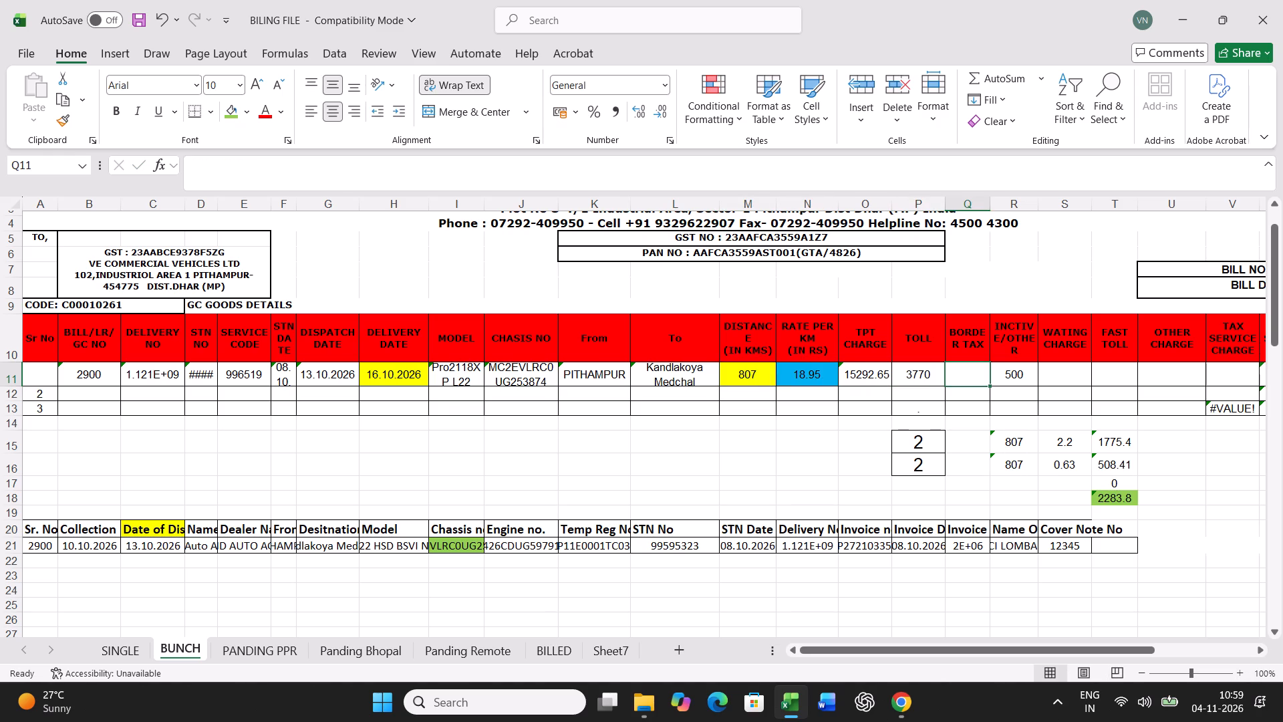
Set both the standard and actual transit time for bill 2900 in P15 and P16 to 3 days.
left_click(915, 444)
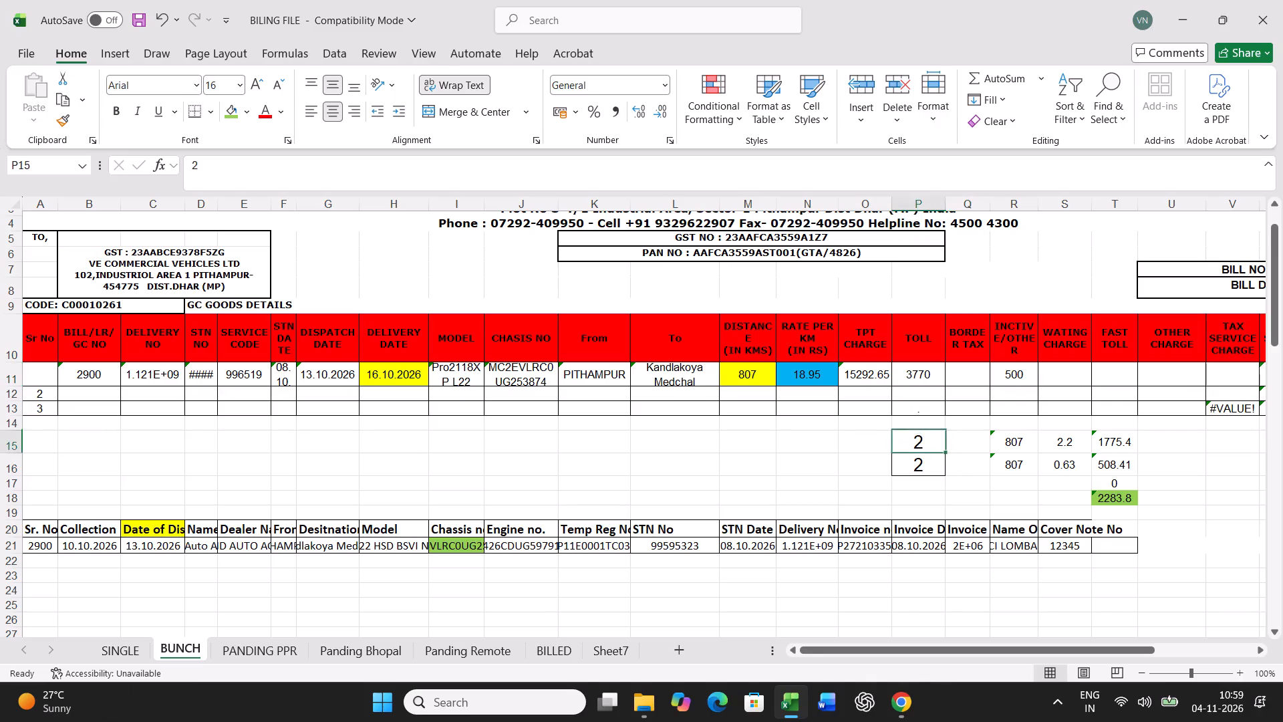
key("3")
key("Return")
key("3")
key("Return")
Print the freight bill for G.C. No 2900 from the SINGLE sheet.
left_click(125, 642)
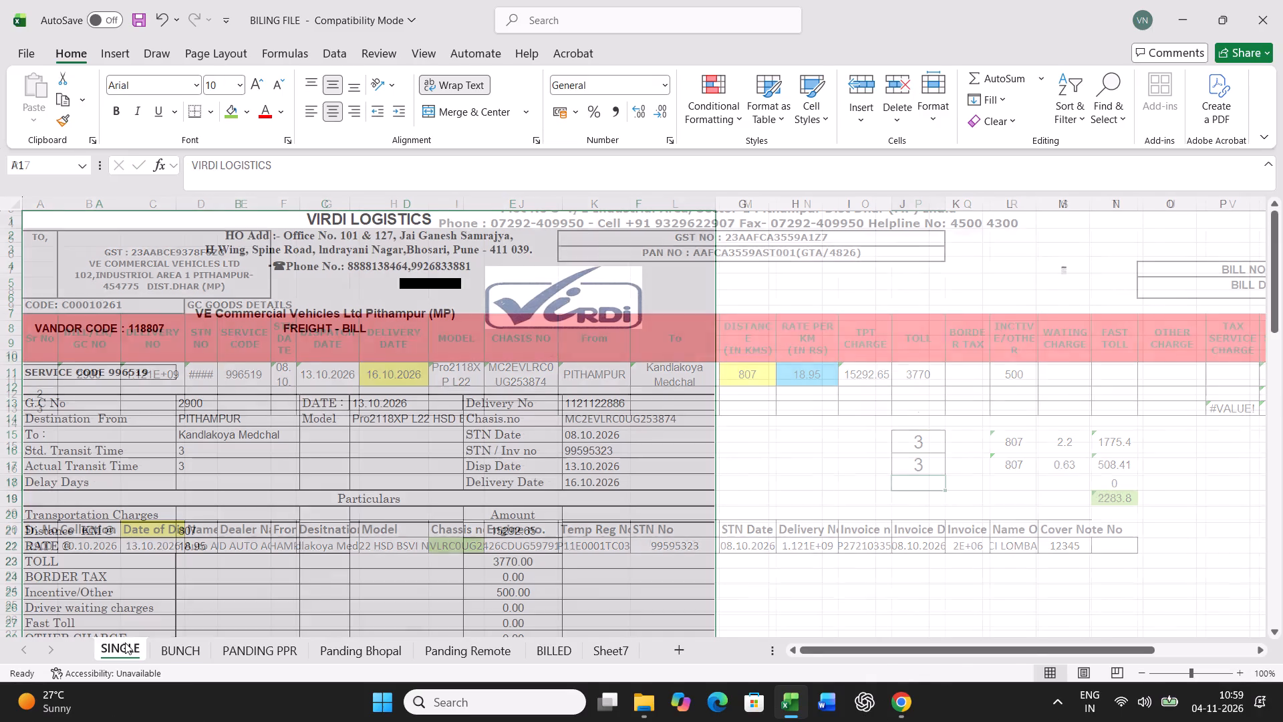
key("ctrl+p")
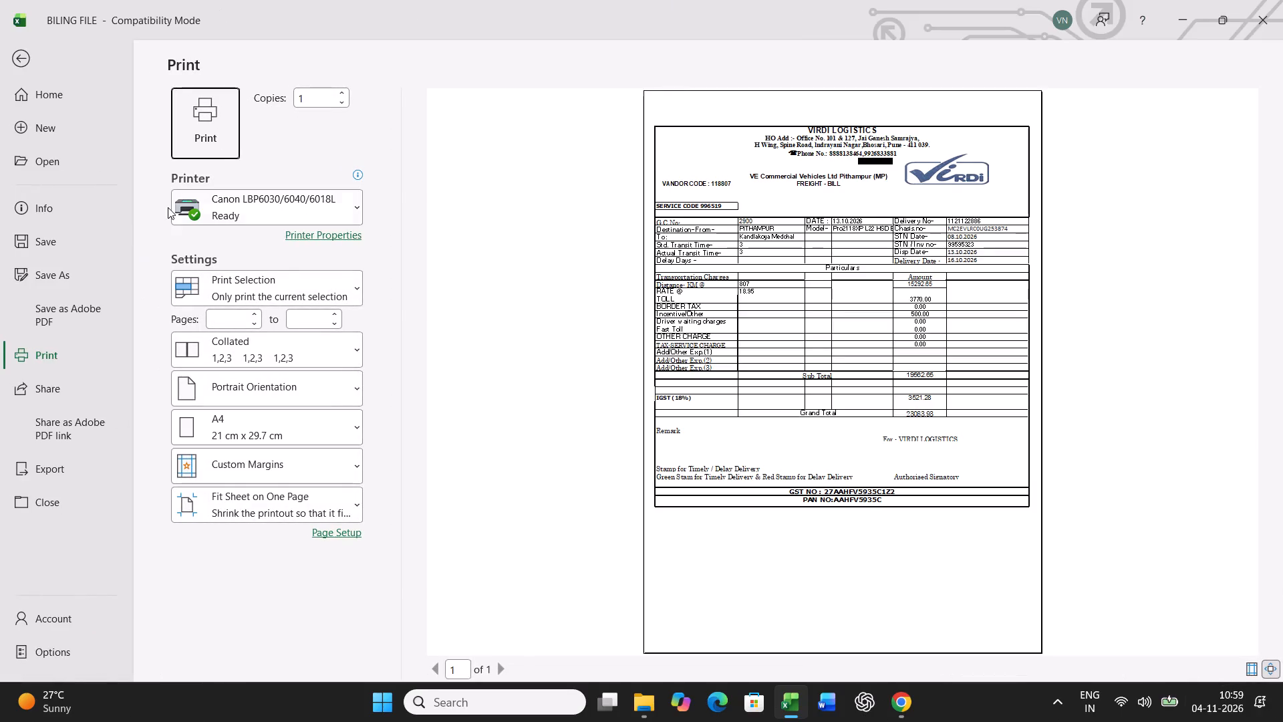
left_click(224, 136)
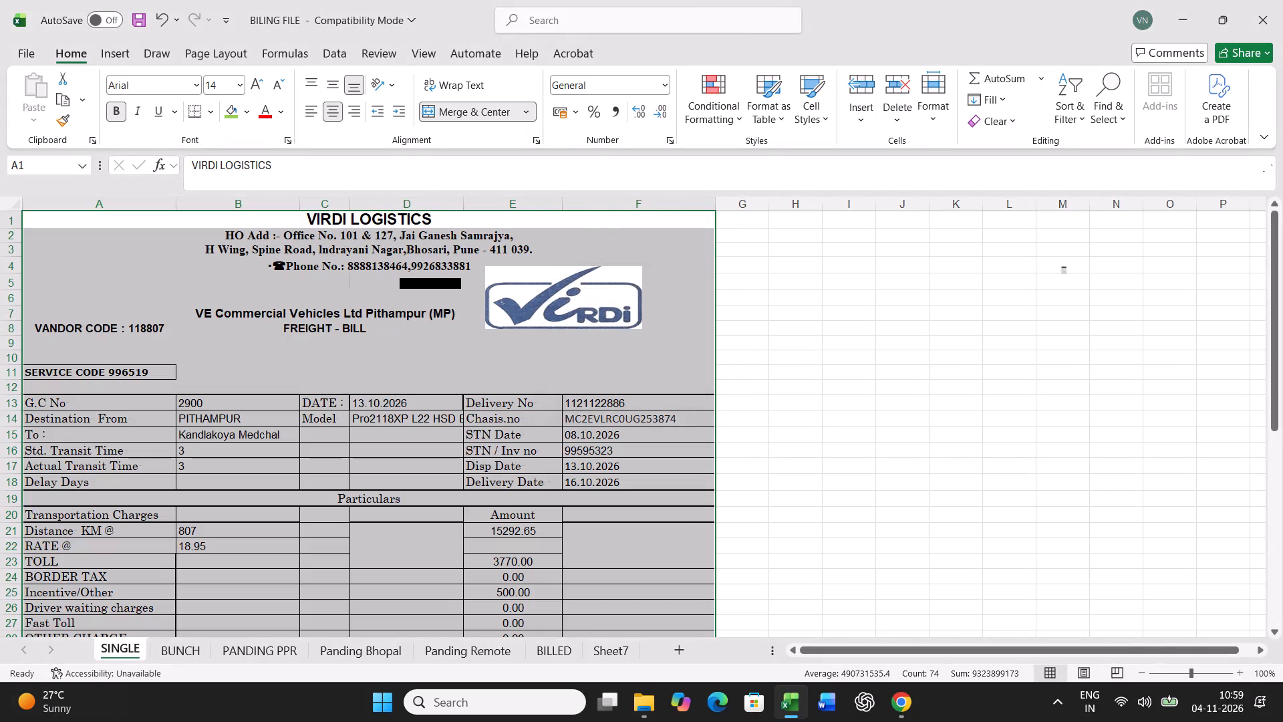
Copy billing row 11 in BUNCH and paste it as values only into row 40 of the lower GC goods table.
left_click(184, 644)
left_click(13, 370)
key("ctrl+c")
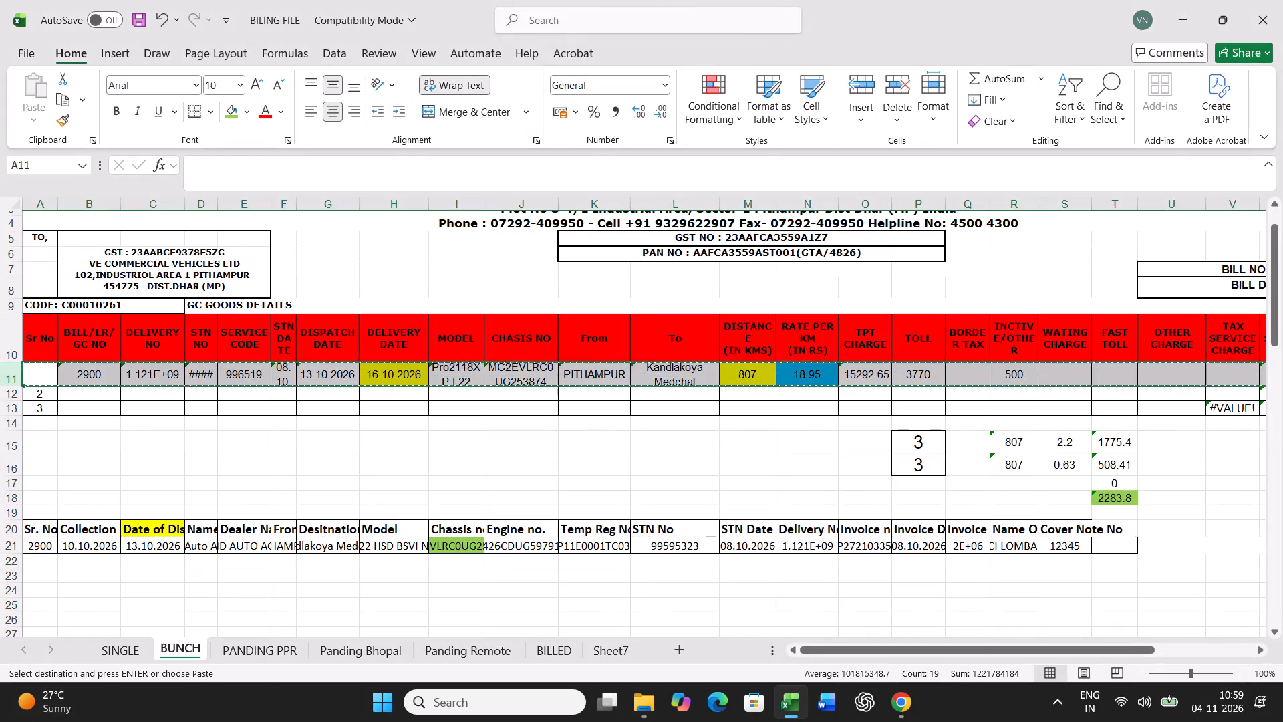
scroll(852, 518, "down", 13)
scroll(322, 514, "up", 3)
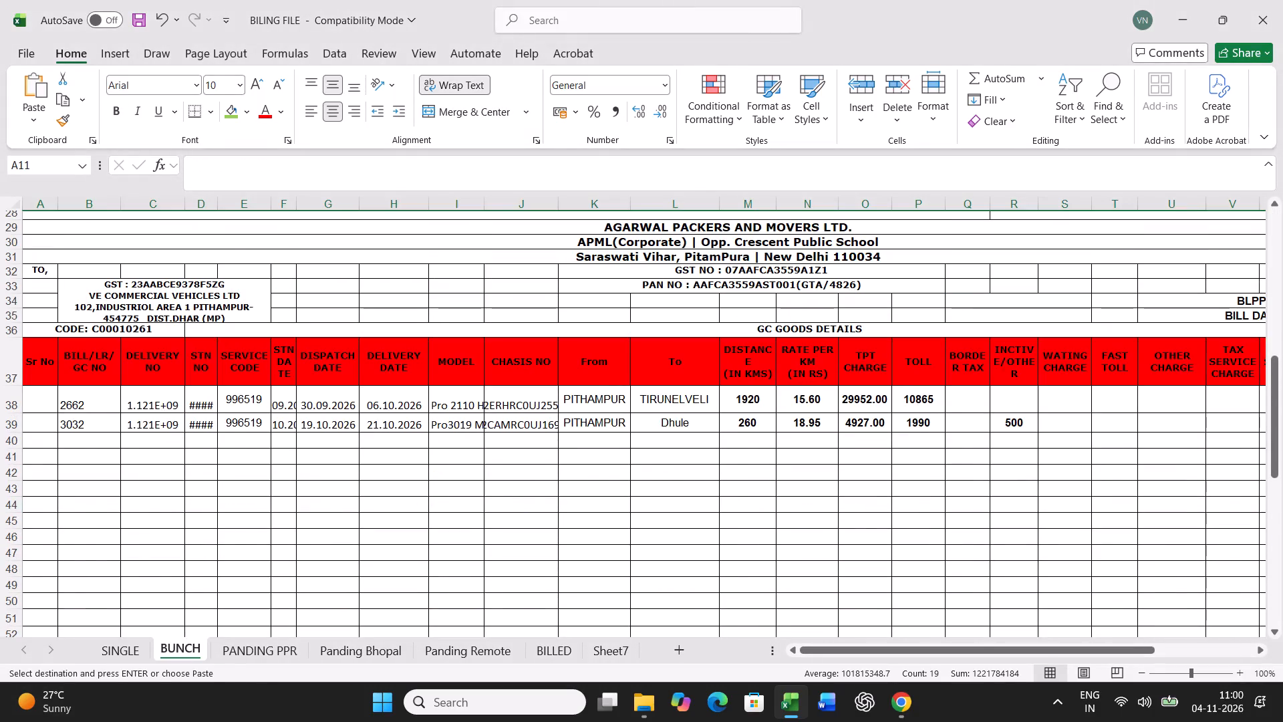
right_click(46, 440)
left_click(137, 312)
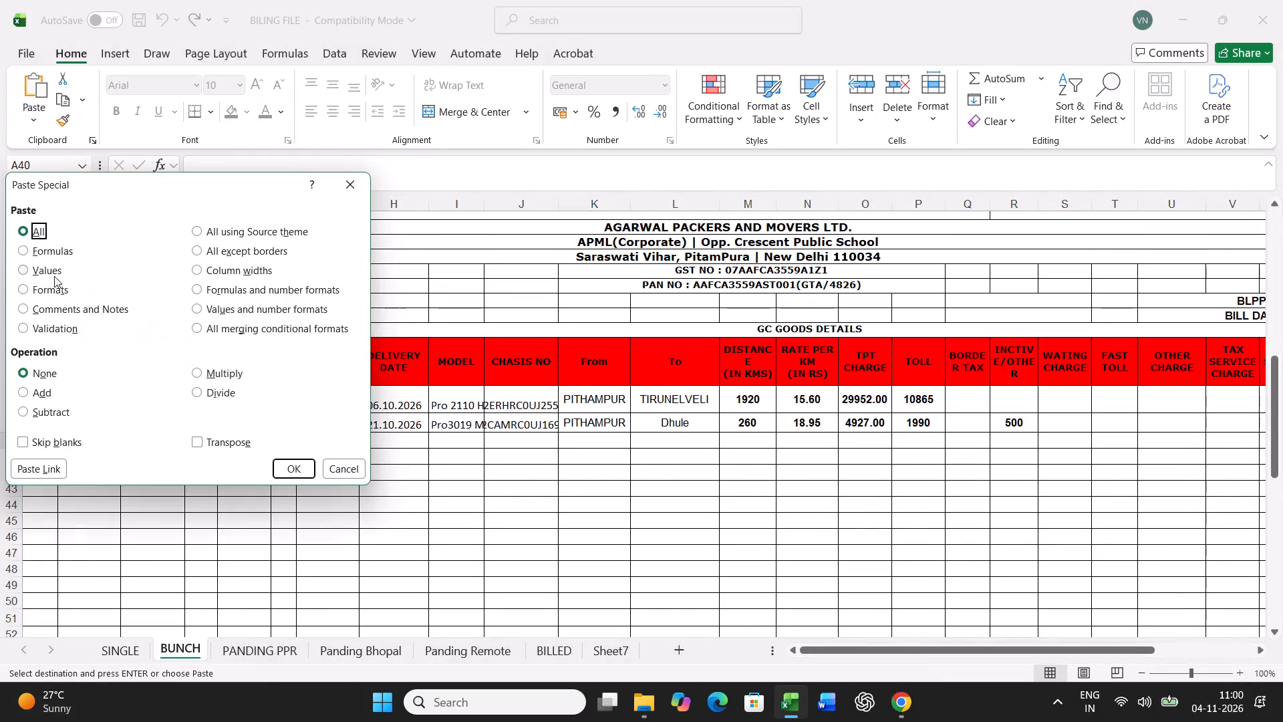
left_click(54, 276)
left_click(284, 469)
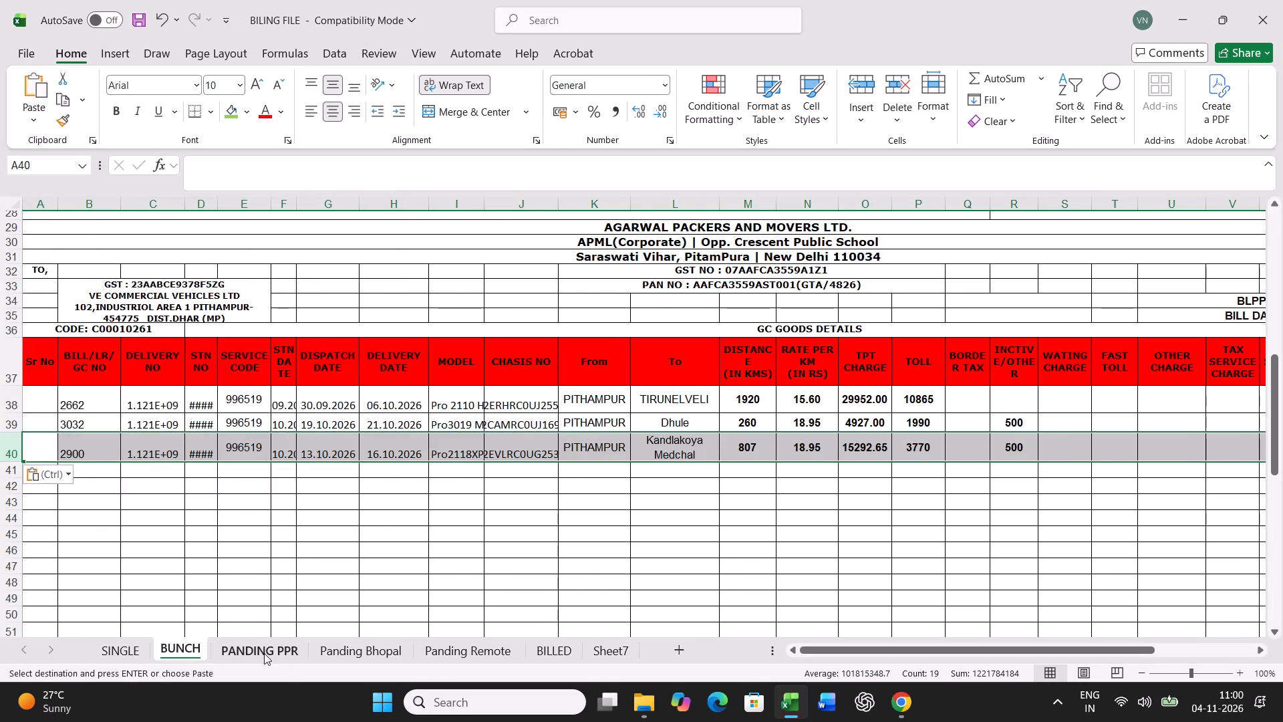
left_click(264, 653)
left_click(659, 497)
key("ctrl+f")
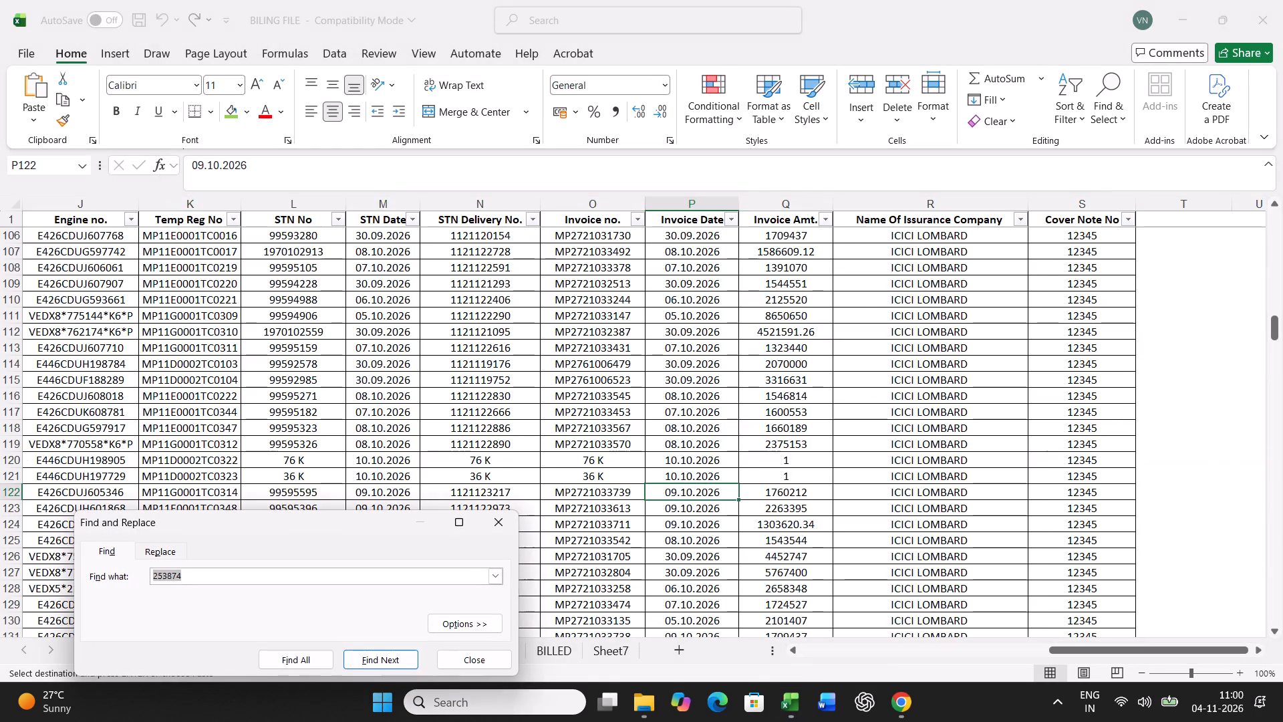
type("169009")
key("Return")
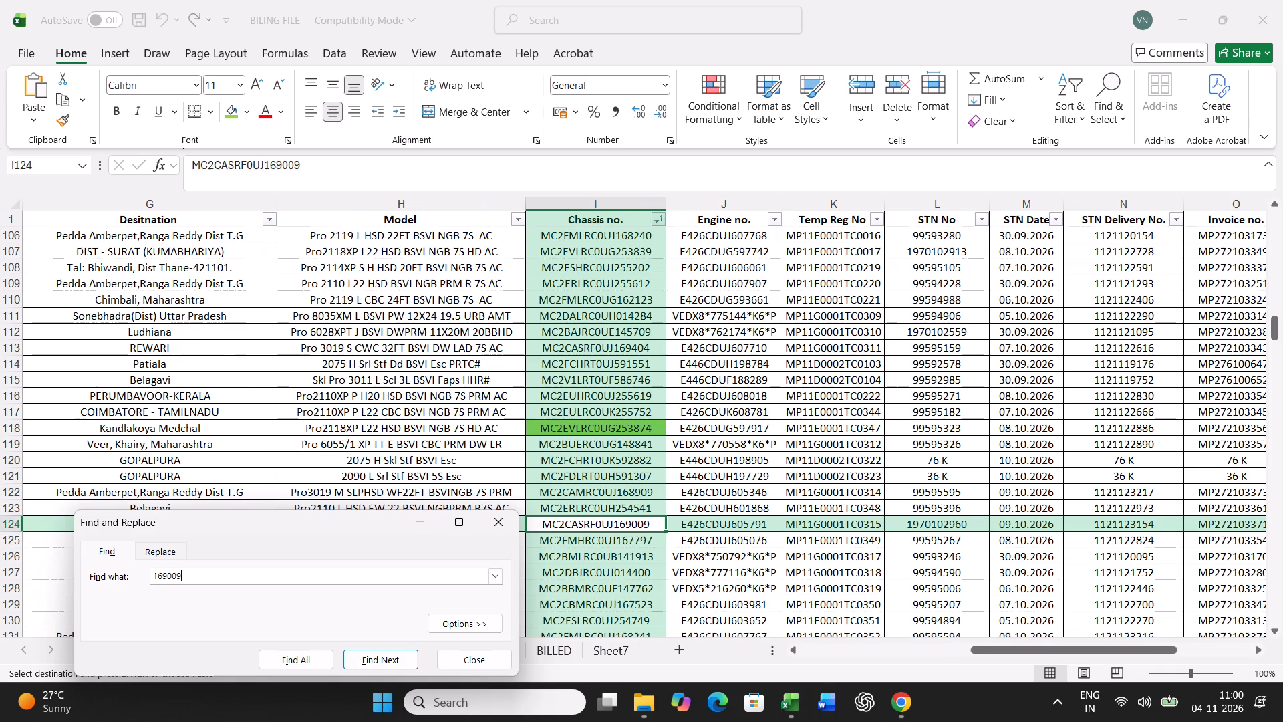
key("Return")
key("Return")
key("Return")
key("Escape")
left_click(229, 110)
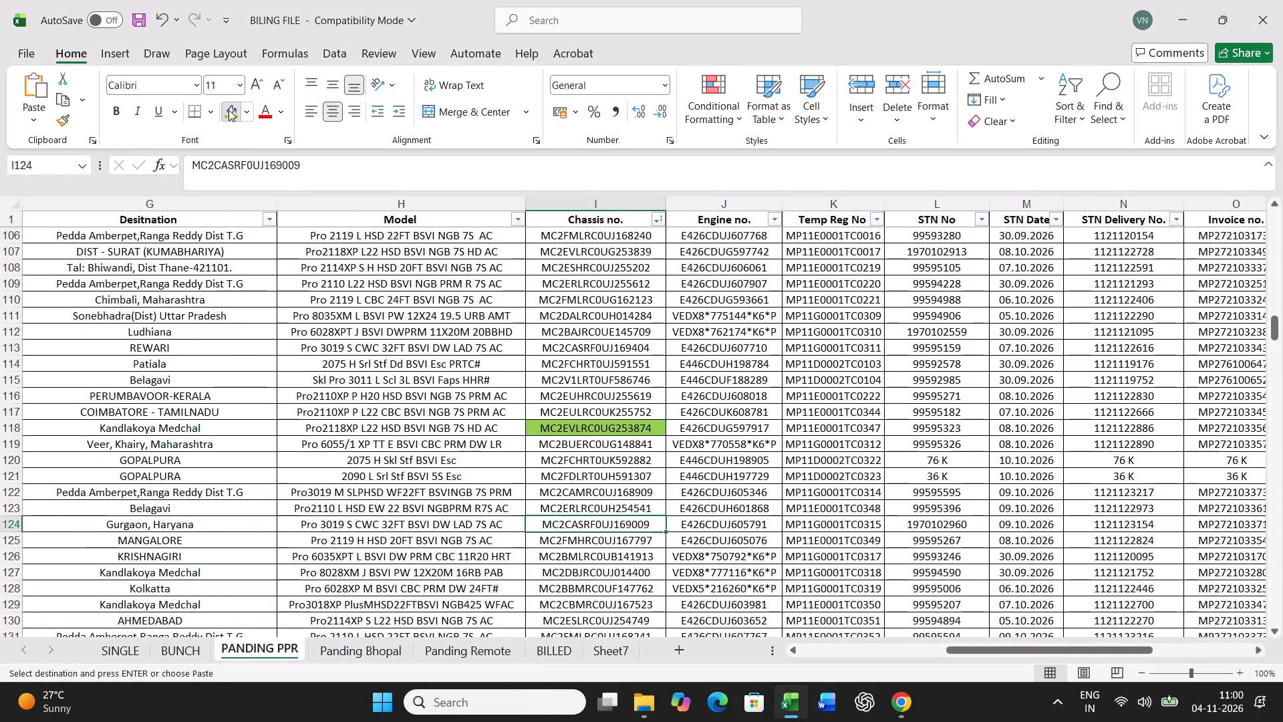
Copy the full record for LR 2906 from PANDING PPR and paste it over data row 21 in BUNCH.
key("Left")
key("Left")
key("Left")
key("Left")
key("Left")
key("Left")
key("Left")
key("Left")
key("Left")
key("Left")
key("Left")
key("Left")
key("Left")
key("Left")
key("Left")
key("Left")
key("Left")
key("Left")
key("Left")
key("ctrl+shift+Right")
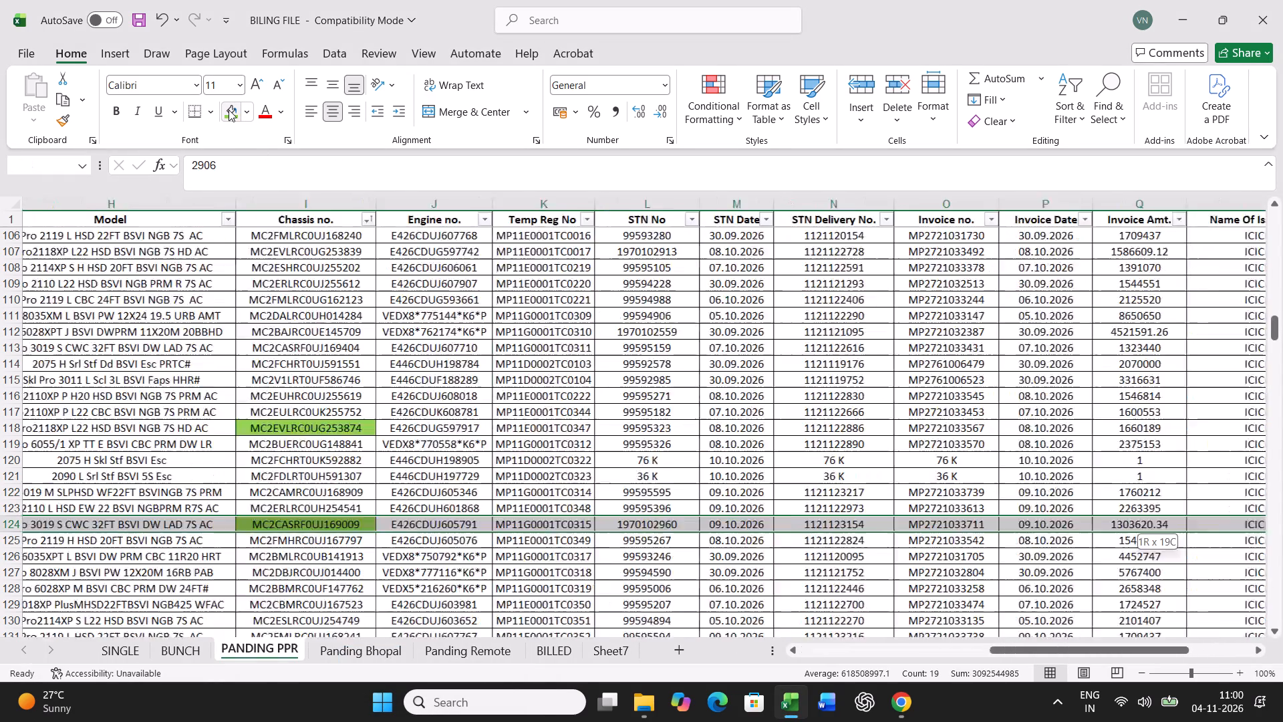
key("ctrl+c")
left_click(191, 639)
scroll(245, 513, "up", 12)
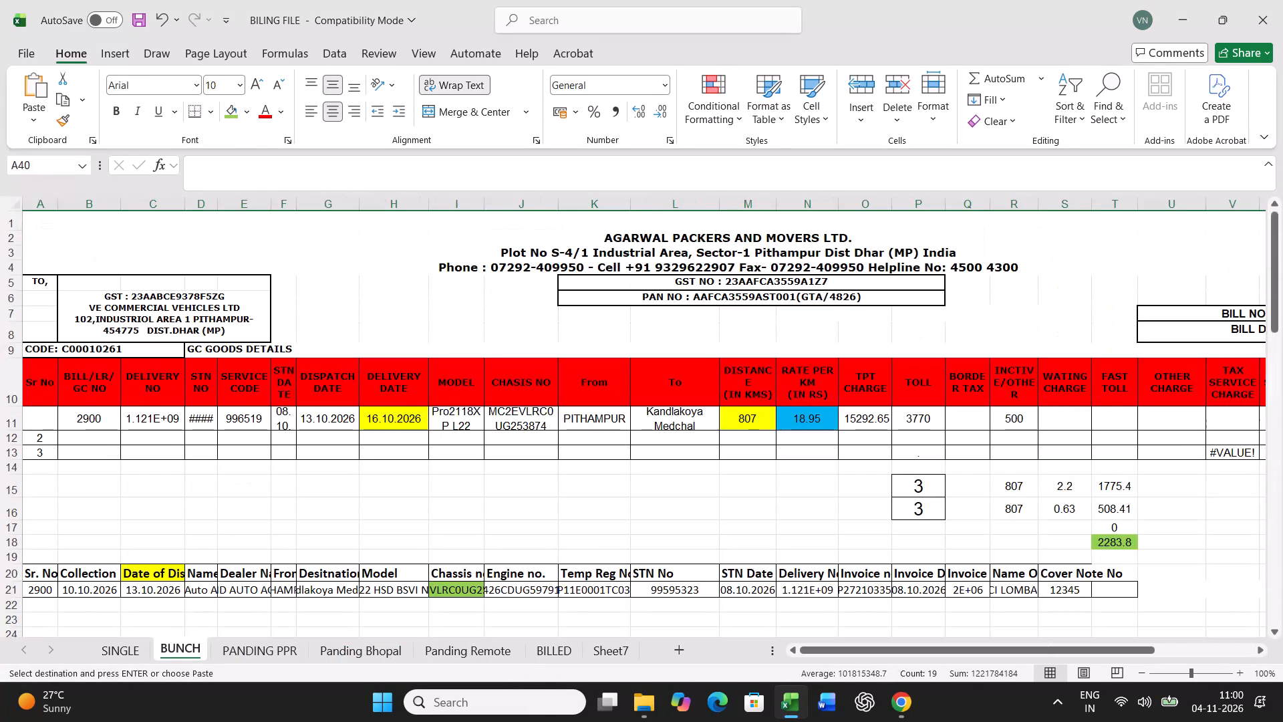
left_click(33, 583)
key("ctrl+v")
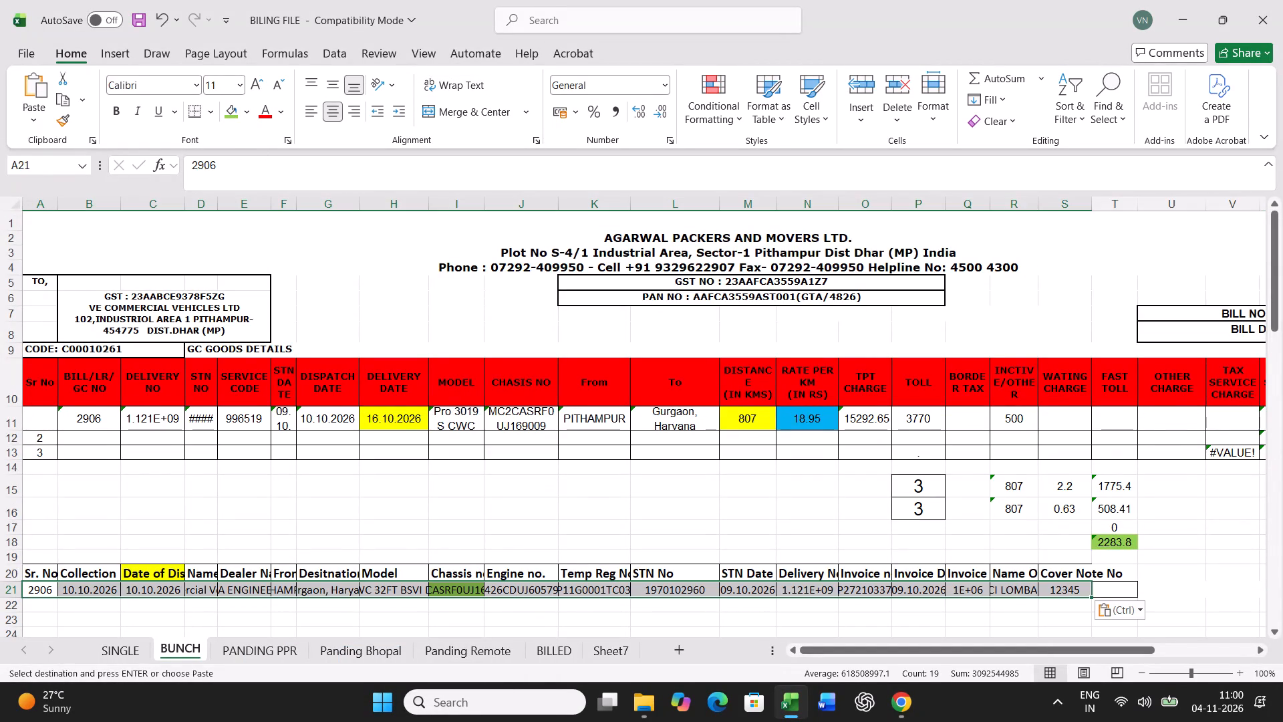
Set the dispatch date for bill 2906 to 11.10.2026 in row 21 and its delivery date to 14.10.2026 in row 11.
left_click(154, 590)
type("11.10.2026")
key("Return")
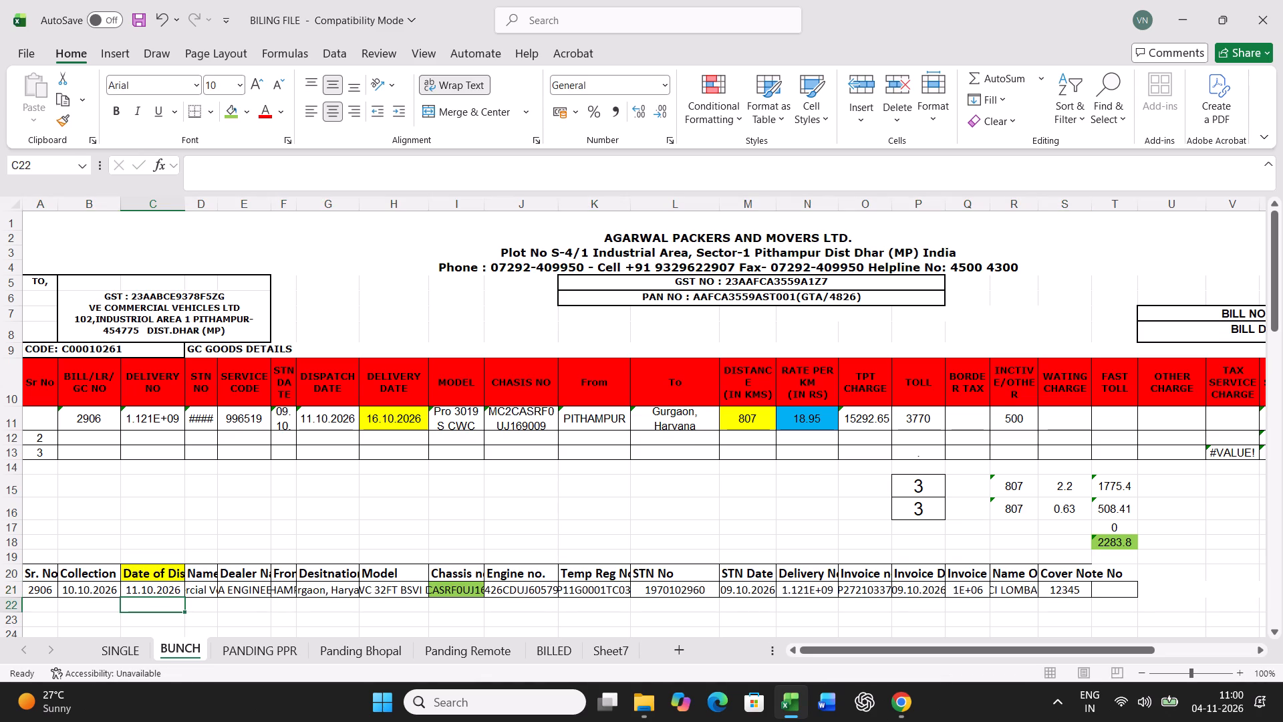
left_click(413, 410)
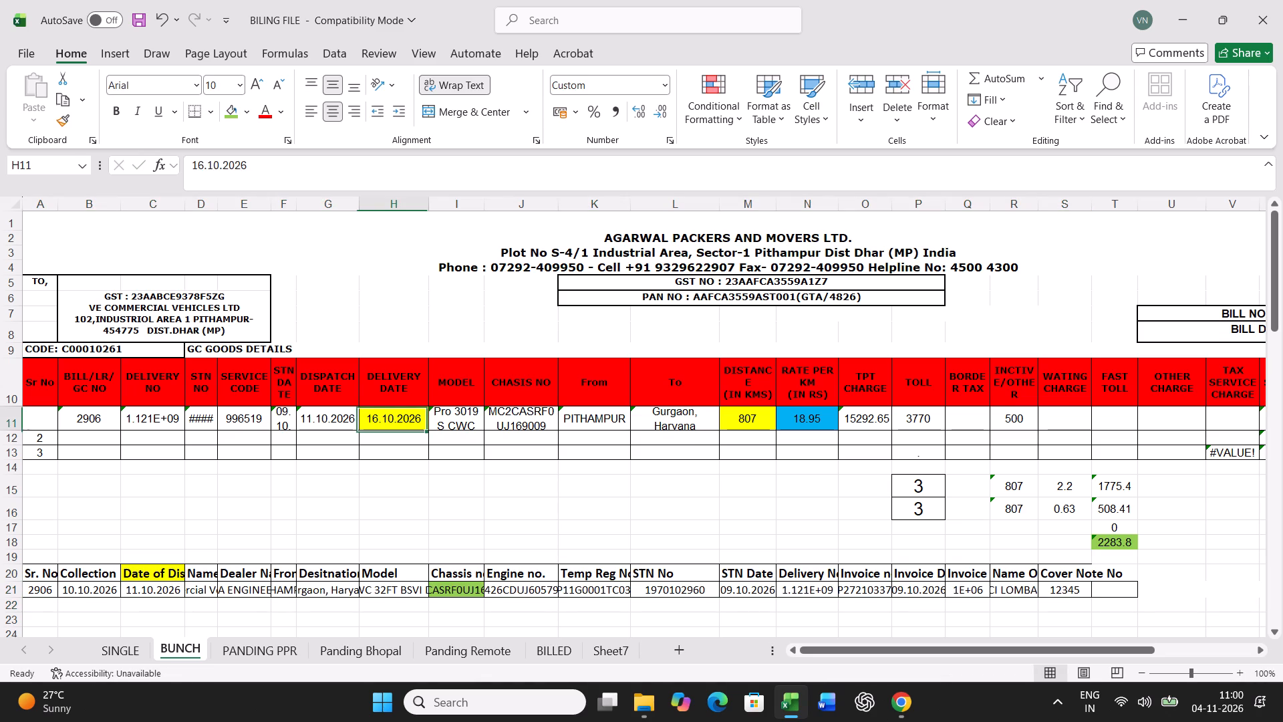
type("14.10.2026")
key("Right")
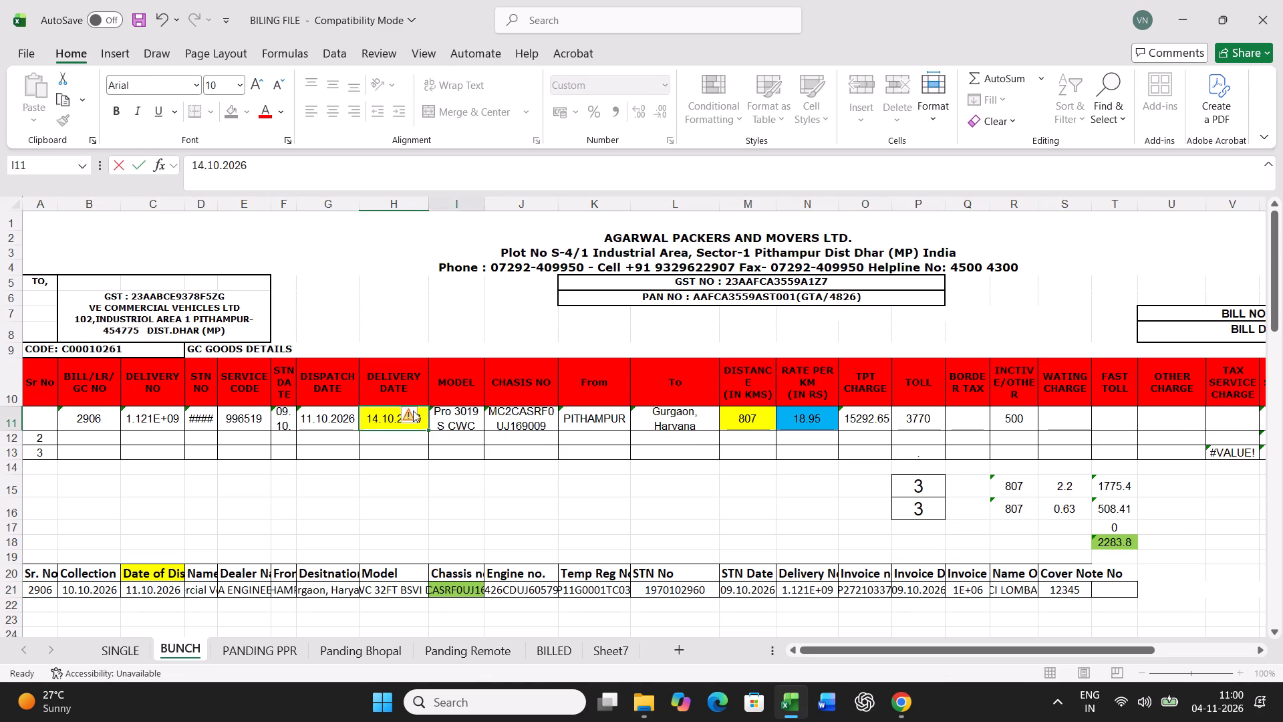
Fill in row 11 for bill 2906: distance 880, rate 18.85, toll 4780, border tax 1063 and incentive 300.
key("Right")
key("Right")
key("Right")
key("Right")
type("880")
key("Right")
type("18.85")
key("Right")
key("Right")
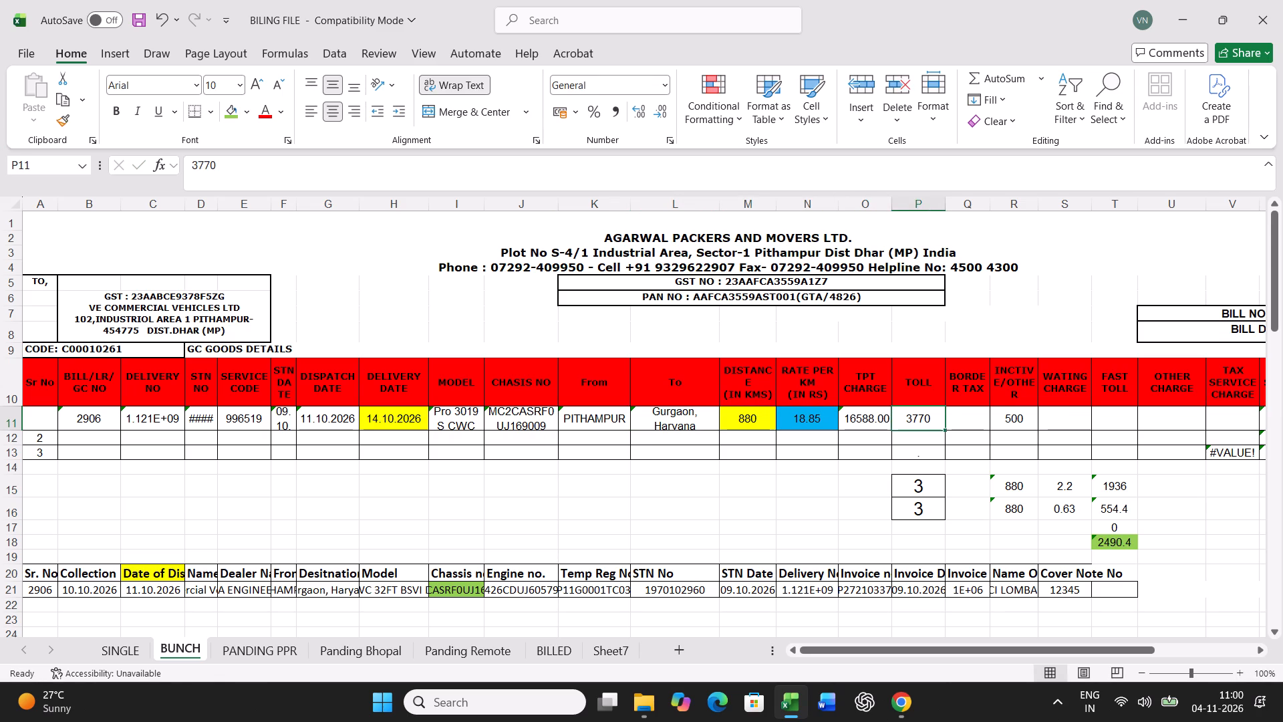
type("4780")
key("Right")
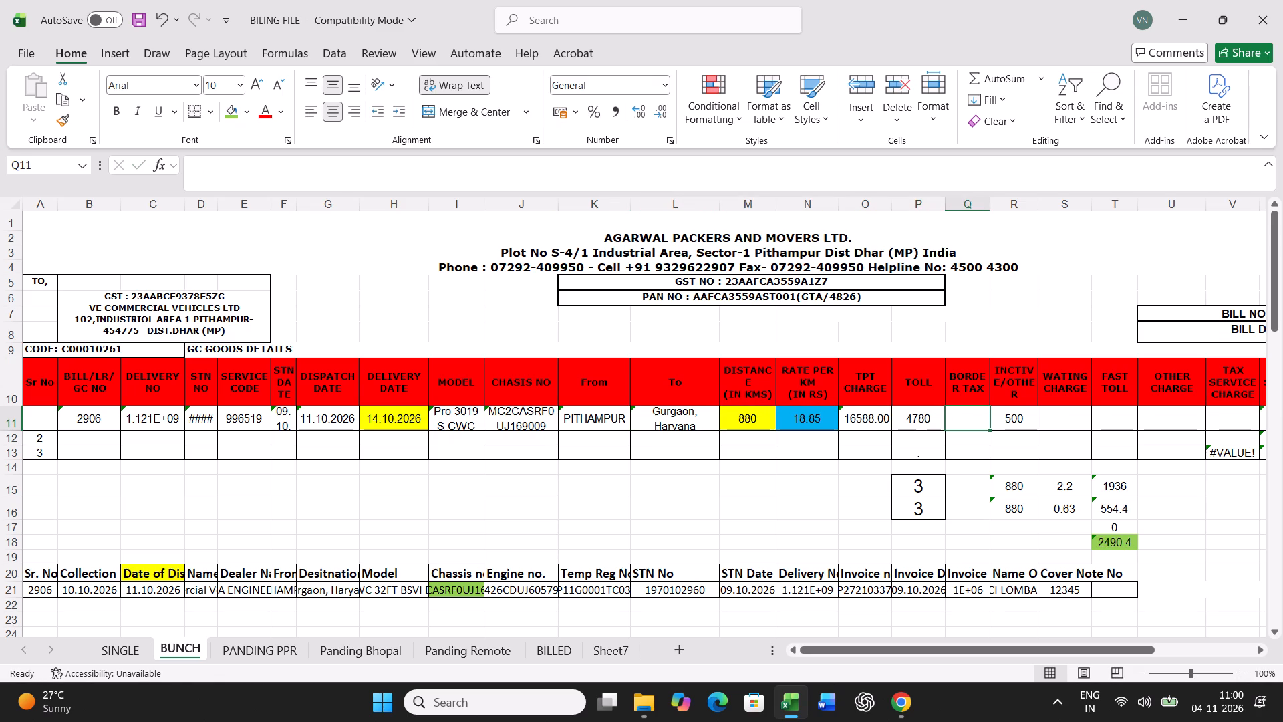
type("1063")
key("Right")
type("300")
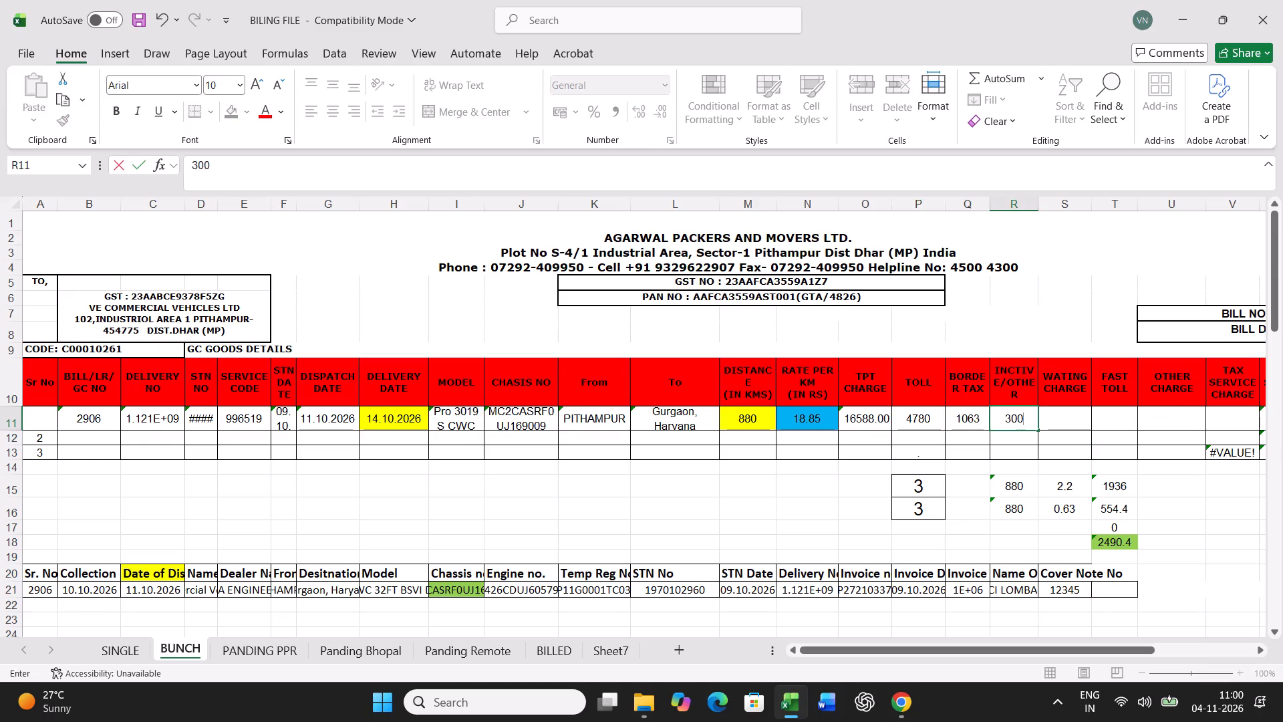
key("Return")
Print one copy of the freight bill for G.C. No 2906 from the SINGLE sheet.
left_click(120, 654)
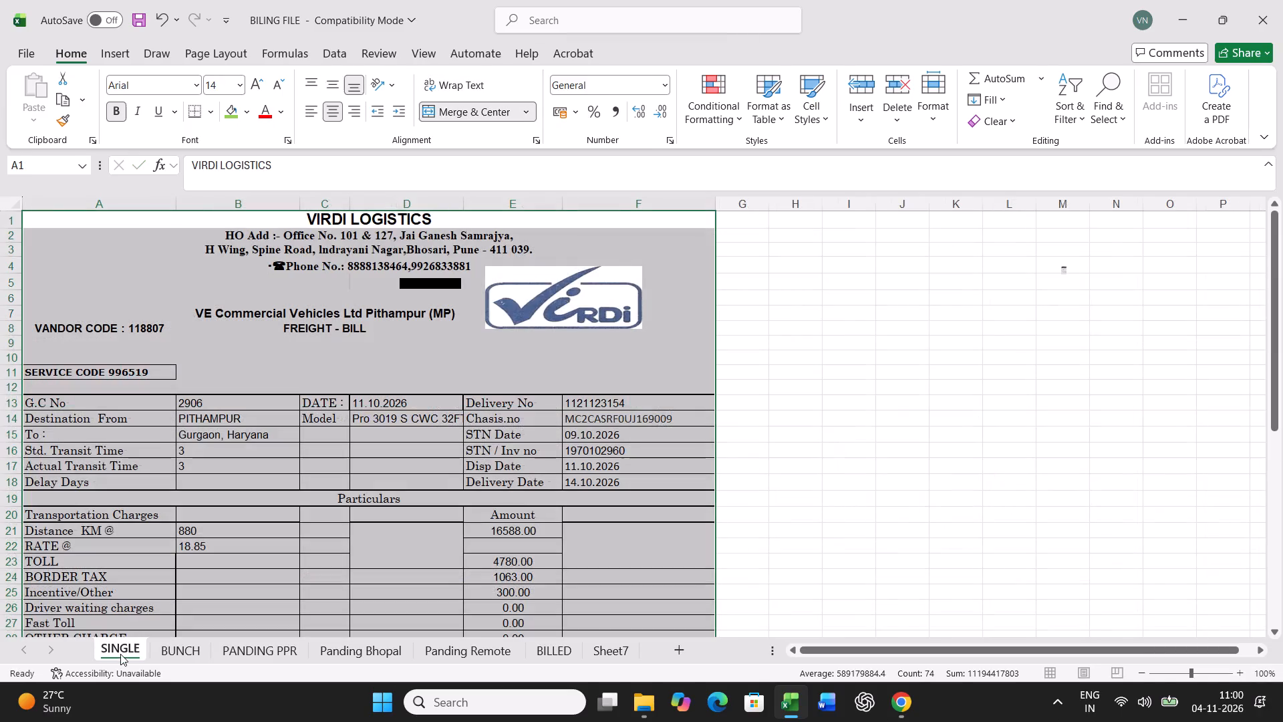
key("ctrl+p")
left_click(196, 126)
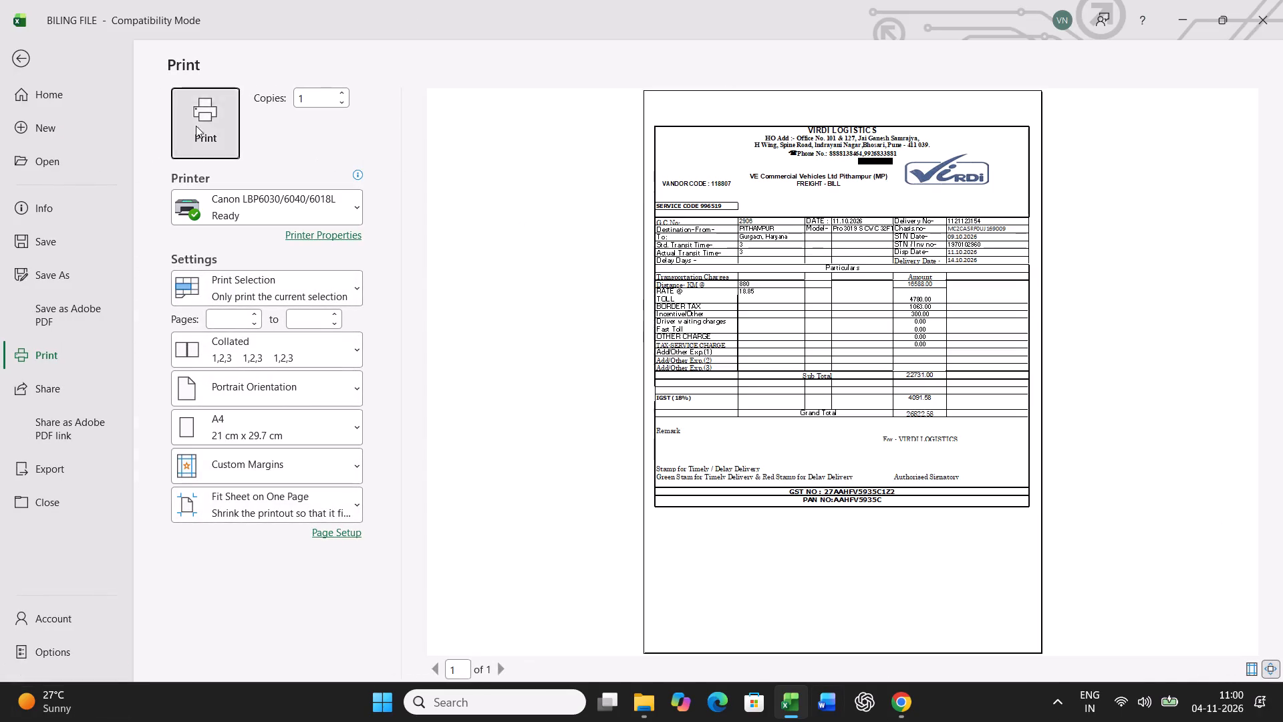
Copy billing row 11 in BUNCH and paste it as values only into row 41 of the lower GC goods table.
left_click(192, 652)
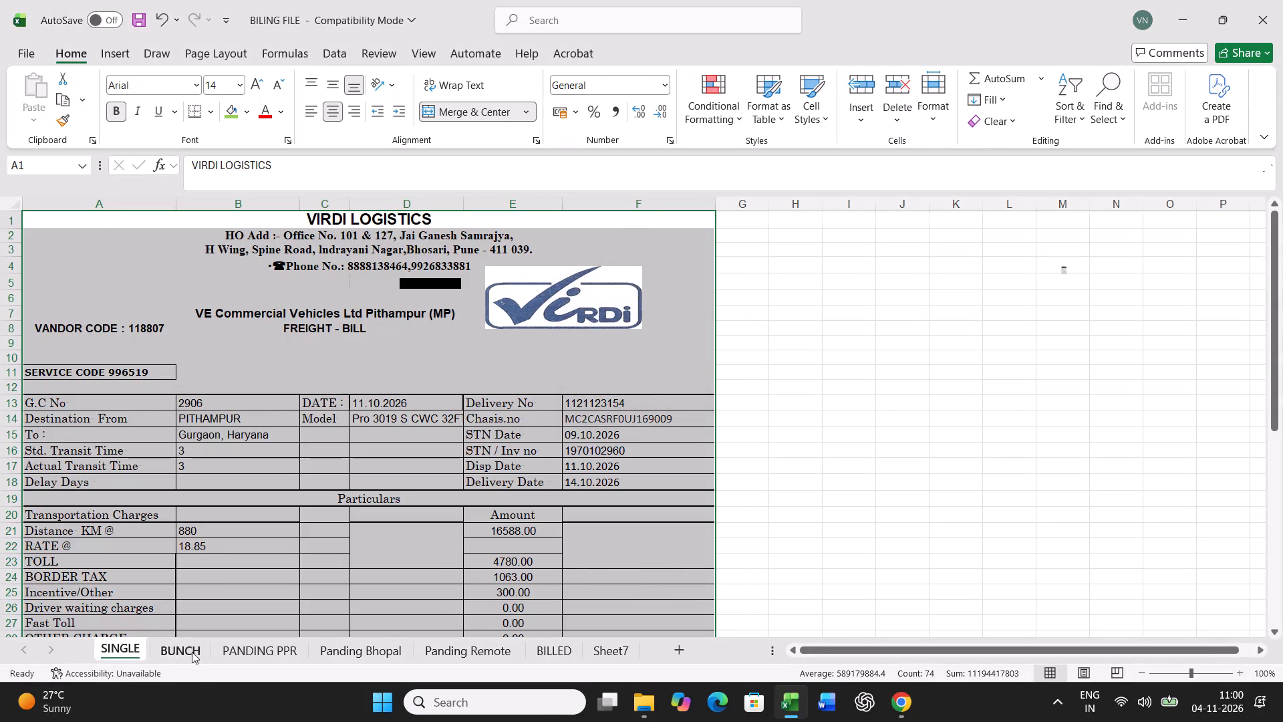
left_click(9, 416)
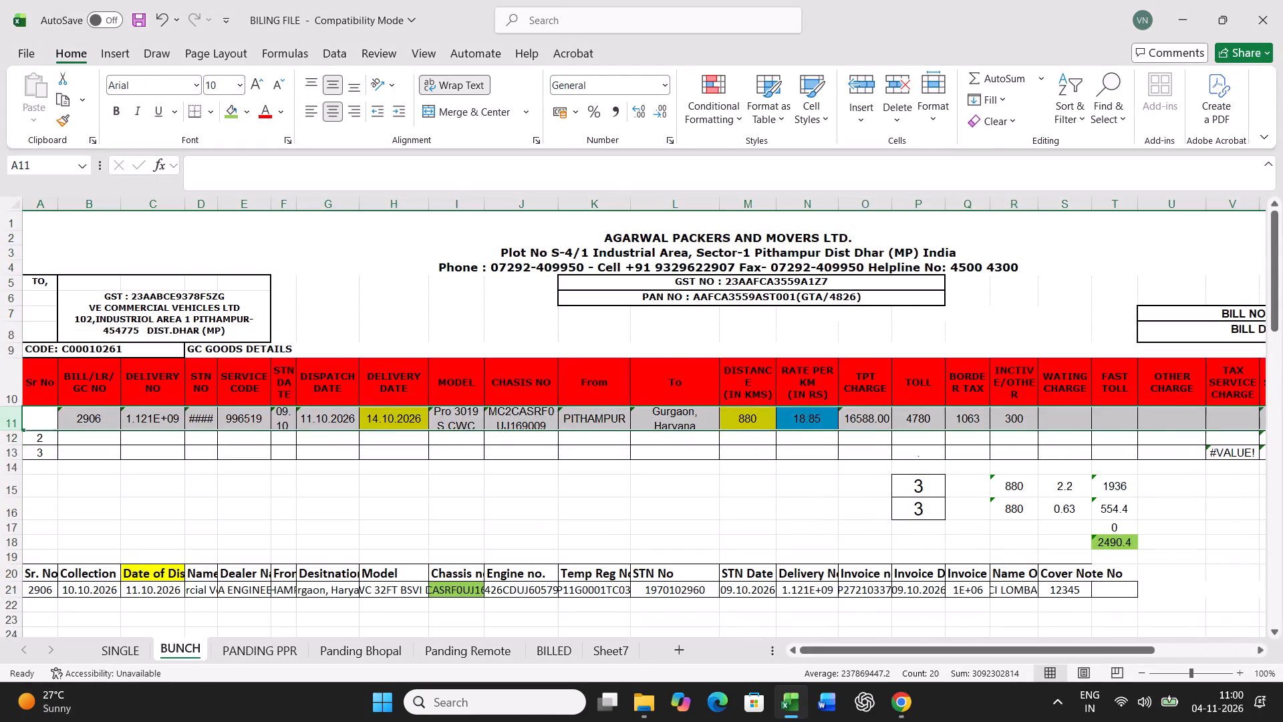
key("ctrl+c")
scroll(545, 487, "down", 11)
right_click(37, 473)
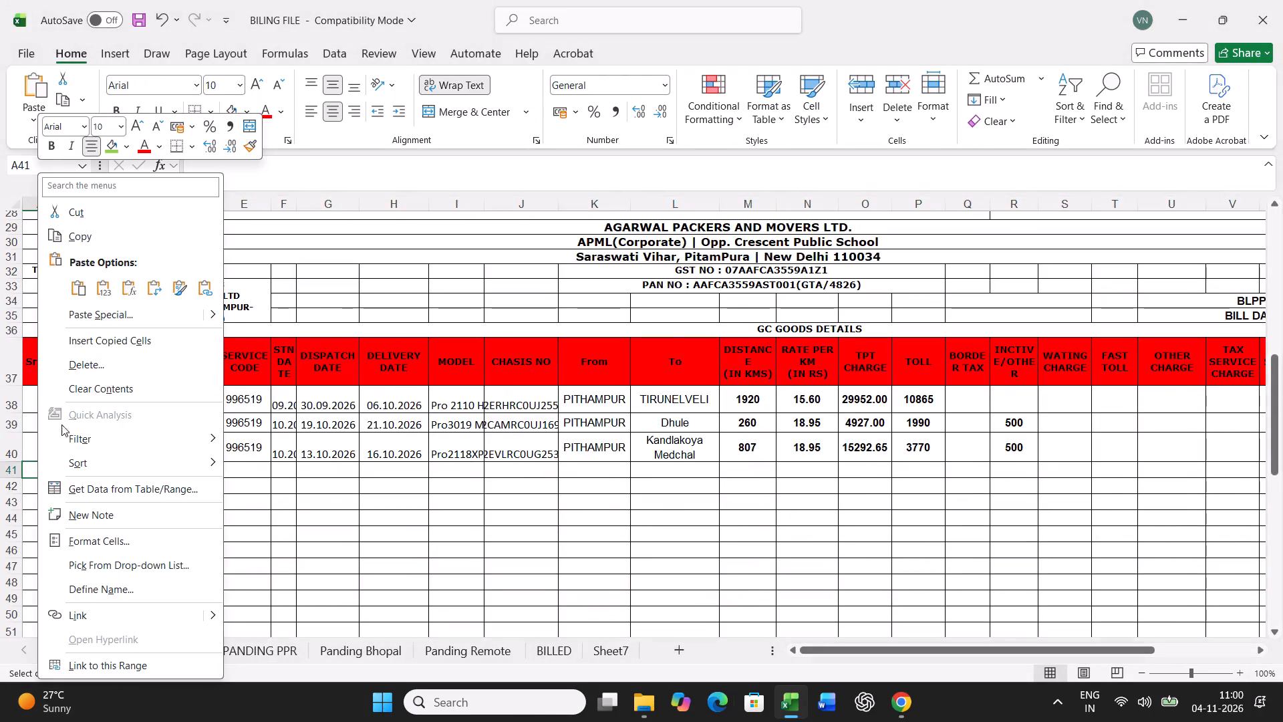
left_click(102, 317)
left_click(41, 275)
left_click(300, 479)
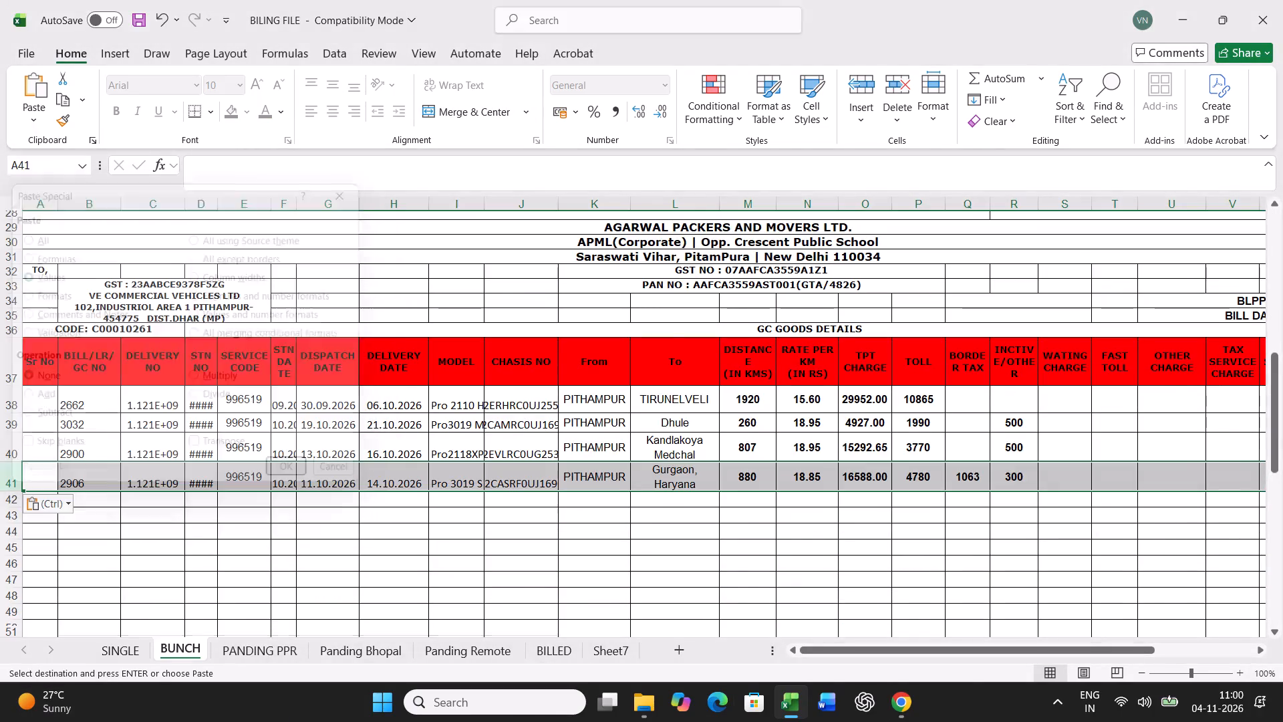
Find chassis number 145709 in PANDING PPR and fill its chassis cell green.
left_click(281, 657)
left_click(537, 508)
key("ctrl+f")
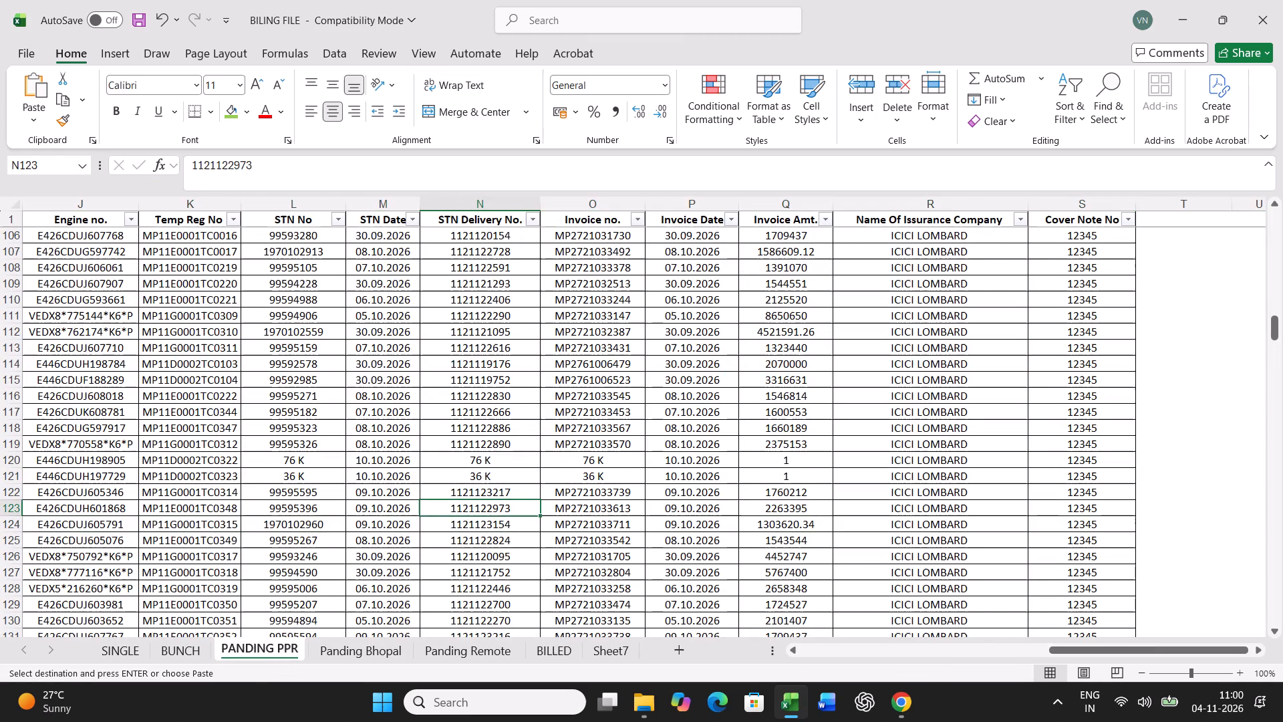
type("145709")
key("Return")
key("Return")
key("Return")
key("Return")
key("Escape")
left_click(233, 116)
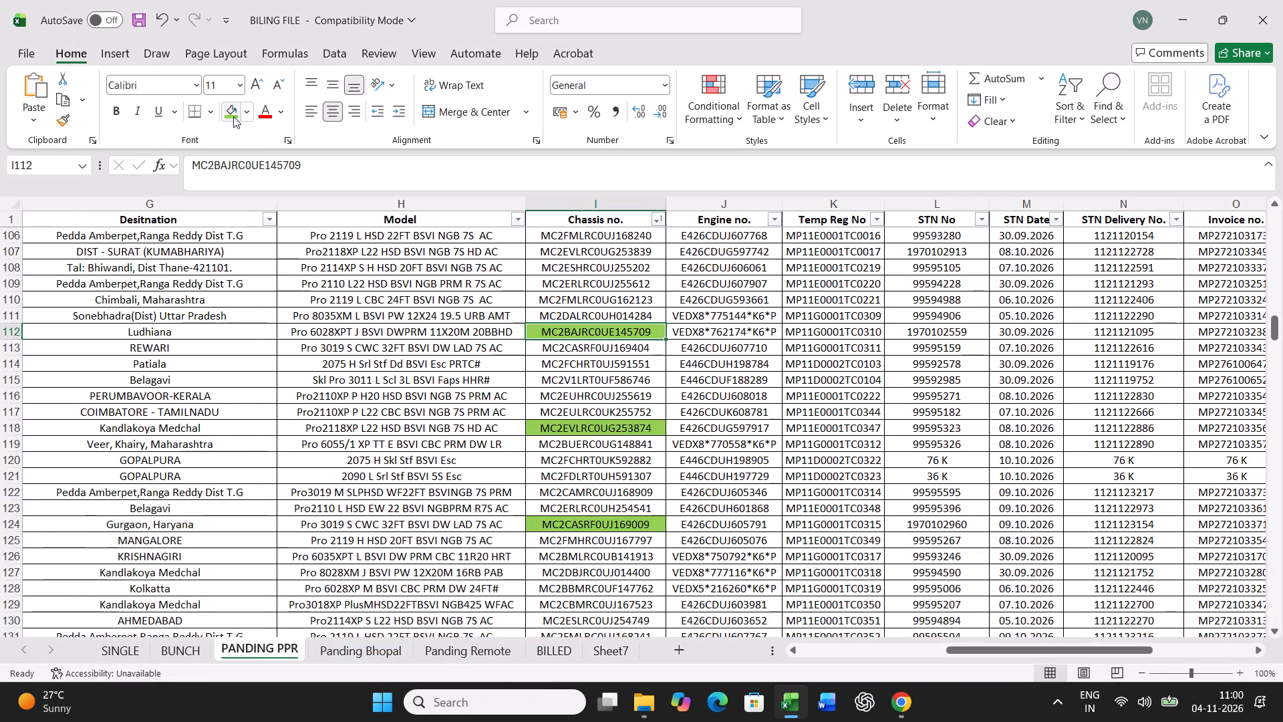
Copy the full record for LR 2892 from PANDING PPR and paste it over data row 21 in BUNCH.
key("Left")
key("Left")
key("Left")
key("Left")
key("Left")
key("Left")
key("Left")
key("Left")
key("Left")
key("Left")
key("Left")
key("Left")
key("Left")
key("Left")
key("Left")
key("Left")
key("Left")
key("Left")
key("Left")
key("Left")
key("ctrl+shift+Right")
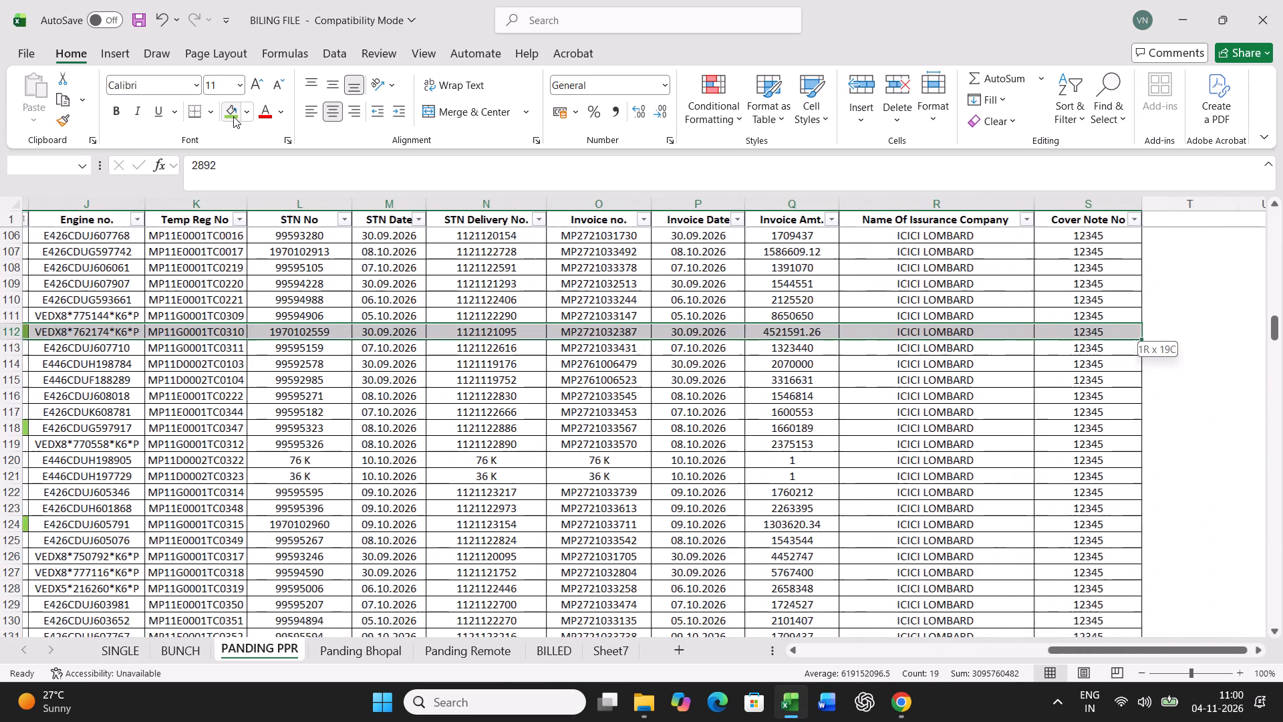
key("ctrl+c")
left_click(185, 659)
scroll(212, 527, "up", 11)
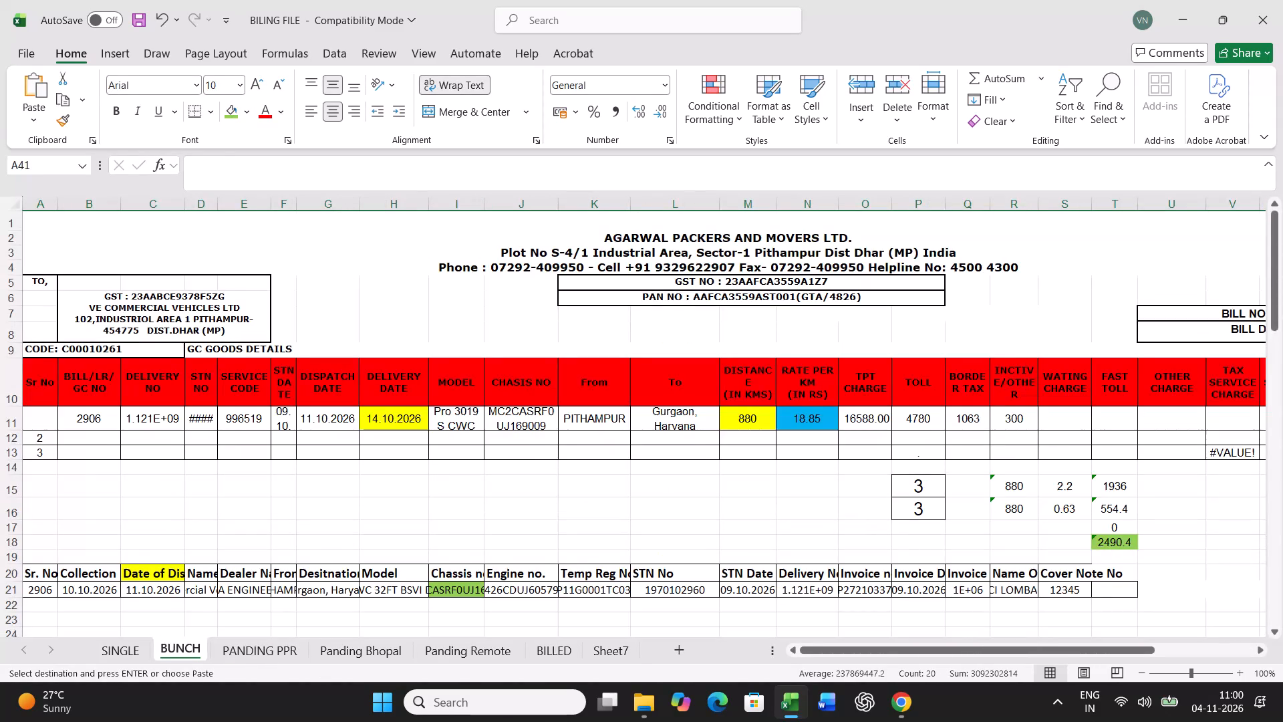
left_click(39, 594)
key("ctrl+v")
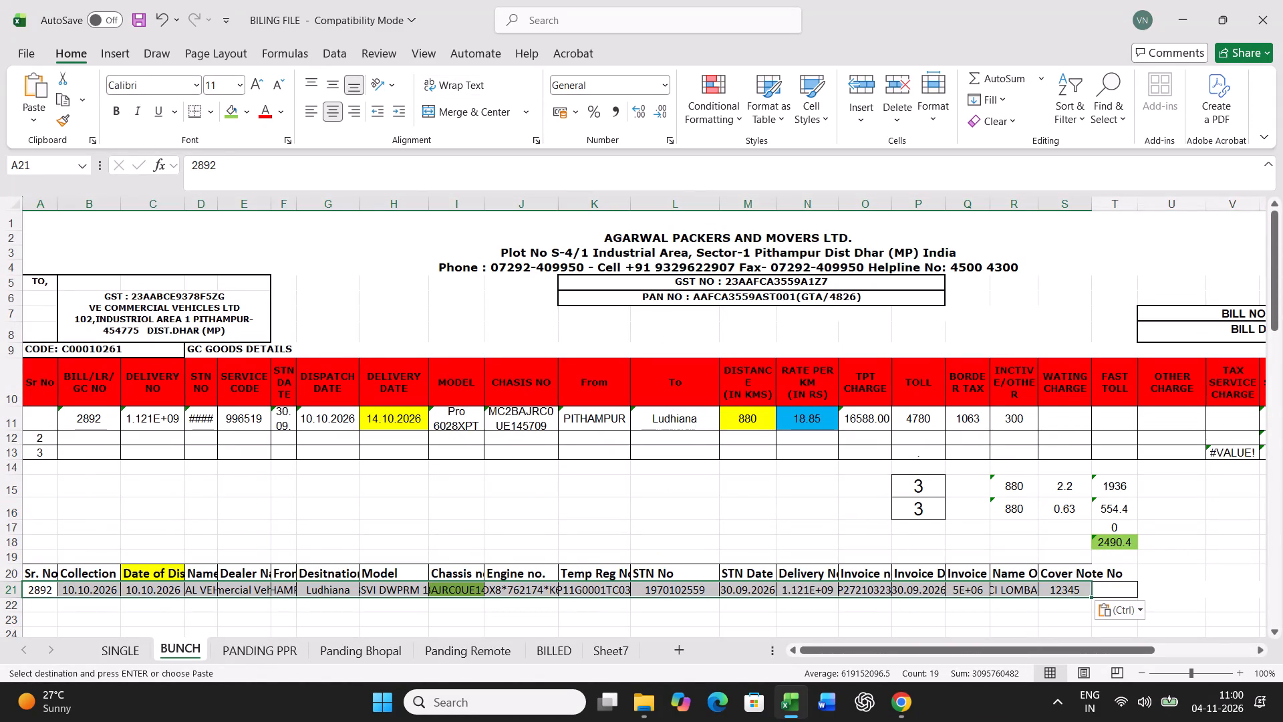
In row 11 for bill 2892, set the delivery date to 12.10.2026, the distance to 1201 and the rate to 30.34.
left_click(406, 416)
type("12.10.2026")
key("Right")
key("Right")
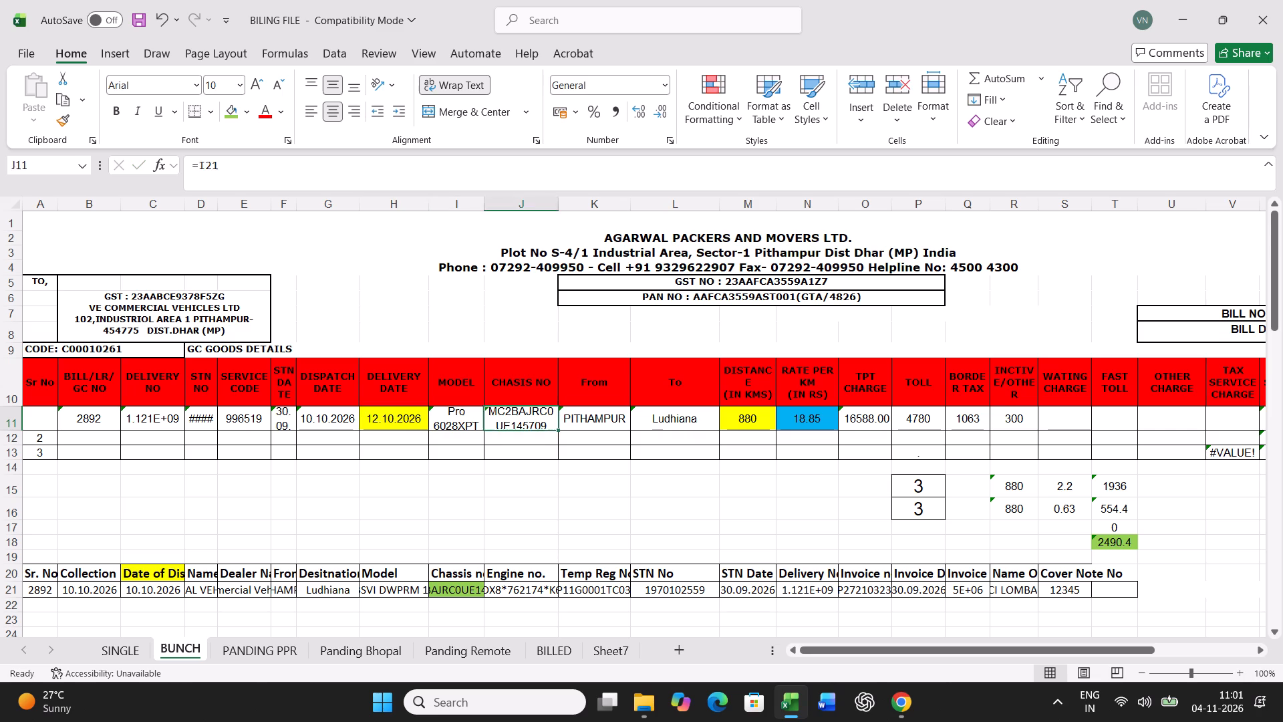
key("Right")
key("Right")
key("Right")
type("1201")
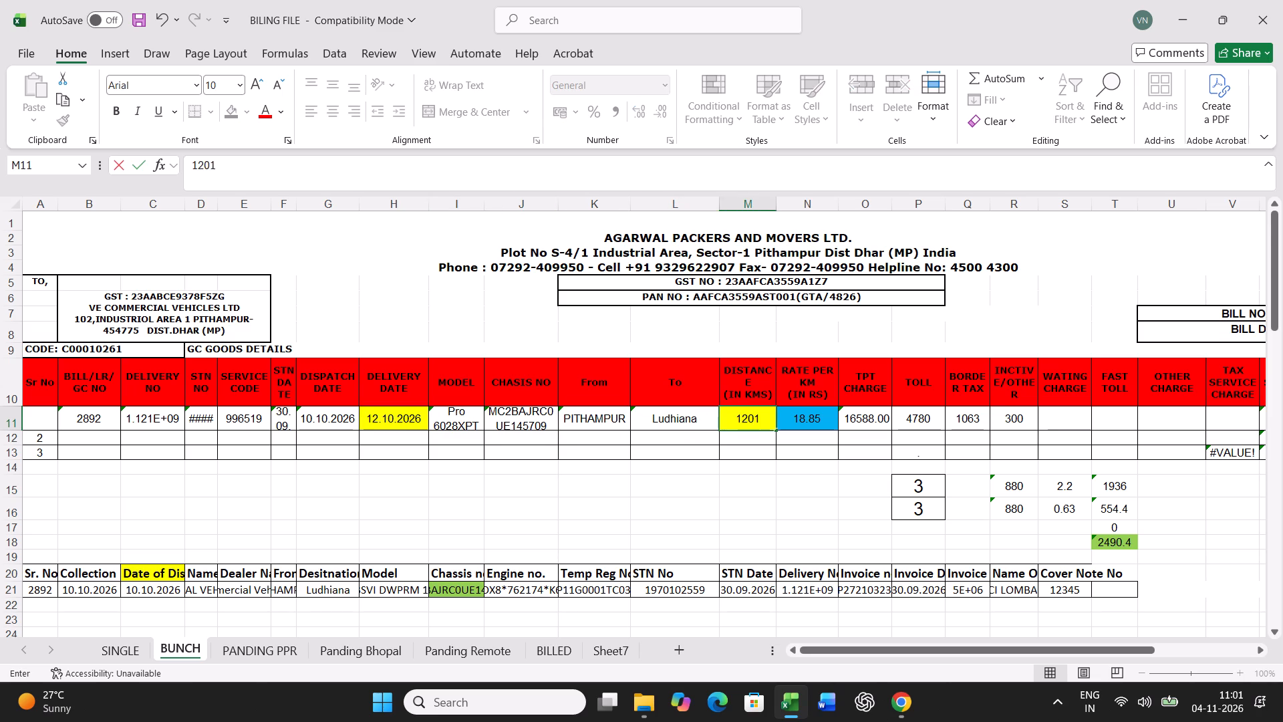
key("Right")
type("30.34")
Set bill 2892's toll to 7350 and border tax to 4924 in row 11, and clear its incentive amount.
key("Right")
key("Right")
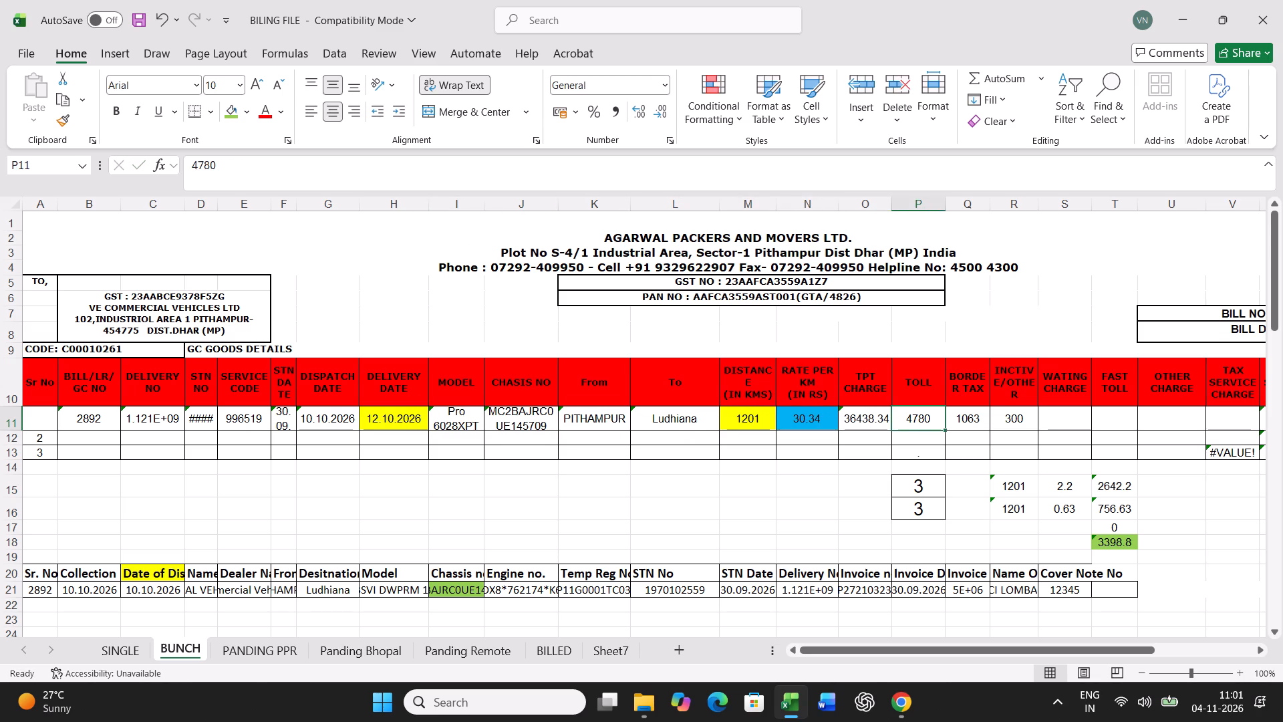
type("7350")
key("Right")
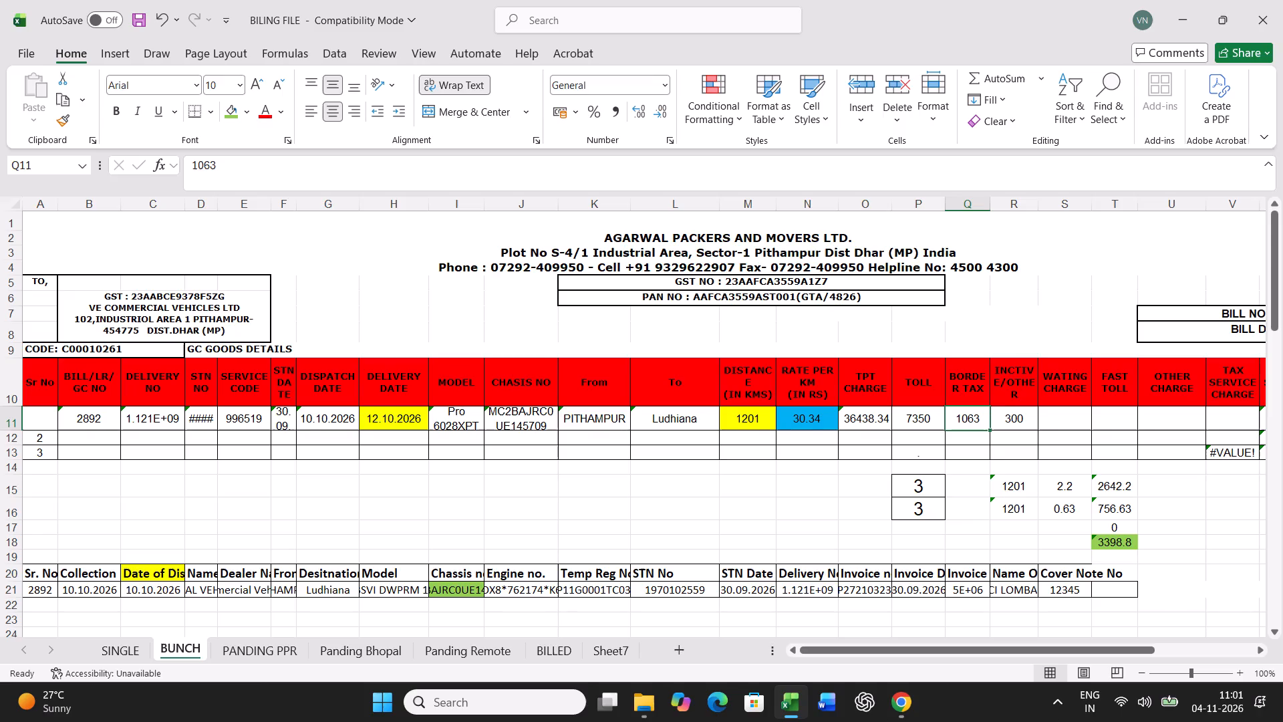
type("4924")
key("Return")
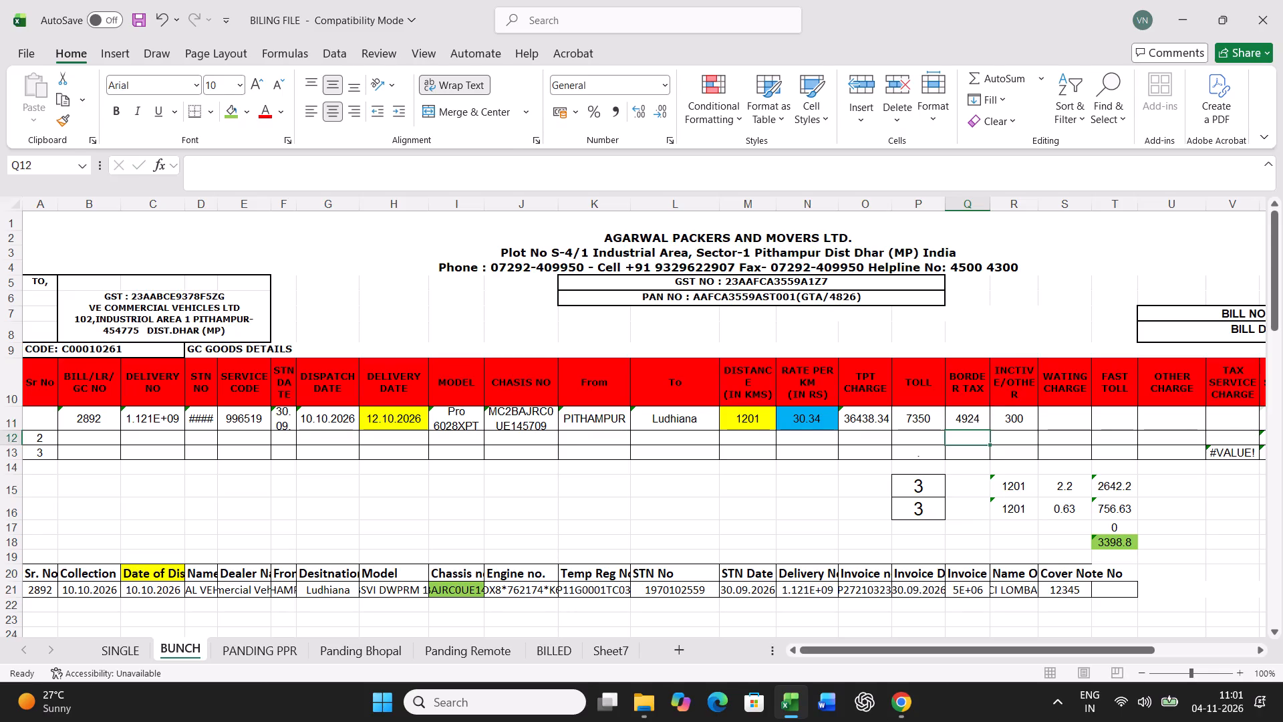
key("Up")
key("Right")
key("Delete")
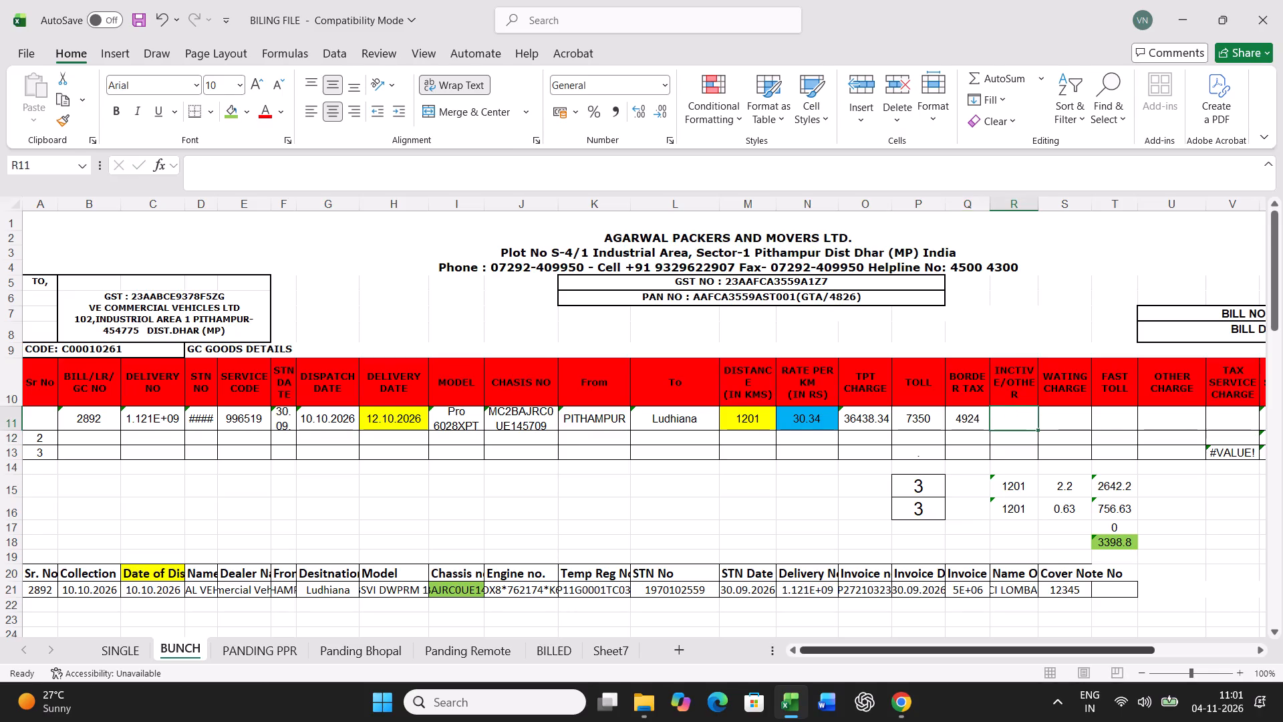
Set the standard transit time to 4 in P15 and the actual transit time to 2 in P16.
left_click(923, 490)
key("4")
key("Return")
key("2")
key("Return")
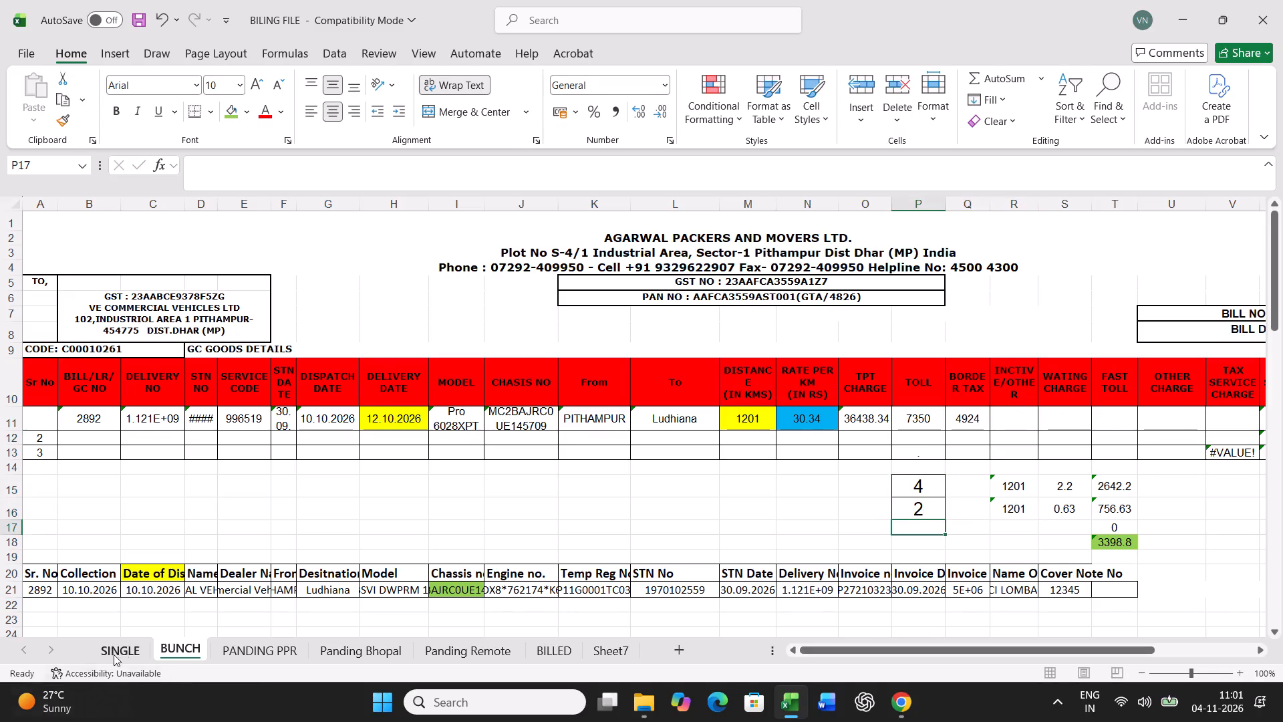
left_click(124, 648)
key("ctrl+p")
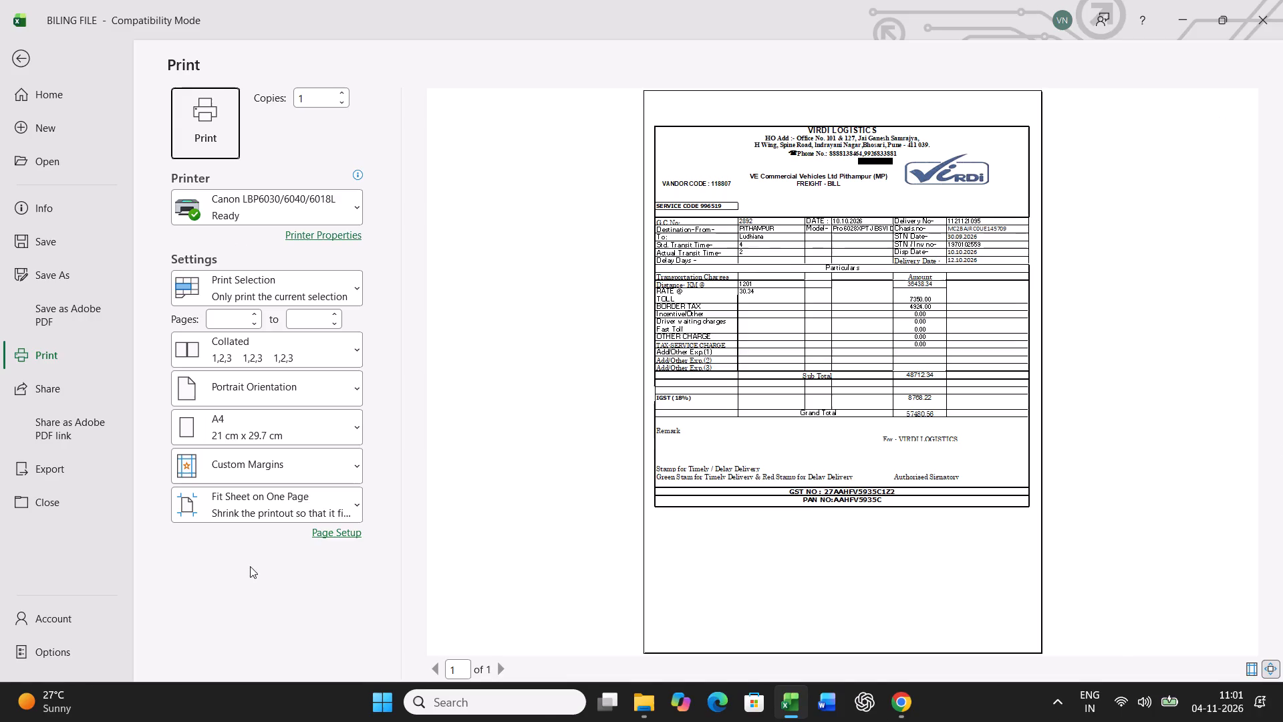
left_click(218, 111)
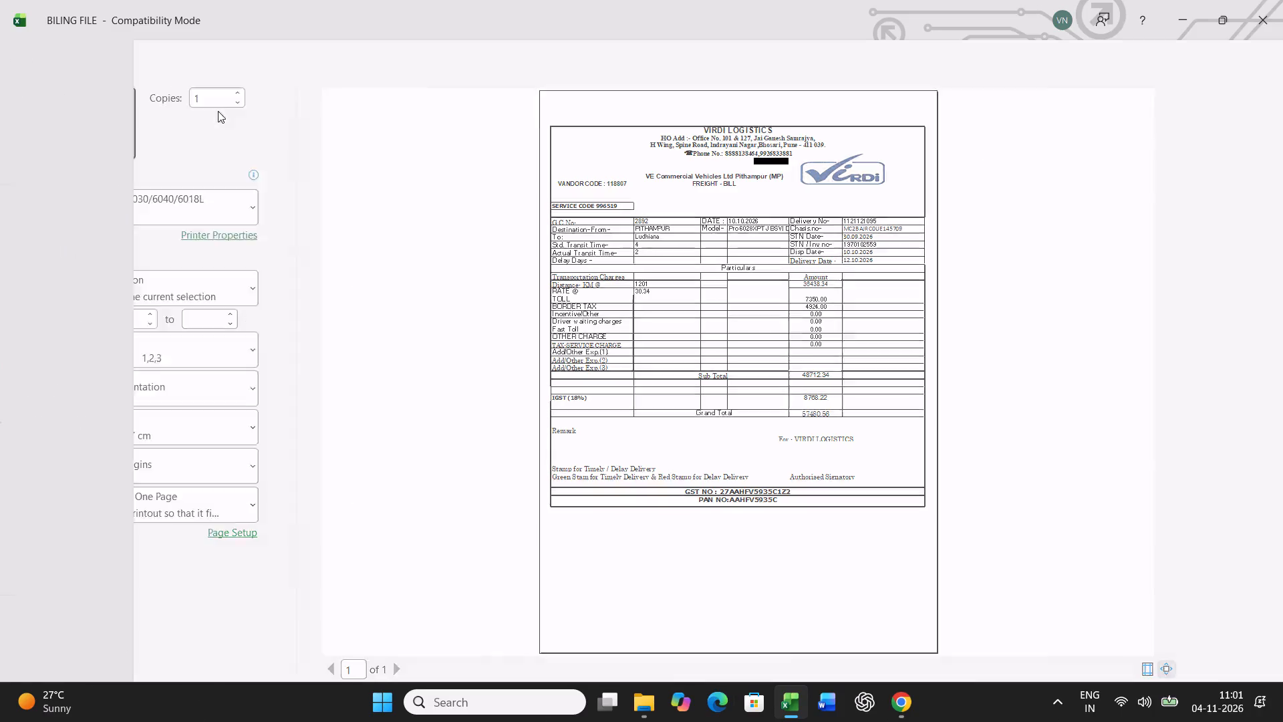
Copy billing row 11 in BUNCH and paste it as values only into row 42 of the lower GC goods table.
left_click(192, 647)
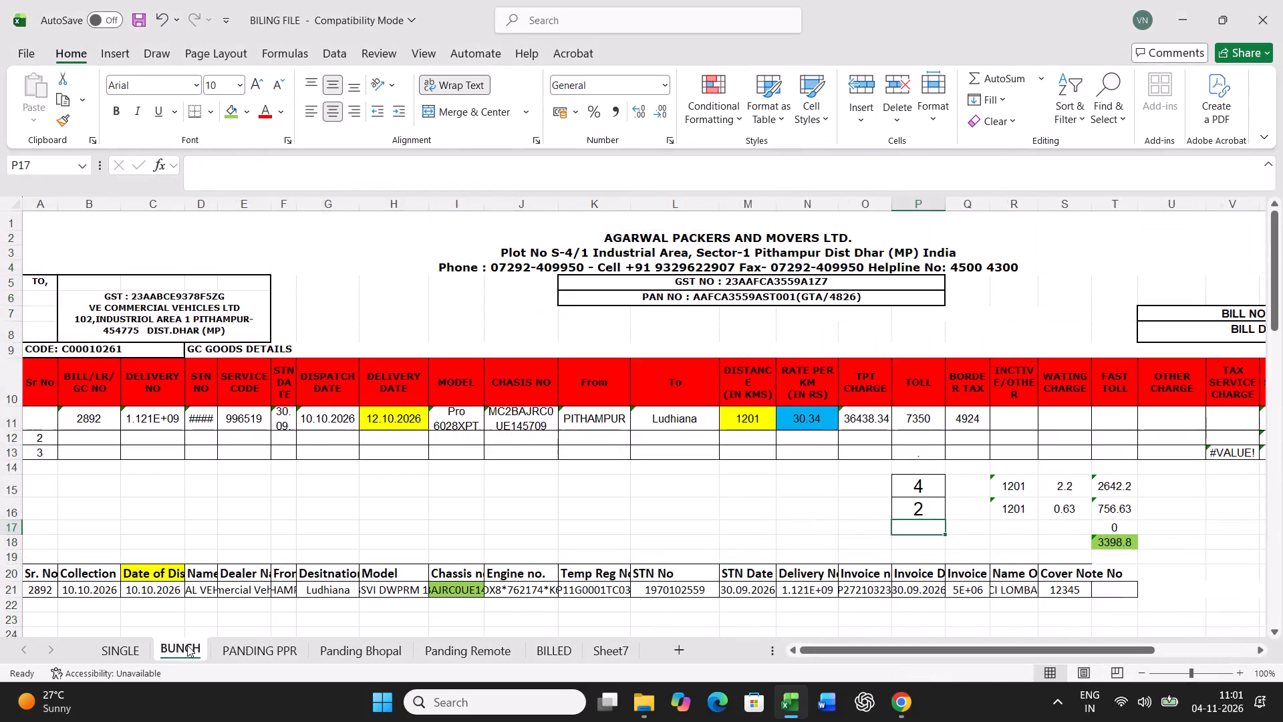
left_click(8, 418)
key("ctrl+c")
scroll(376, 443, "down", 16)
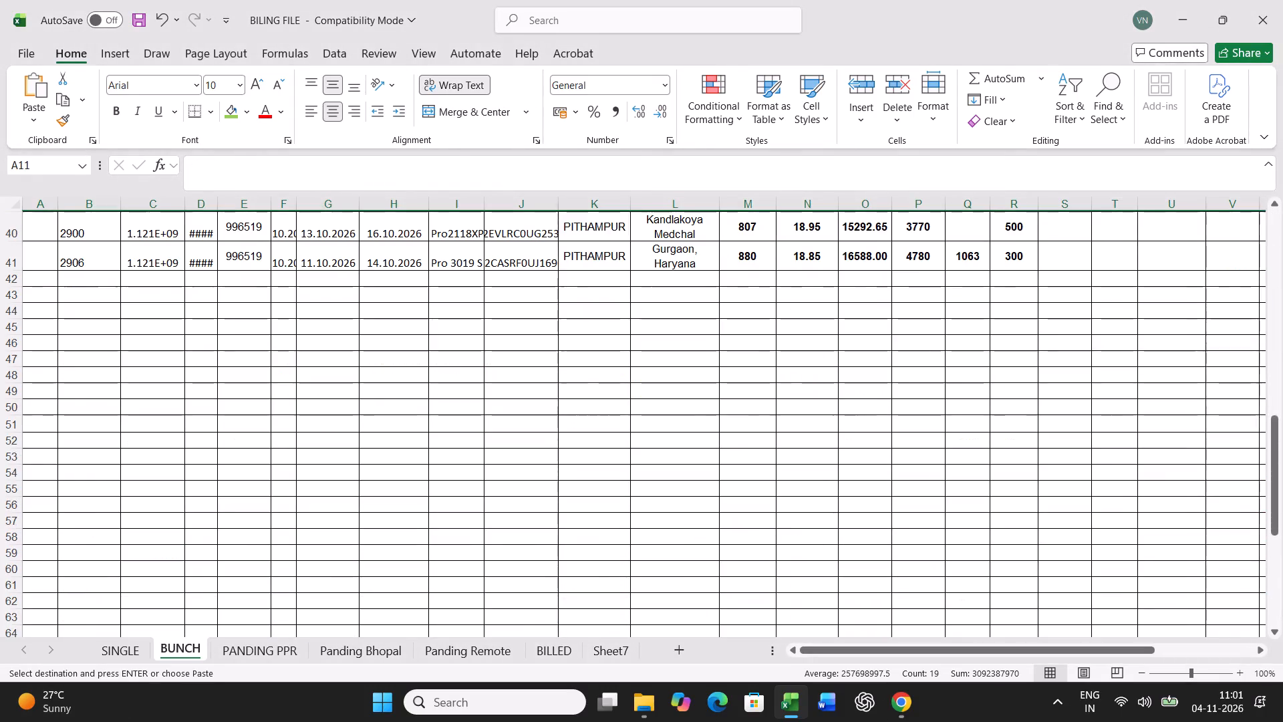
right_click(49, 279)
left_click(141, 310)
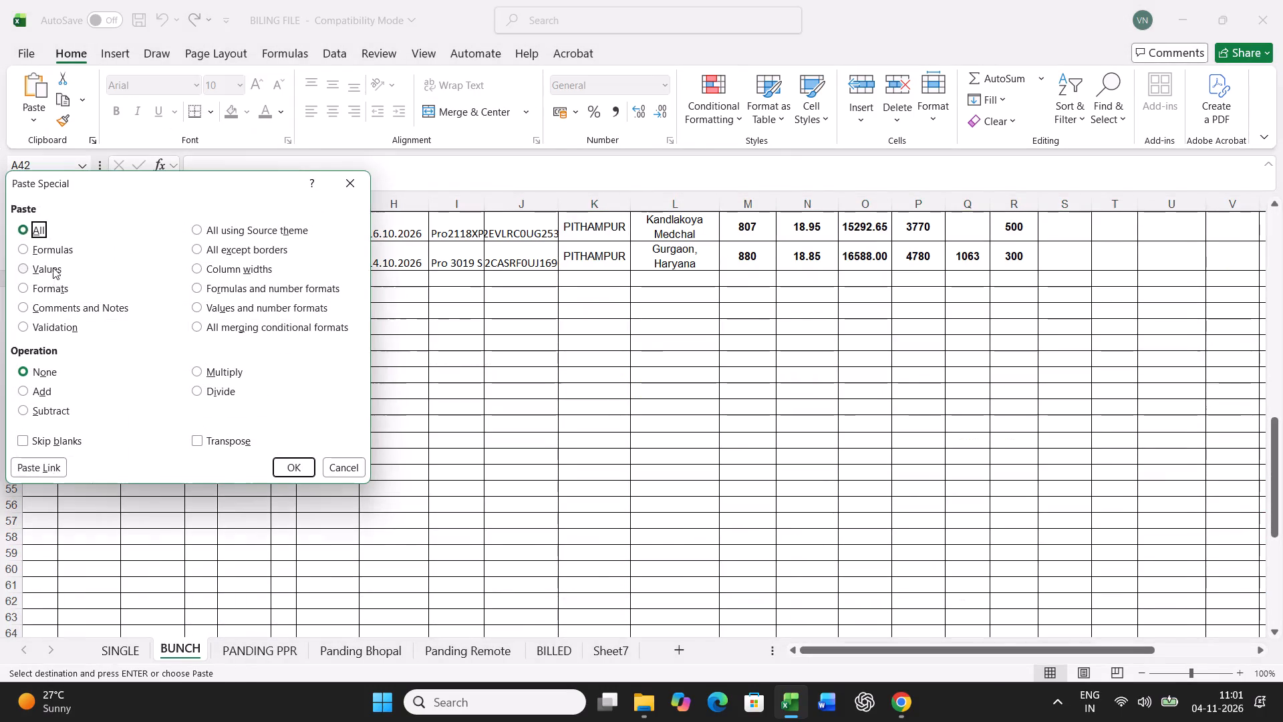
left_click(44, 261)
left_click(281, 465)
left_click(282, 645)
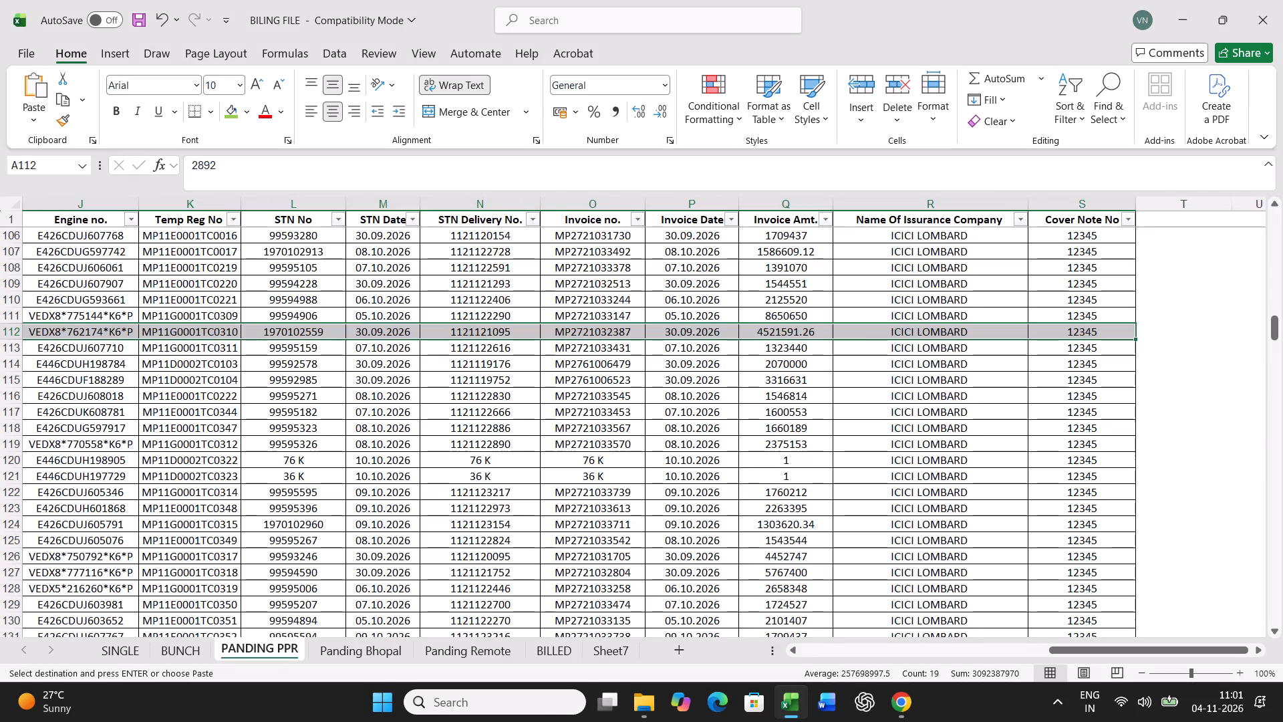
left_click(608, 446)
key("ctrl+f")
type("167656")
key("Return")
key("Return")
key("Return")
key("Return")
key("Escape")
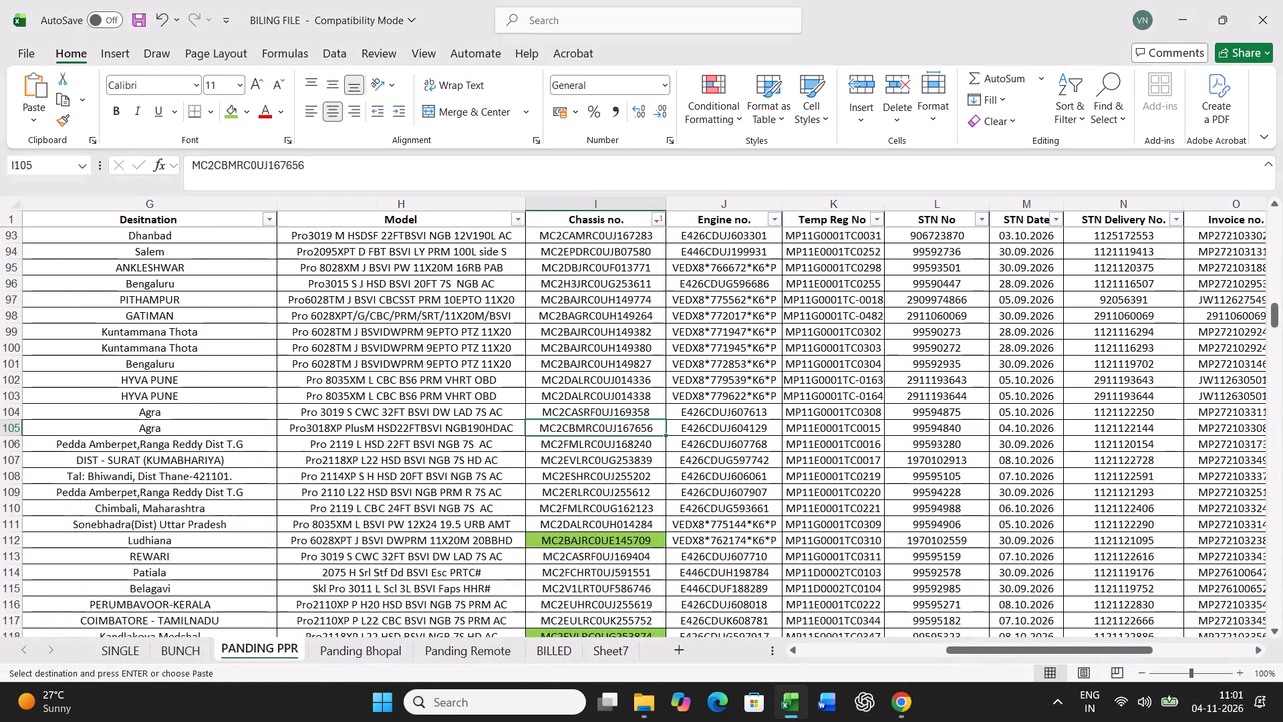
left_click(234, 109)
key("Left")
key("Left")
key("Left")
key("Left")
key("Left")
key("Left")
key("Left")
key("Left")
key("Left")
key("Left")
key("Left")
key("Left")
key("Left")
key("Left")
key("Left")
key("Left")
key("Left")
key("Left")
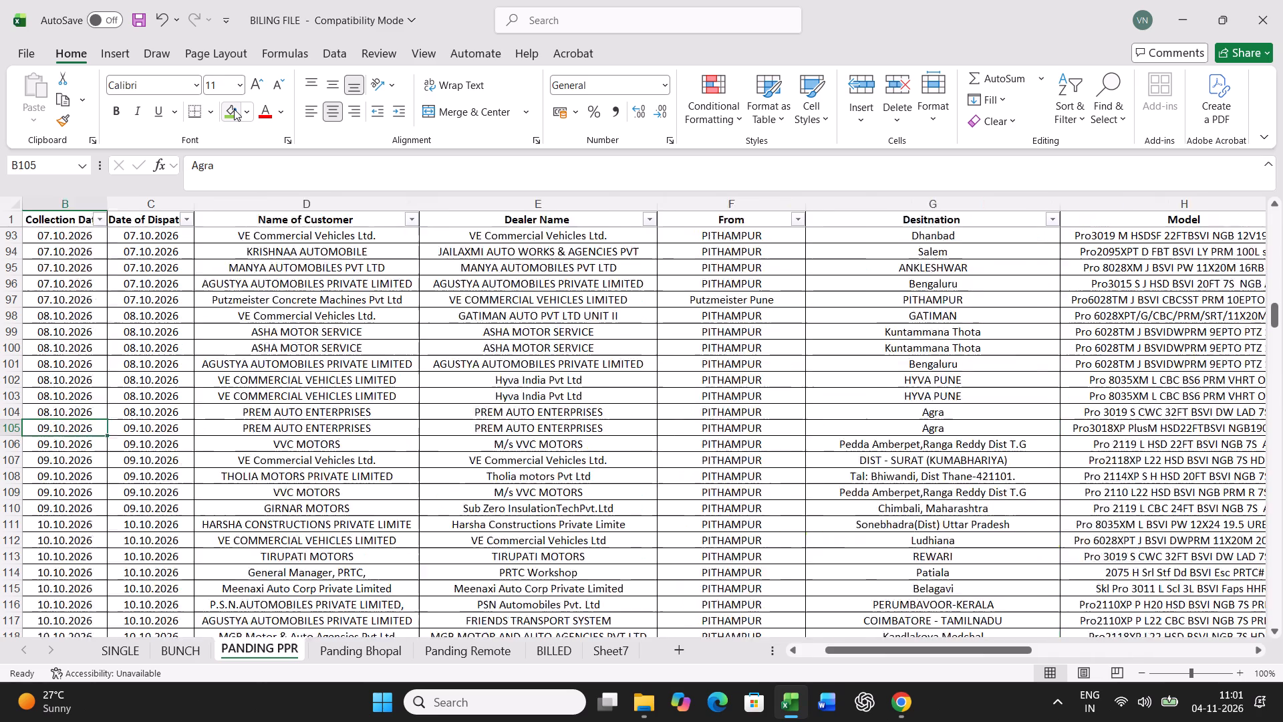
key("ctrl+shift+Right")
key("ctrl+c")
left_click(192, 673)
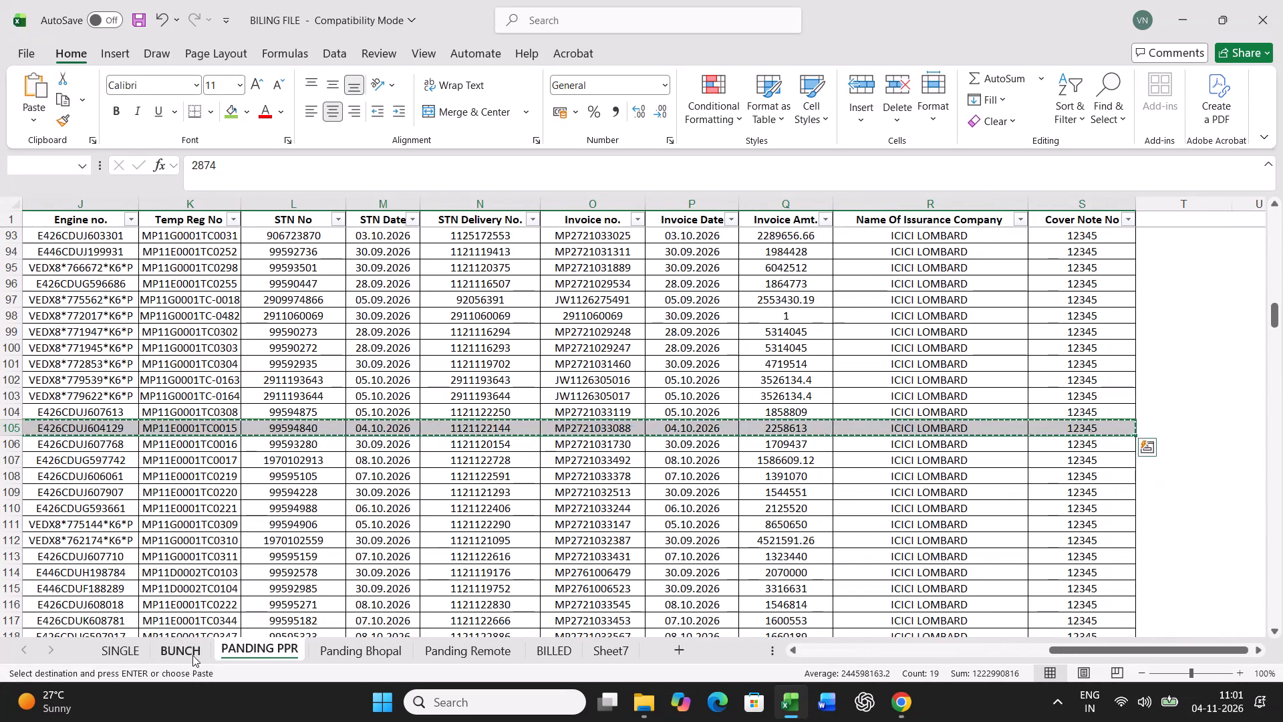
left_click(192, 655)
scroll(247, 548, "up", 19)
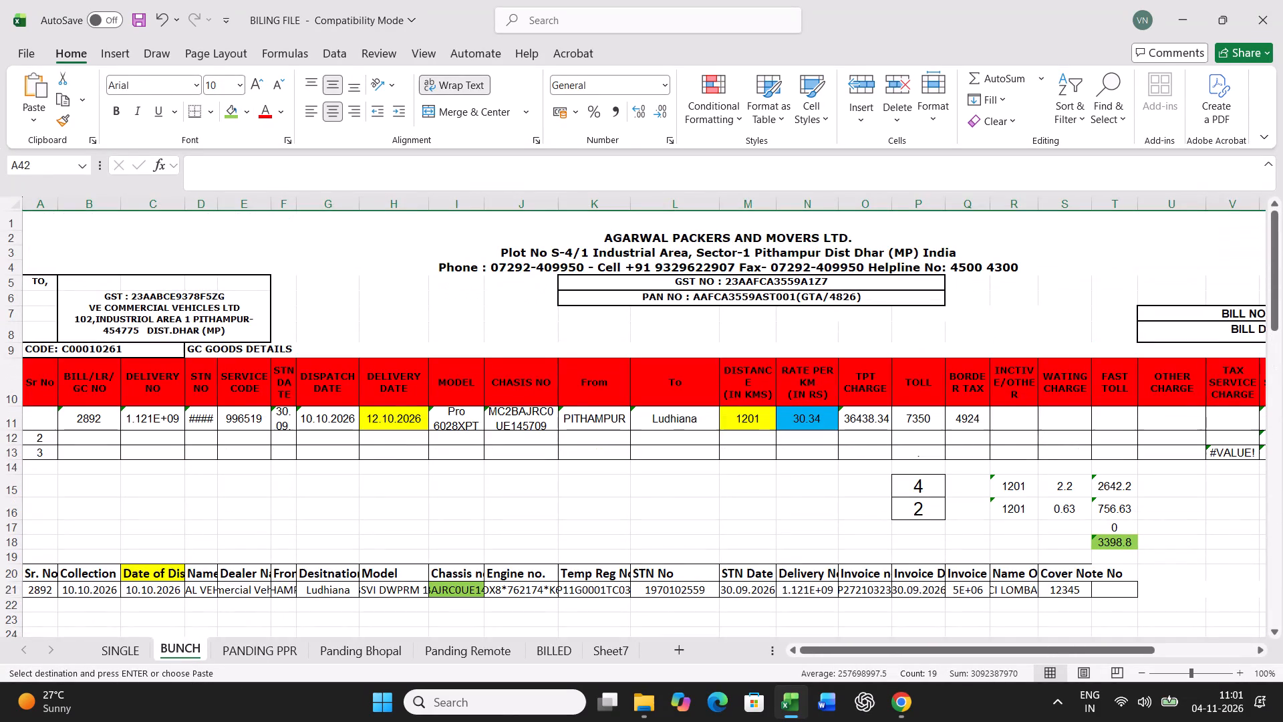
left_click(49, 584)
key("ctrl+v")
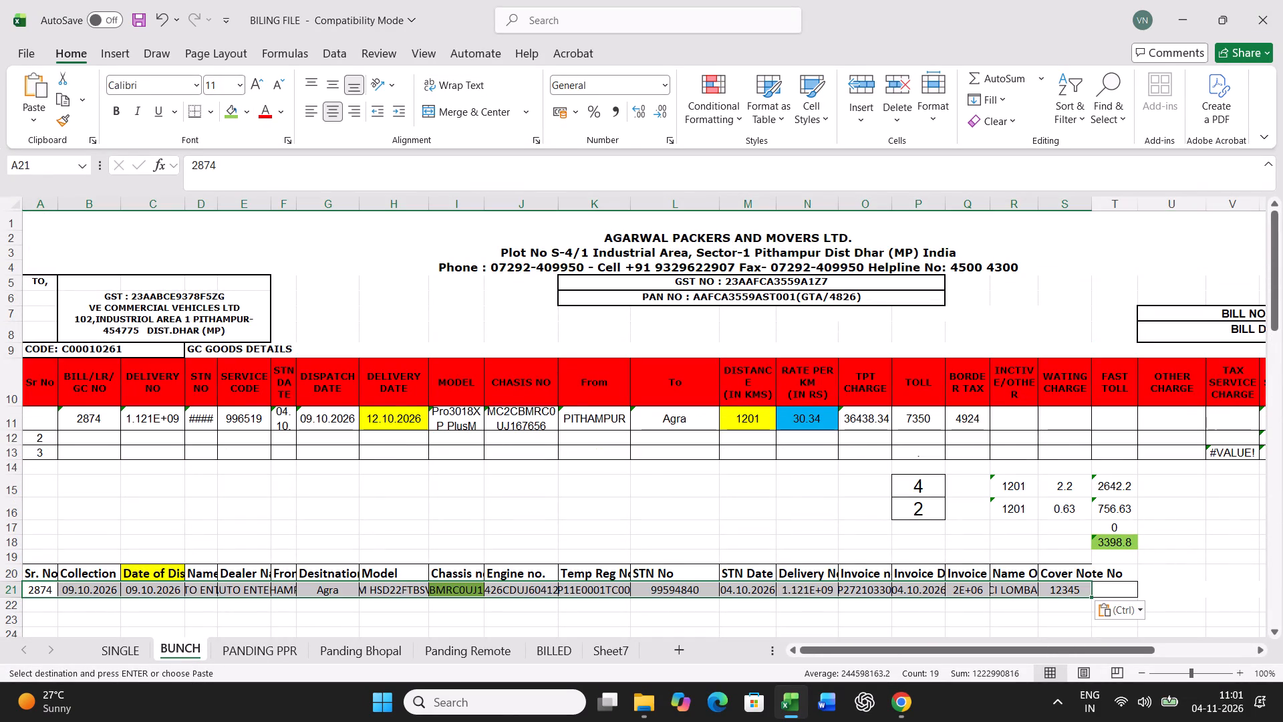
Set the dispatch date for bill 2874 to 14.10.2026 in row 21 and its delivery date to 16.10.2026 in row 11.
left_click(158, 589)
type("14.10.2026")
key("Return")
left_click(383, 418)
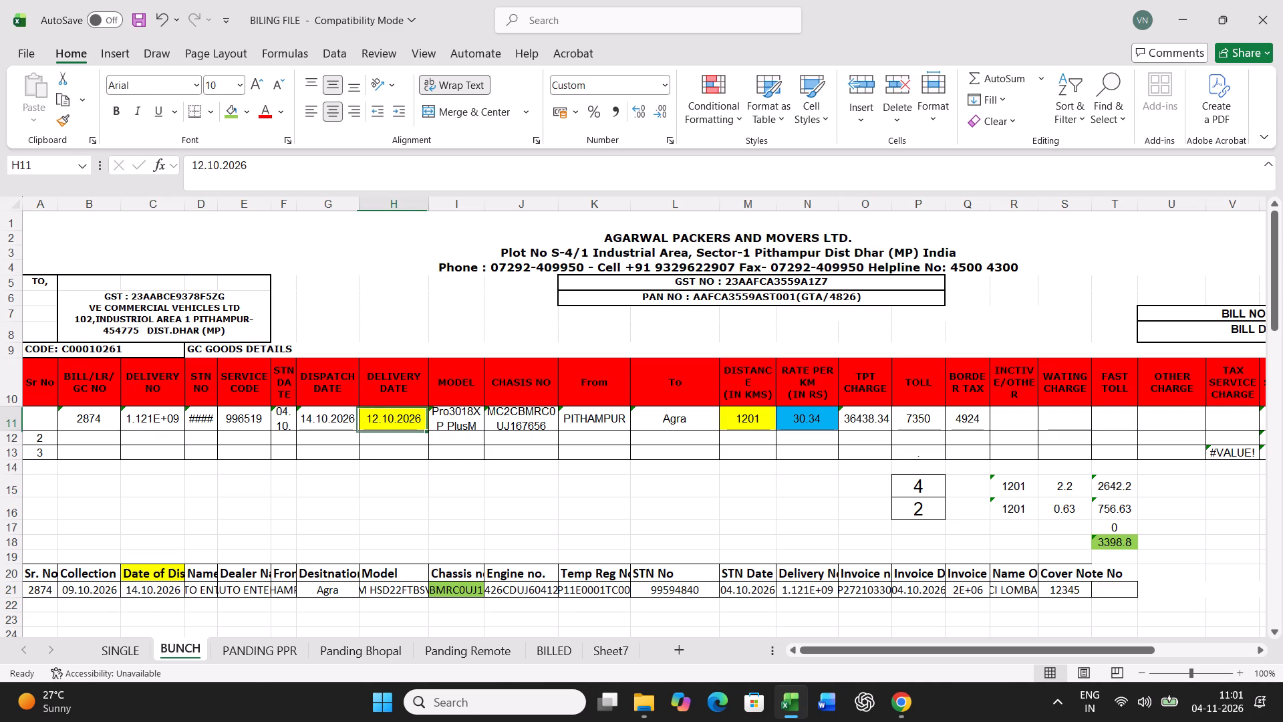
type("16.10.2026")
key("Right")
For bill 2874 in row 11, set the distance to 671 km, rate to 18.95, toll to 4740 and border tax to 1594.
key("Right")
key("Right")
key("Right")
key("Right")
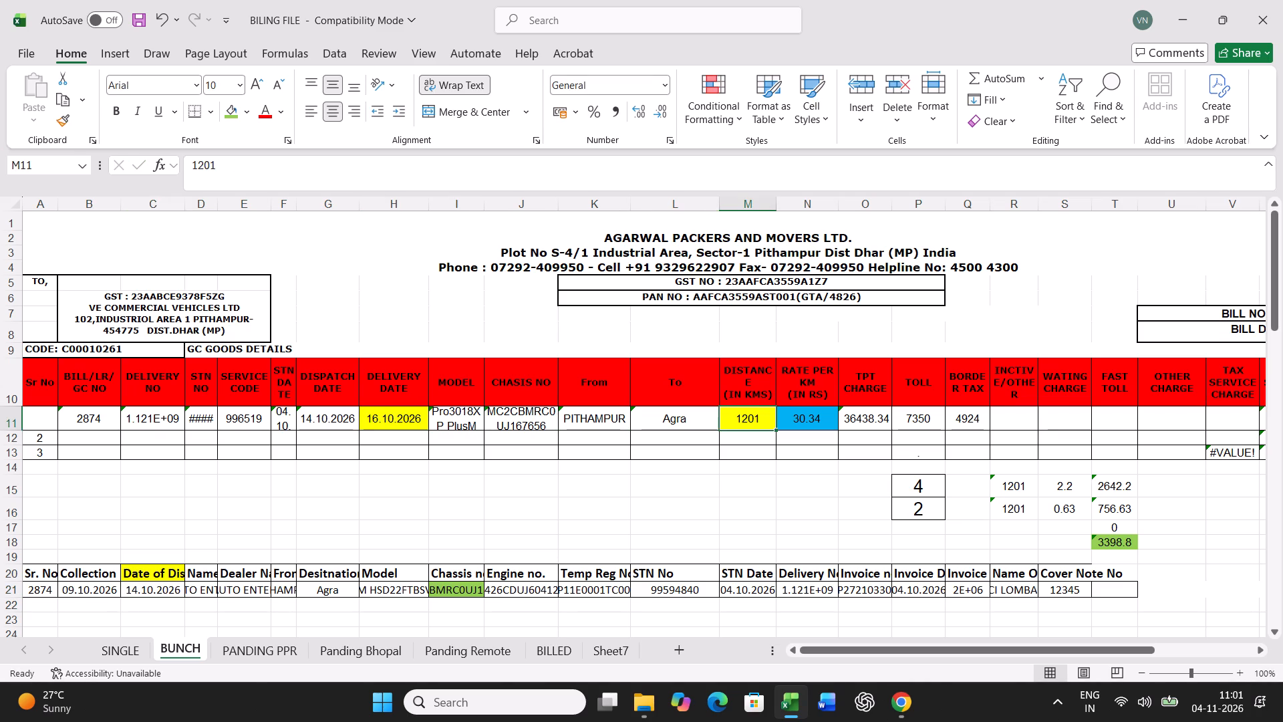
type("671")
key("Right")
type("18.95")
key("Right")
key("Right")
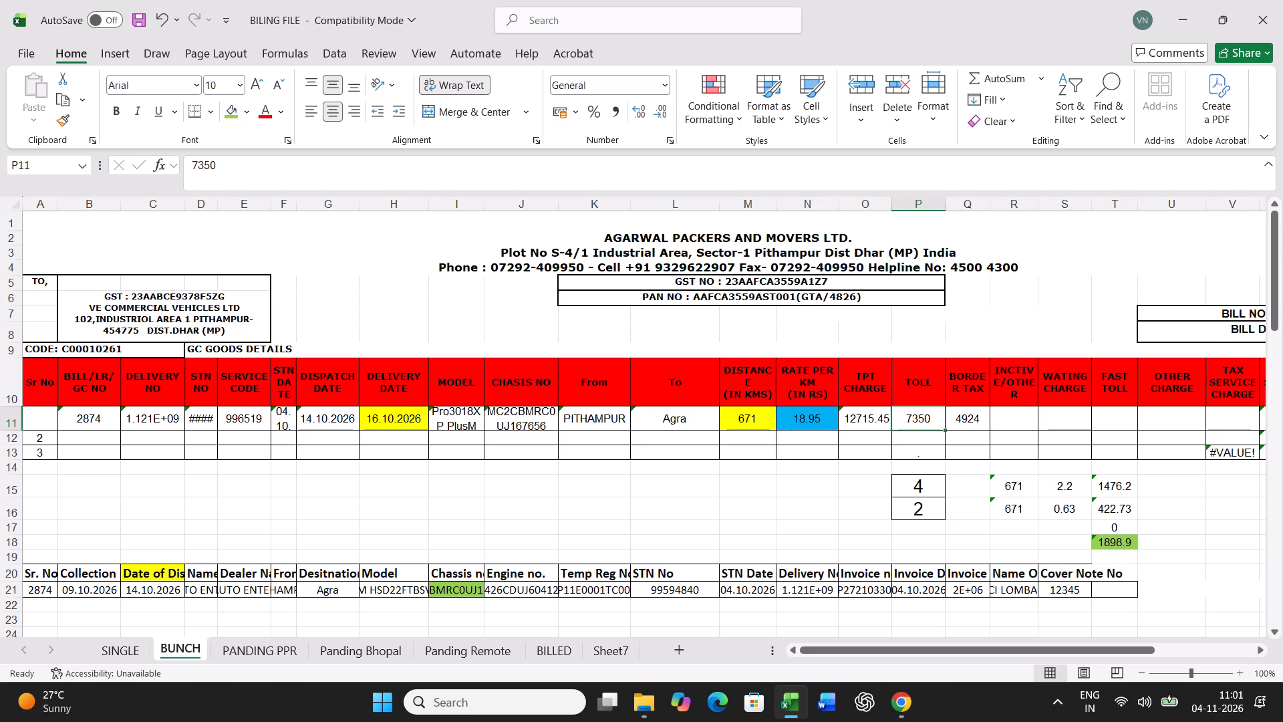
type("4740")
key("Right")
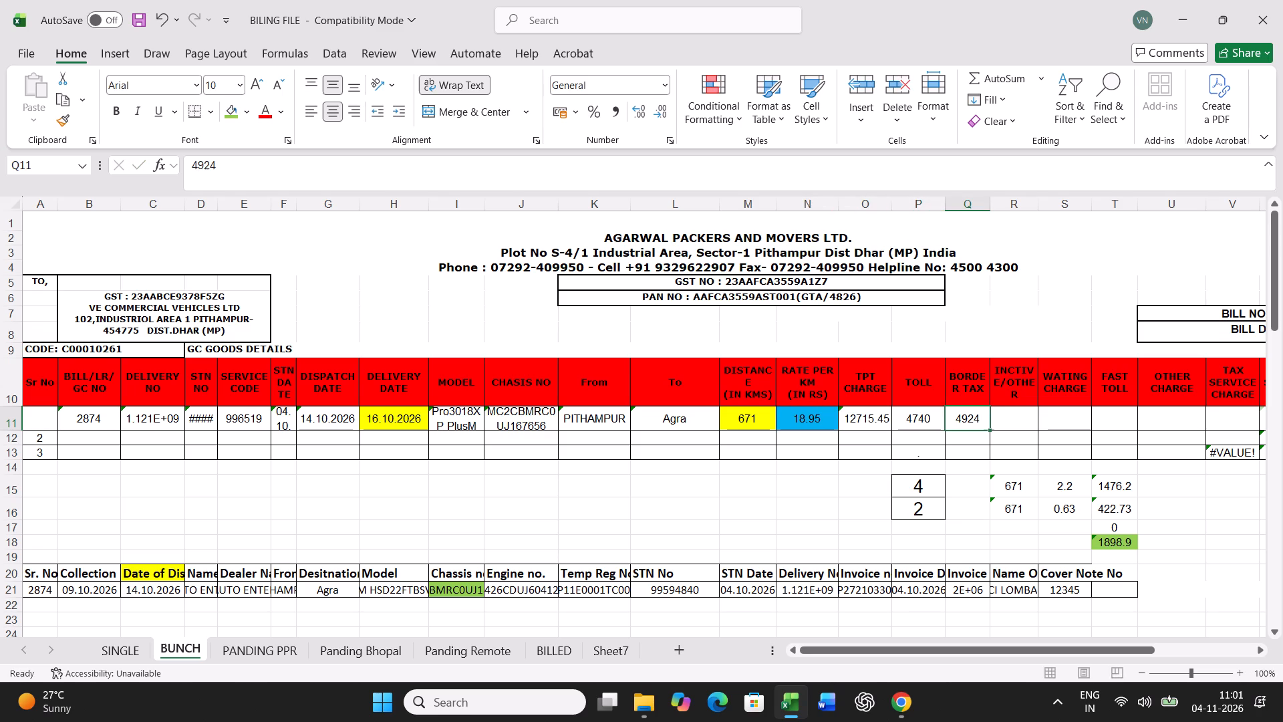
type("1594")
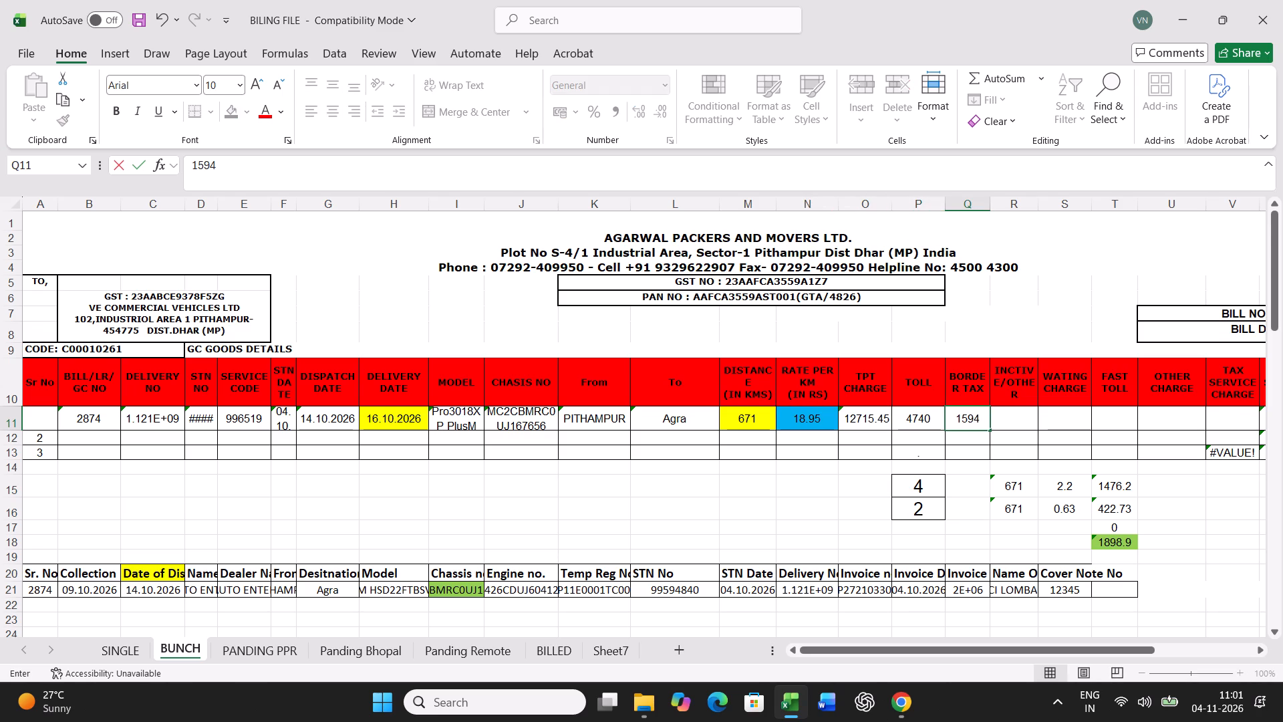
key("Return")
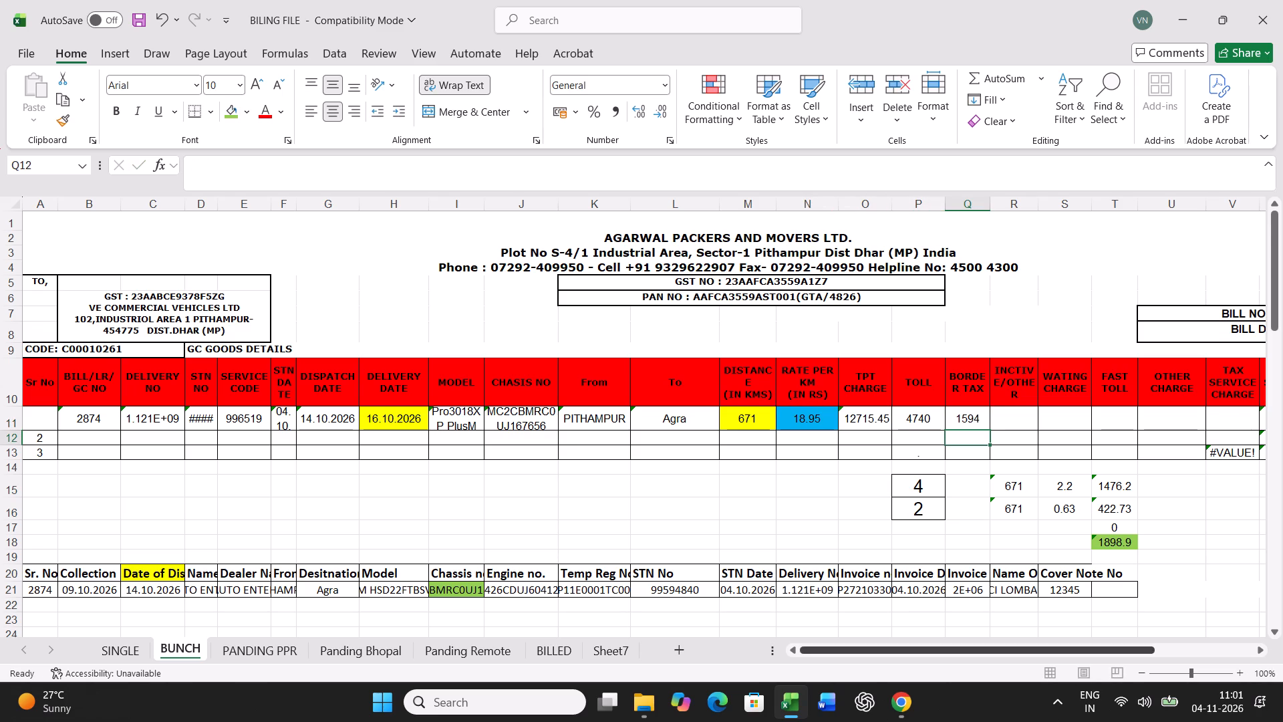
Set the standard and actual transit time cells, P15 and P16, to 2 for bill 2874.
left_click(910, 483)
key("2")
key("Return")
key("2")
key("Return")
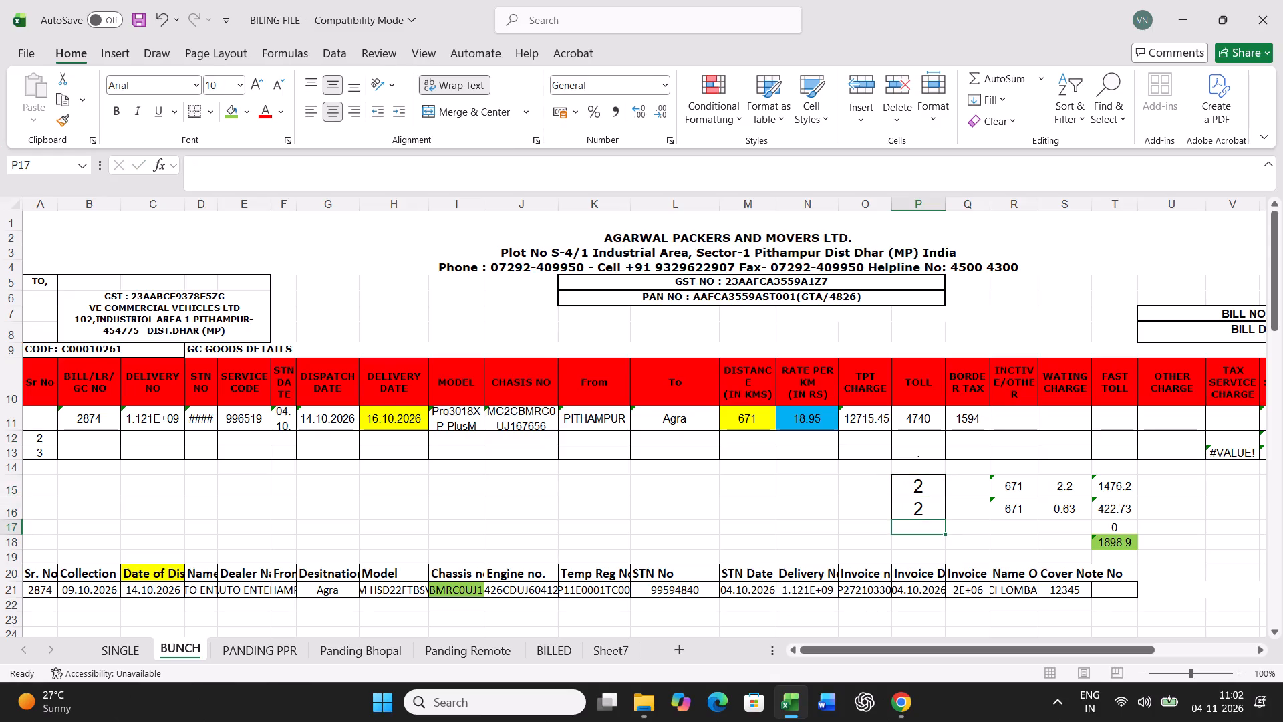
Print the freight bill for G.C. No 2874 from the SINGLE sheet.
left_click(119, 650)
key("ctrl+p")
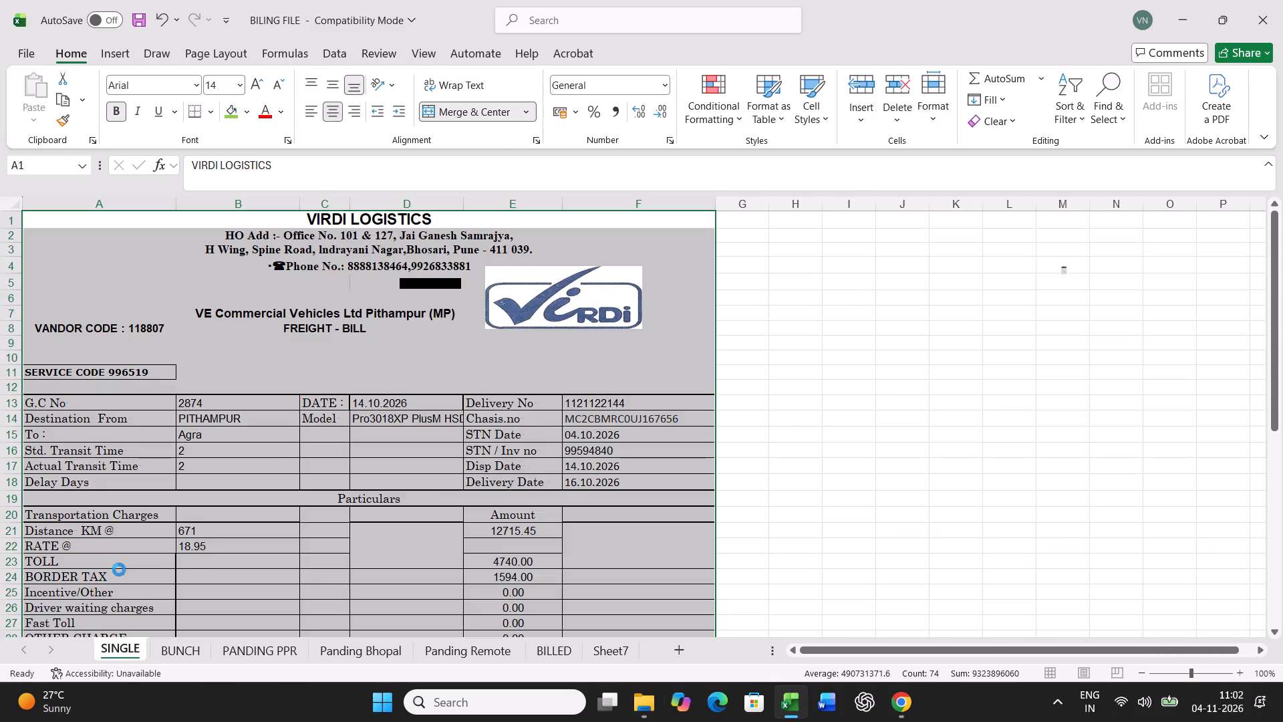
left_click(226, 119)
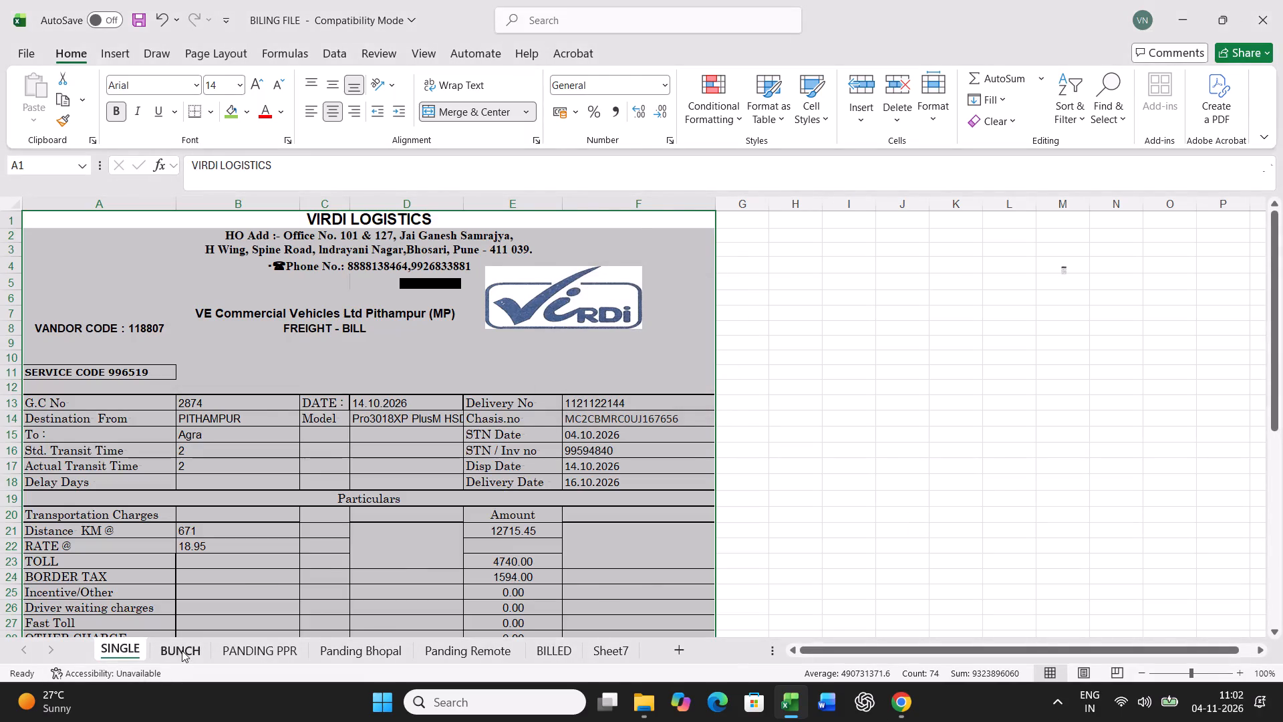
Copy billing row 11 in BUNCH and paste it as values only into row 43 of the lower GC goods table.
left_click(182, 650)
left_click(13, 413)
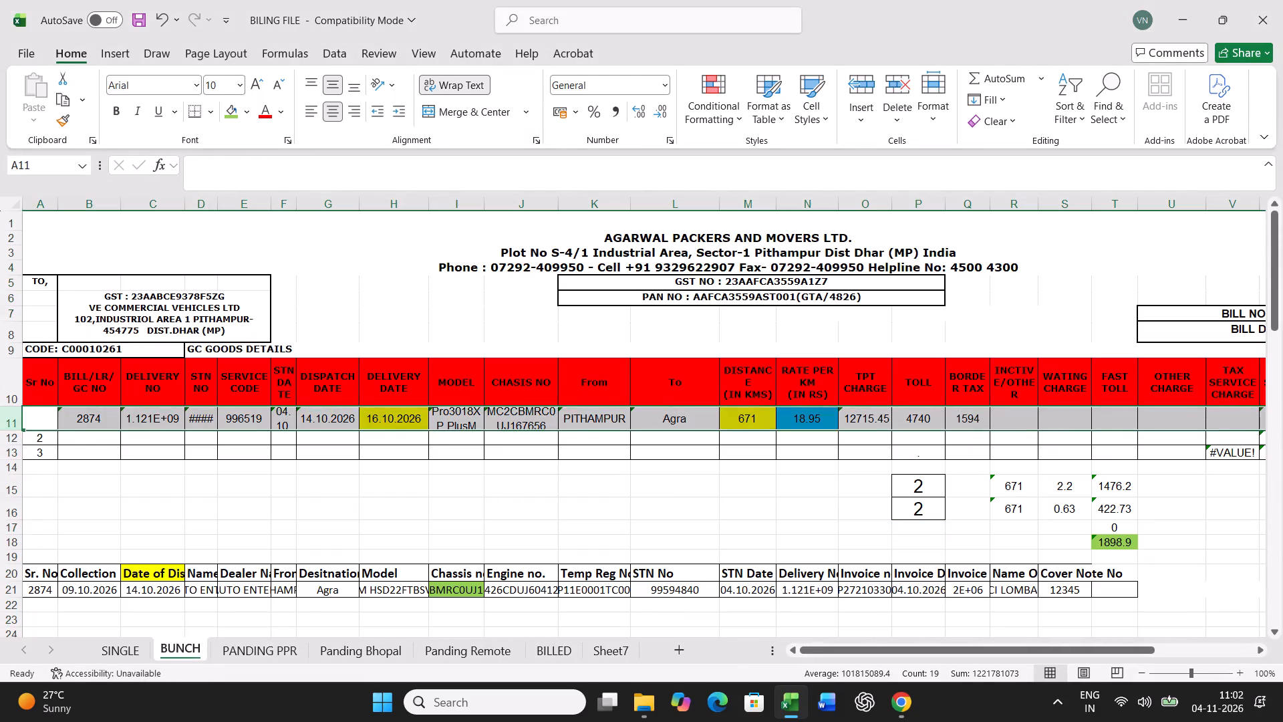
key("ctrl+c")
scroll(457, 475, "down", 10)
scroll(81, 524, "down", 4)
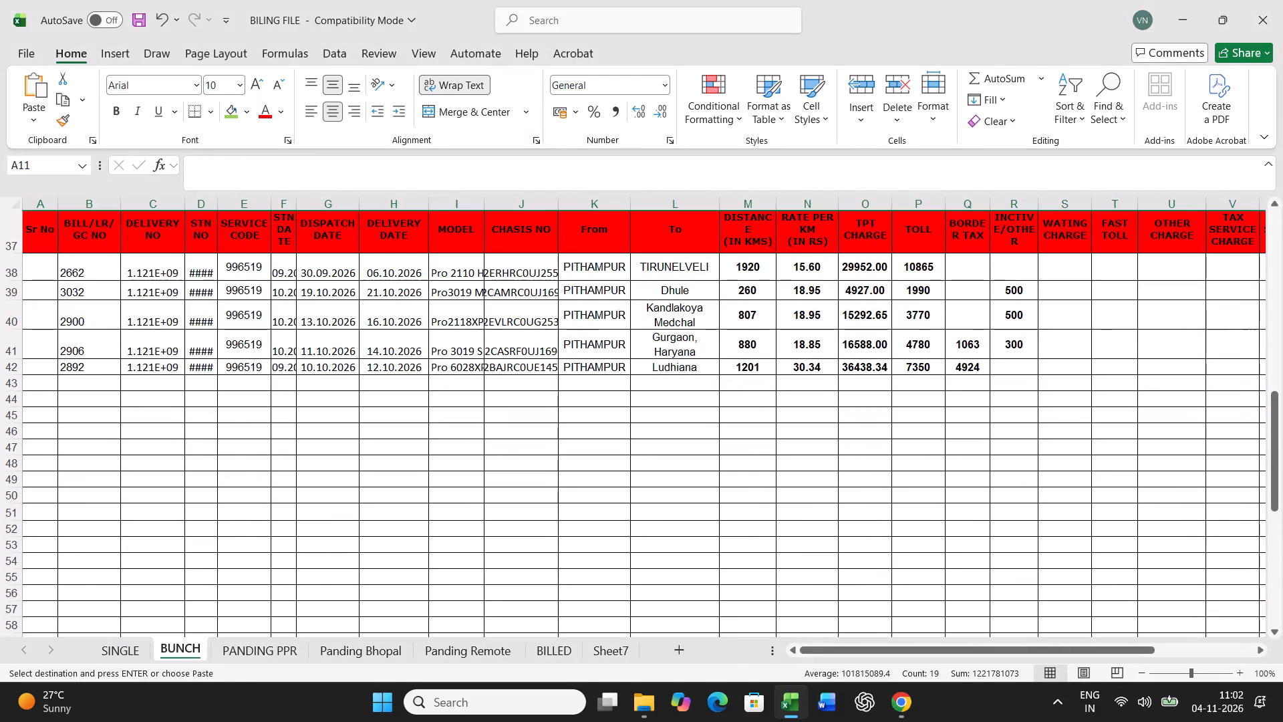
right_click(47, 385)
left_click(121, 318)
left_click(46, 275)
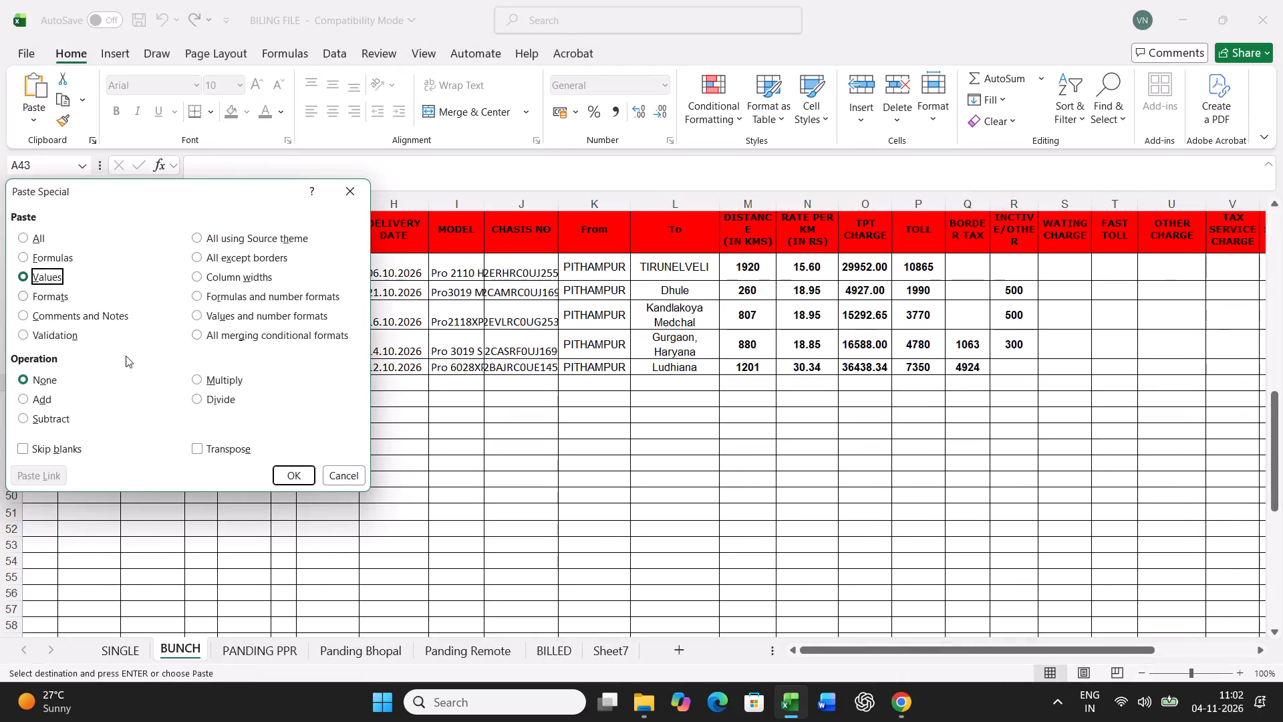
left_click(289, 473)
Find chassis number 253323 in PANDING PPR and fill its chassis cell green.
left_click(238, 646)
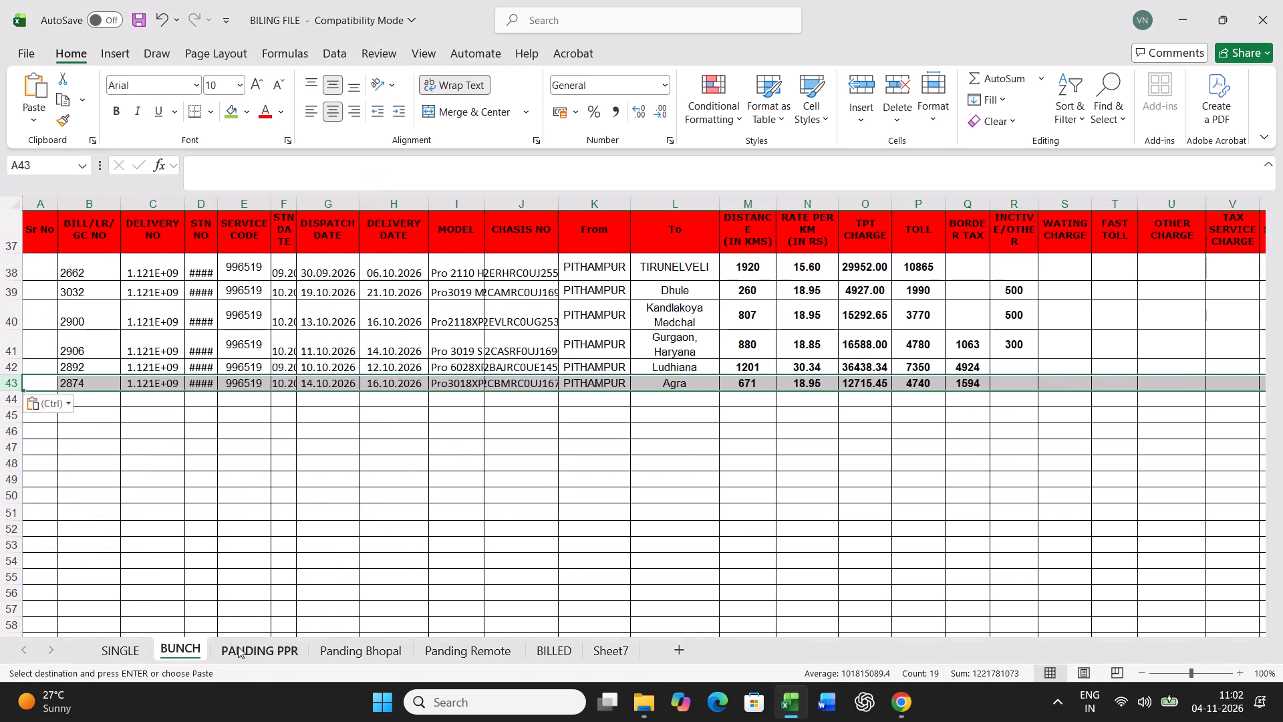
left_click(467, 520)
key("ctrl+f")
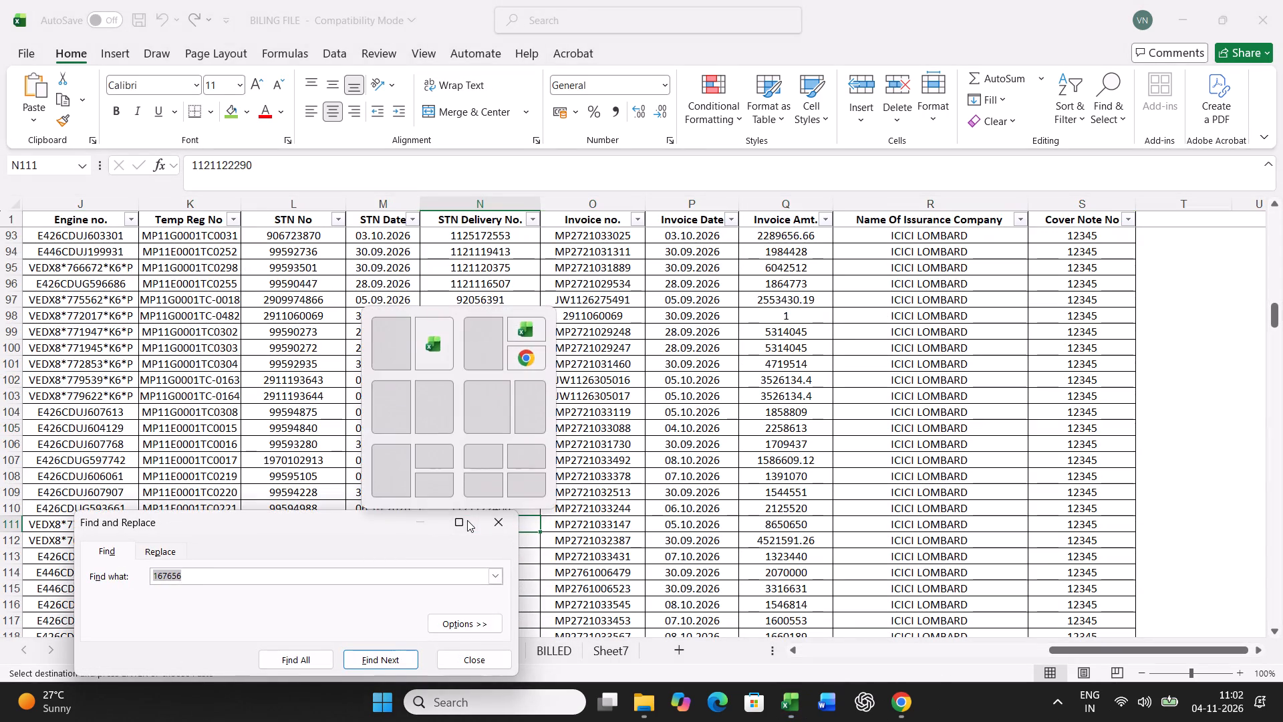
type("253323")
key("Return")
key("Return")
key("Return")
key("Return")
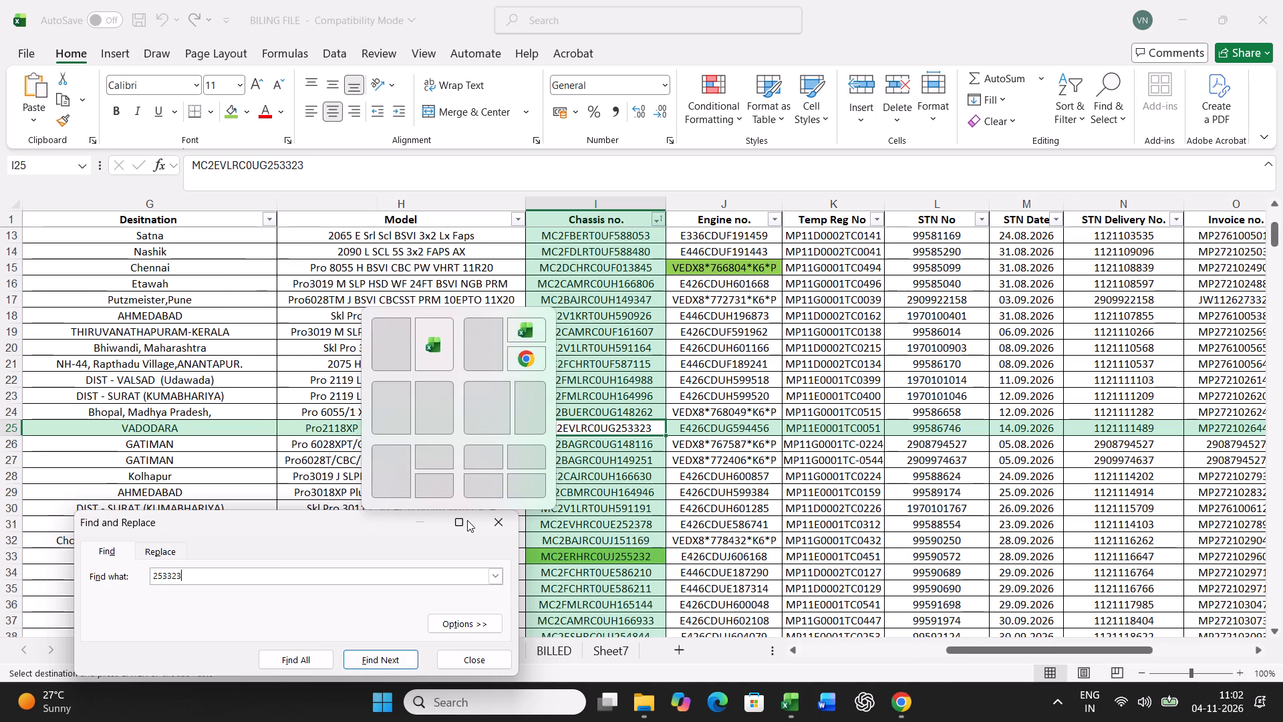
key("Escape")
left_click(234, 107)
Copy the full record for LR 2494 from PANDING PPR and paste it over data row 21 in BUNCH.
key("Left")
key("Left")
key("Left")
key("Left")
key("Left")
key("Left")
key("Left")
key("Left")
key("Left")
key("Left")
key("Left")
key("Left")
key("Left")
key("Left")
key("Left")
key("Left")
key("Left")
key("Left")
key("Left")
key("Left")
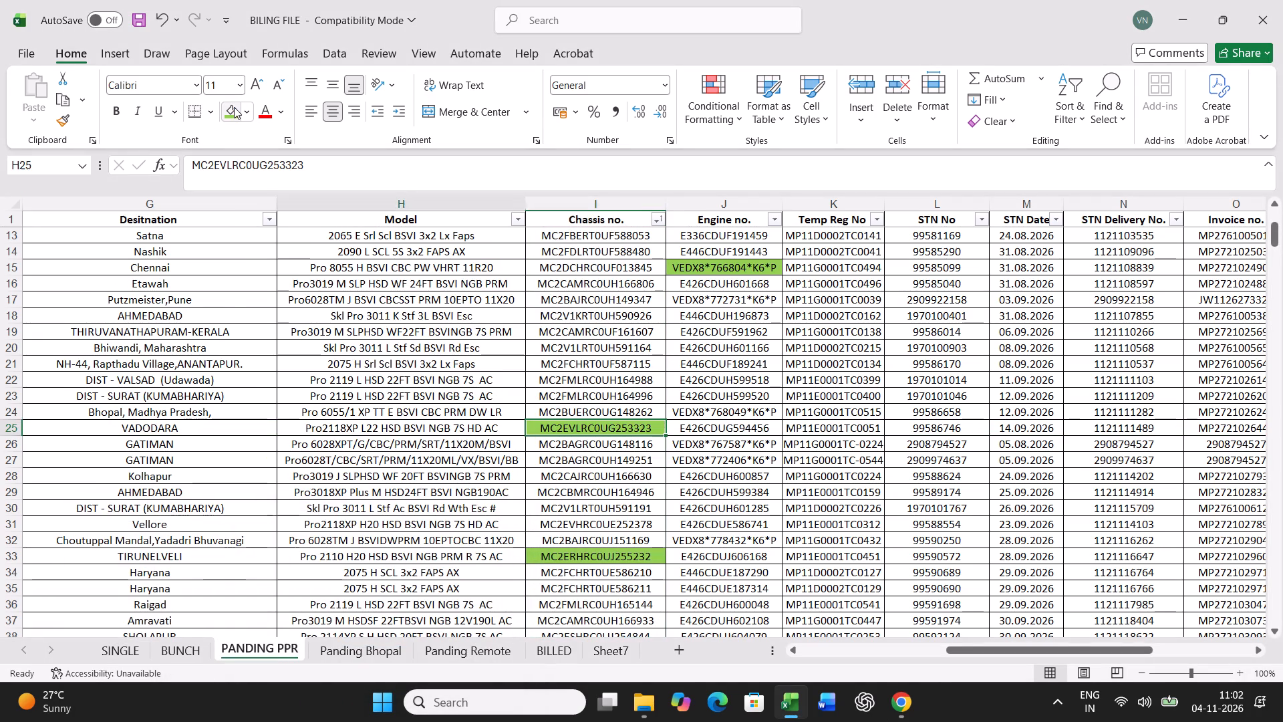
key("ctrl+shift+Right")
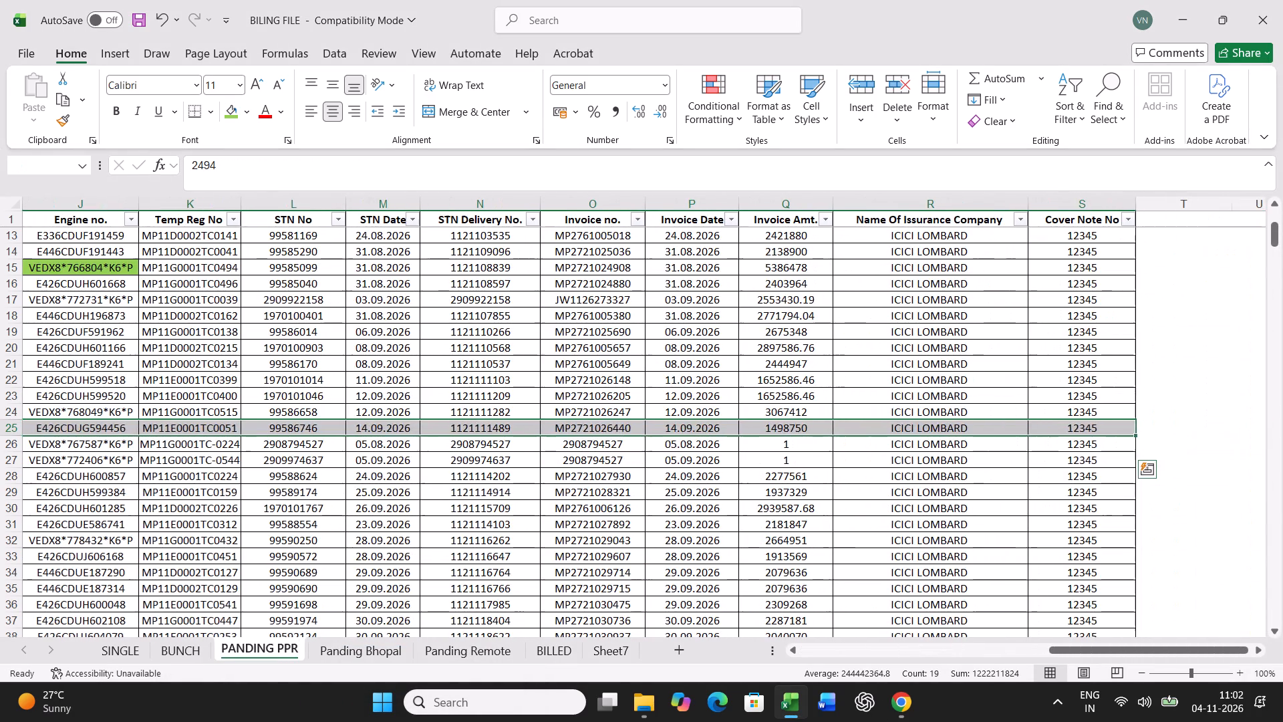
key("ctrl+c")
left_click(191, 648)
scroll(219, 521, "up", 15)
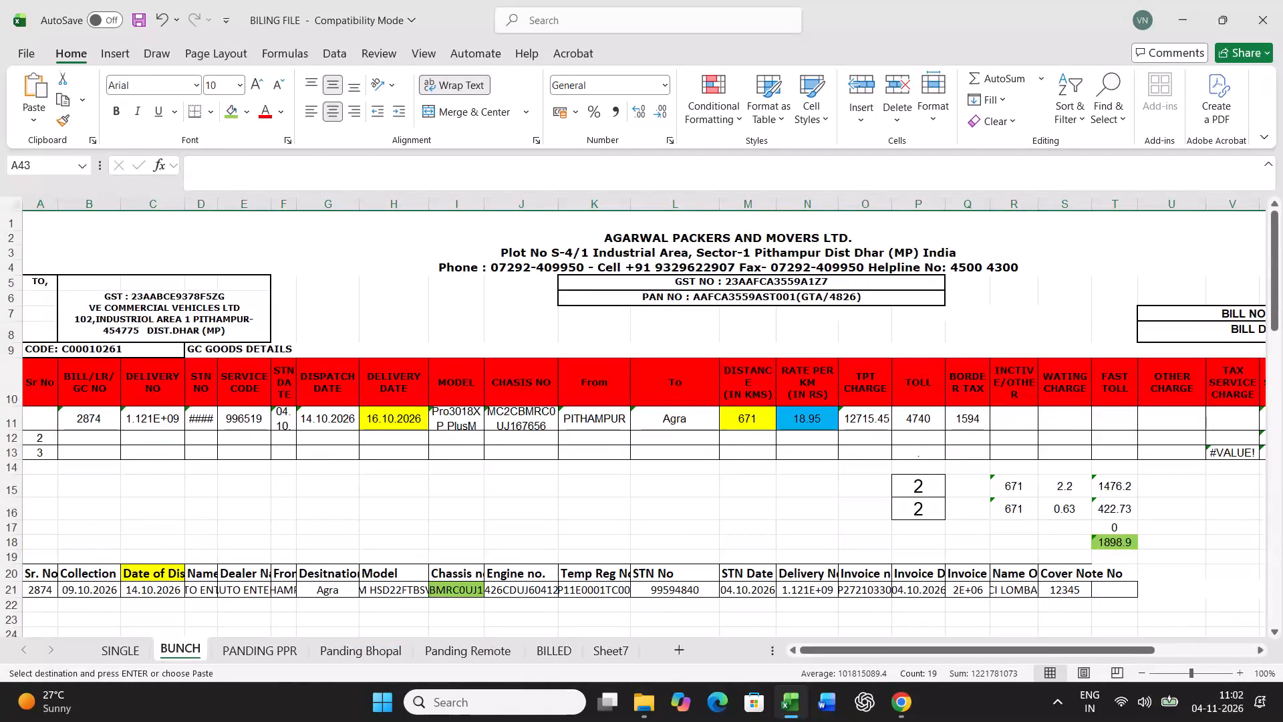
left_click(51, 593)
key("ctrl+v")
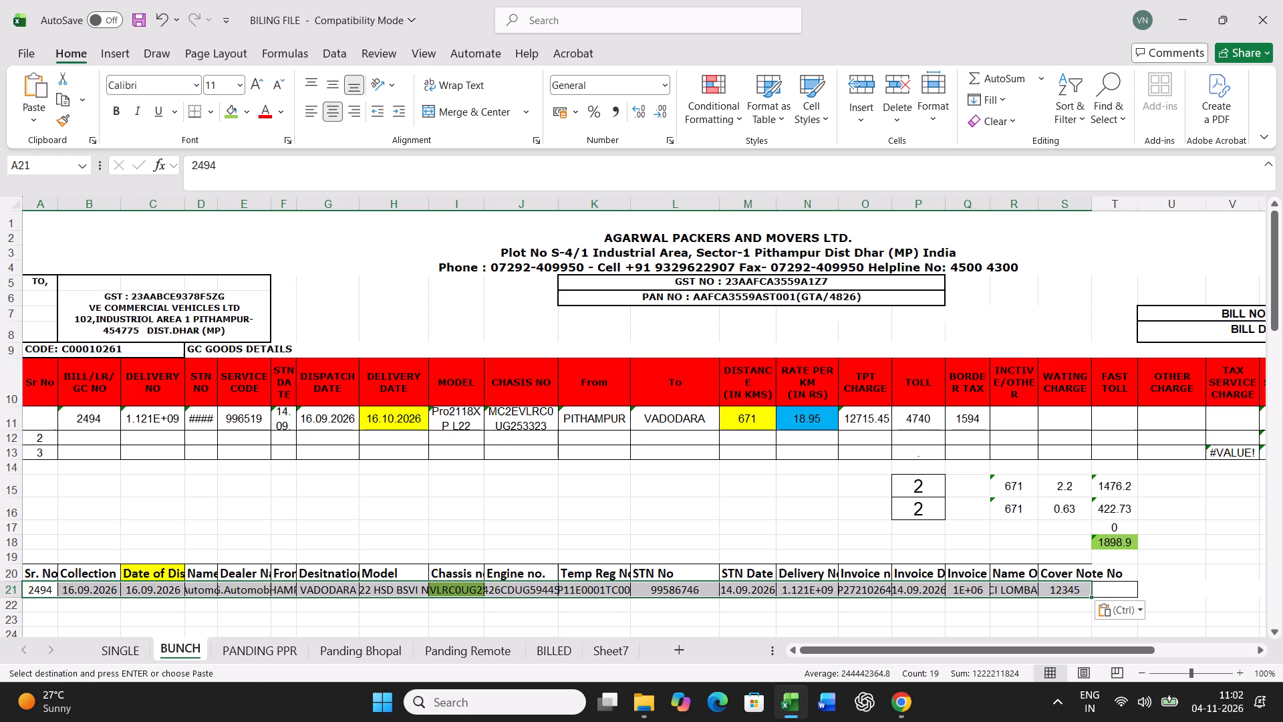
Set the dispatch date for bill 2494 to 17.09.2026 in row 21 and its delivery date to 19.09.2026 in row 11.
left_click(174, 591)
type("17.09.2026")
key("Return")
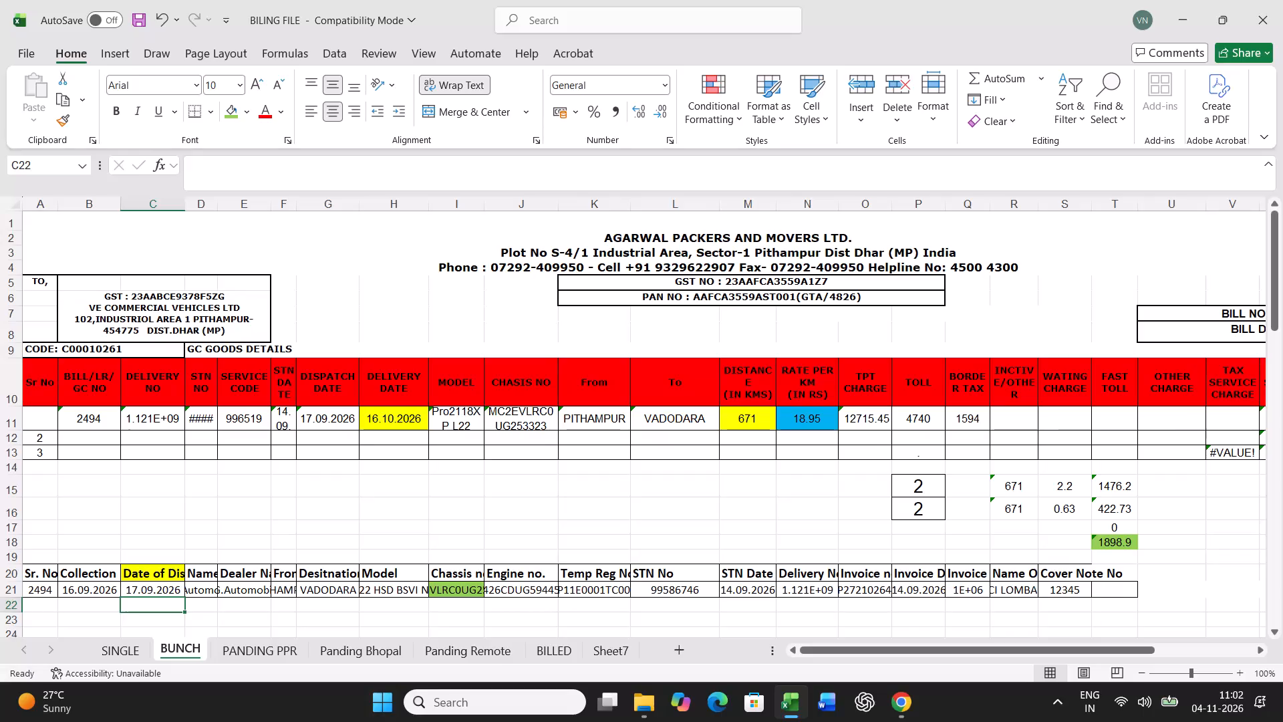
left_click(384, 412)
type("19.09.2026")
key("Right")
For bill 2494 in row 11, set the distance to 340 km, rate to 18.95 and toll to 1835, and clear the border tax.
key("Right")
key("Right")
key("Right")
key("Right")
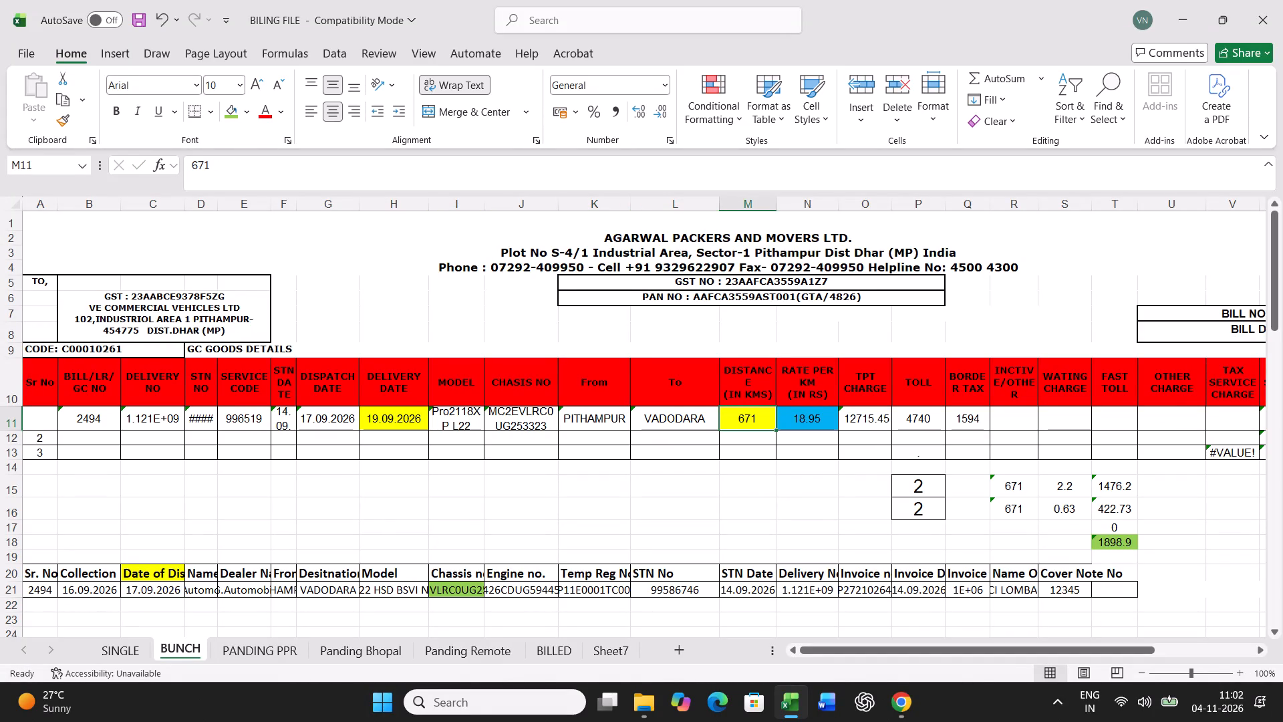
type("340")
key("Right")
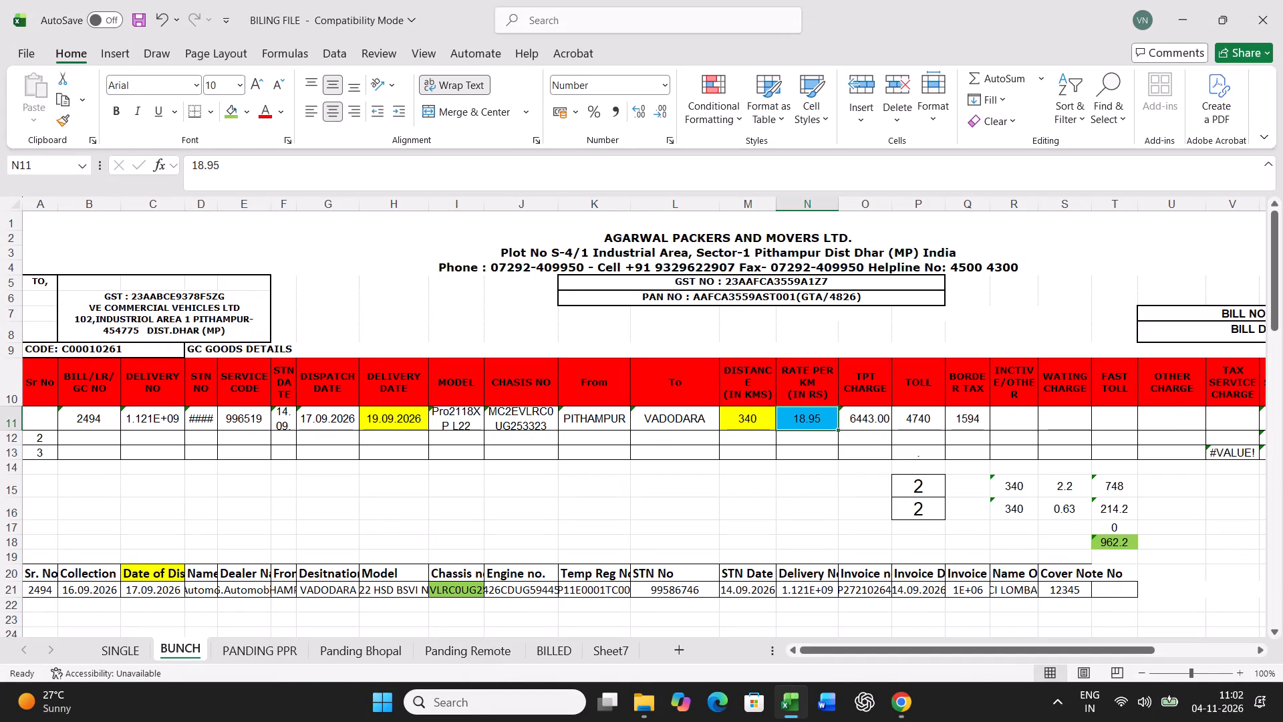
type("18.95")
key("Right")
key("Right")
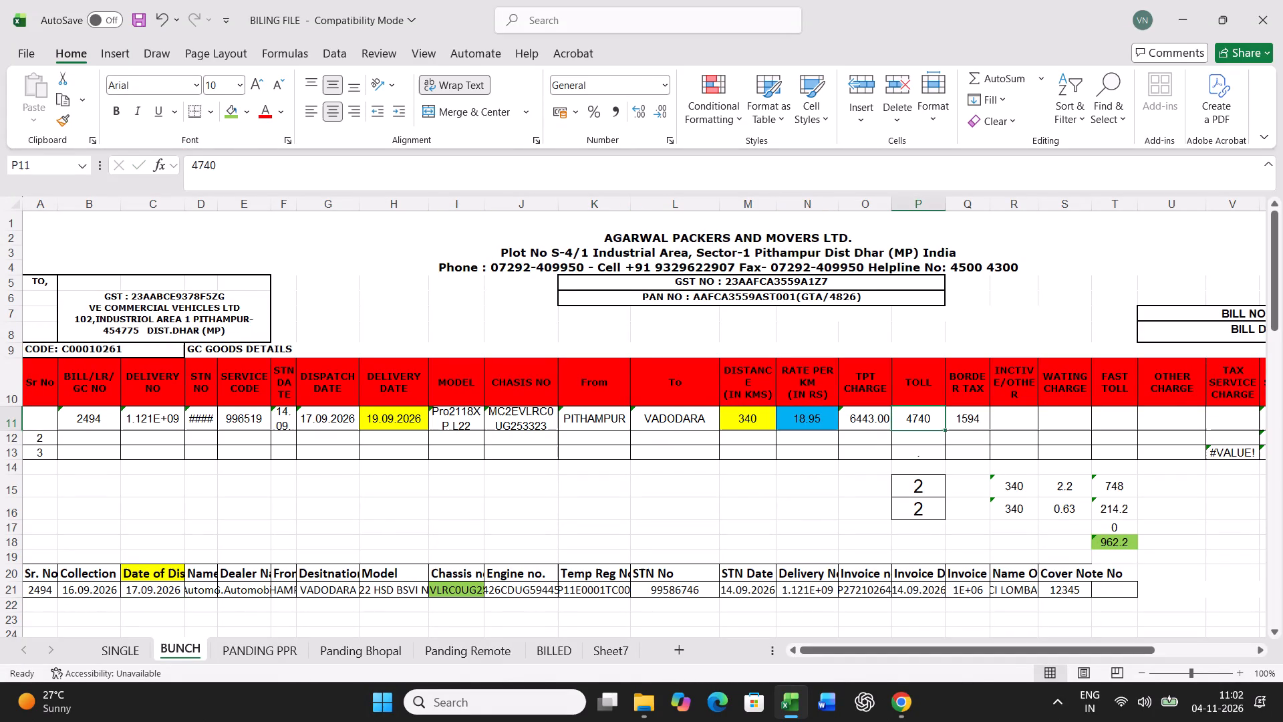
type("1835")
key("Right")
key("Delete")
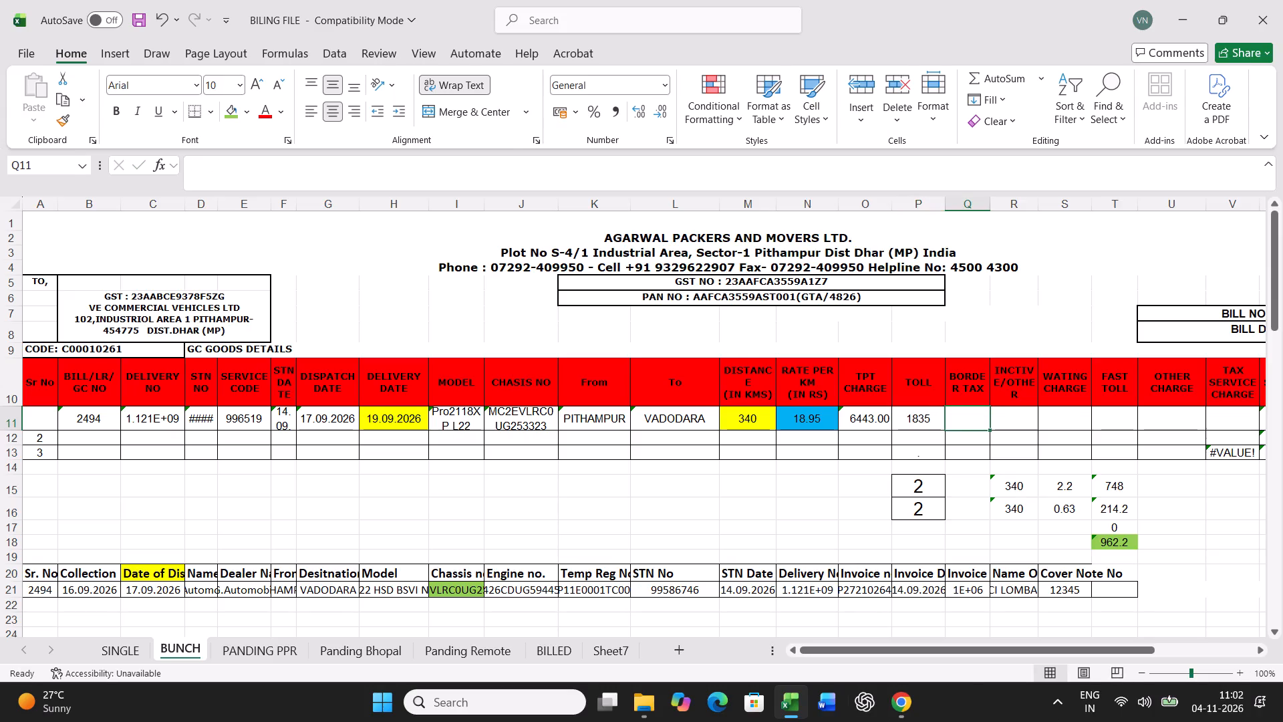
left_click(128, 646)
key("ctrl+p")
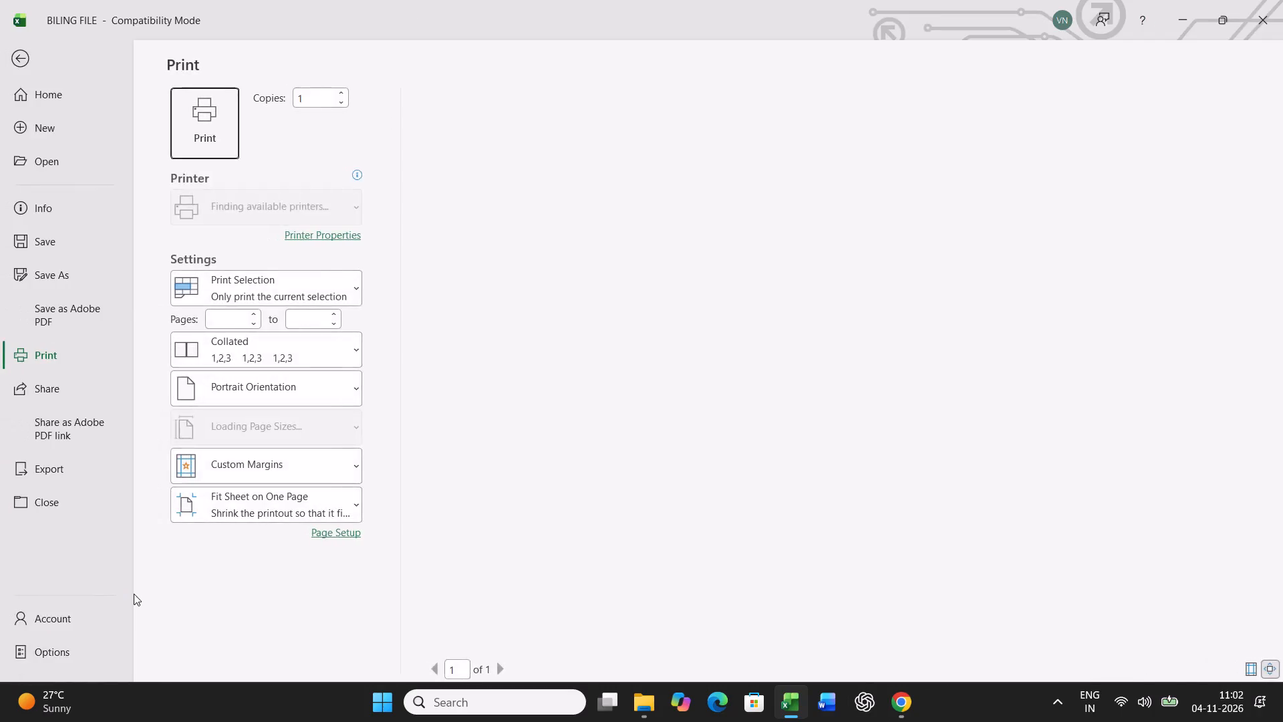
left_click(212, 134)
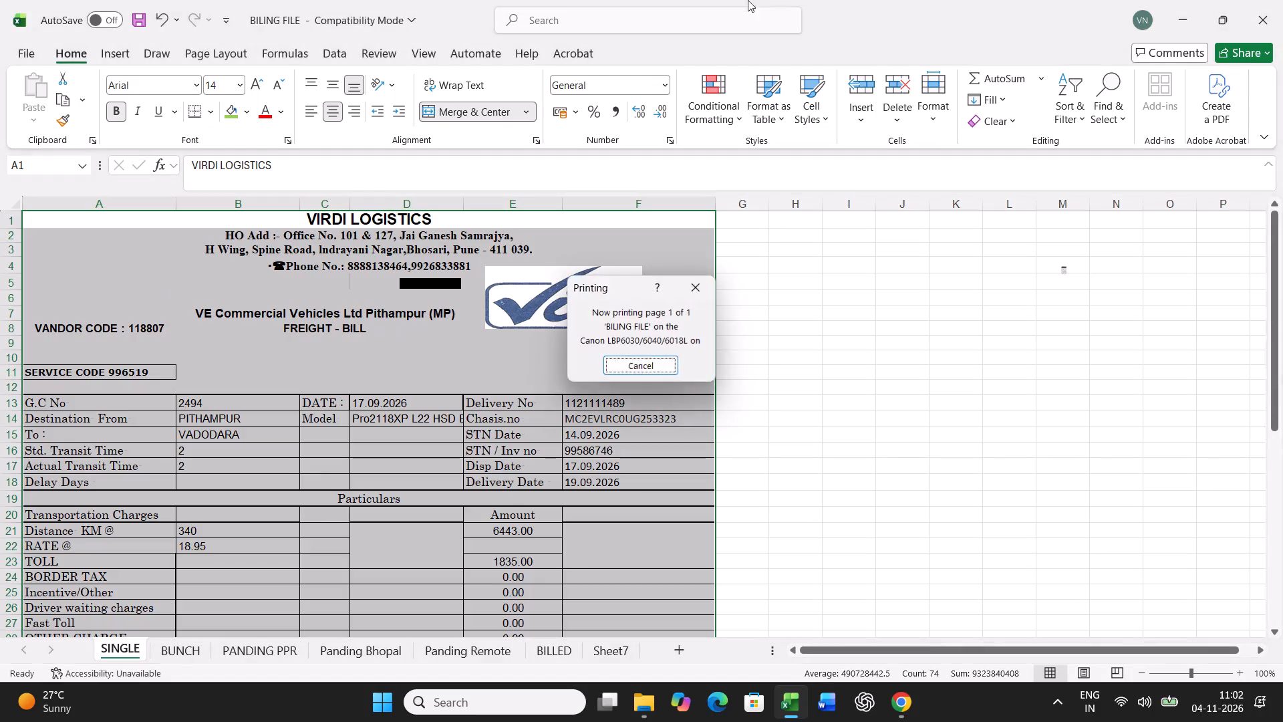
Copy billing row 11 in BUNCH and paste it as values only into row 44 of the lower GC goods table.
left_click(194, 651)
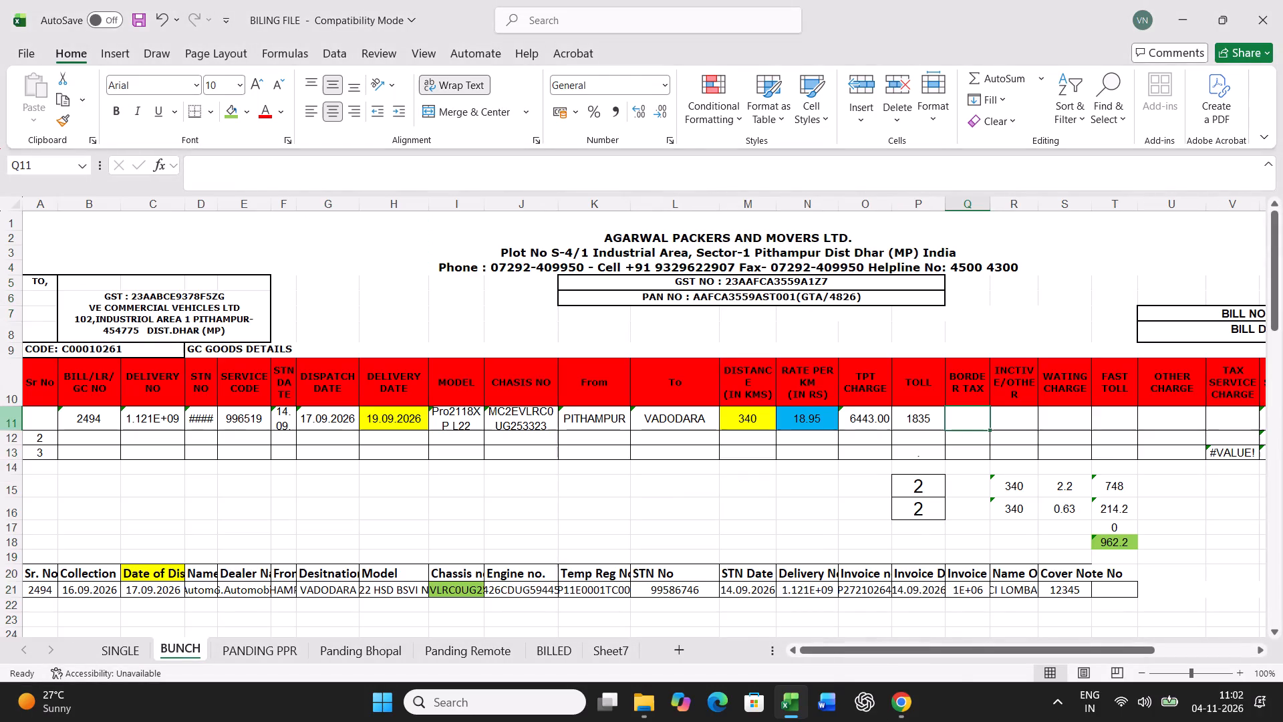
left_click(6, 417)
key("ctrl+c")
scroll(349, 453, "down", 14)
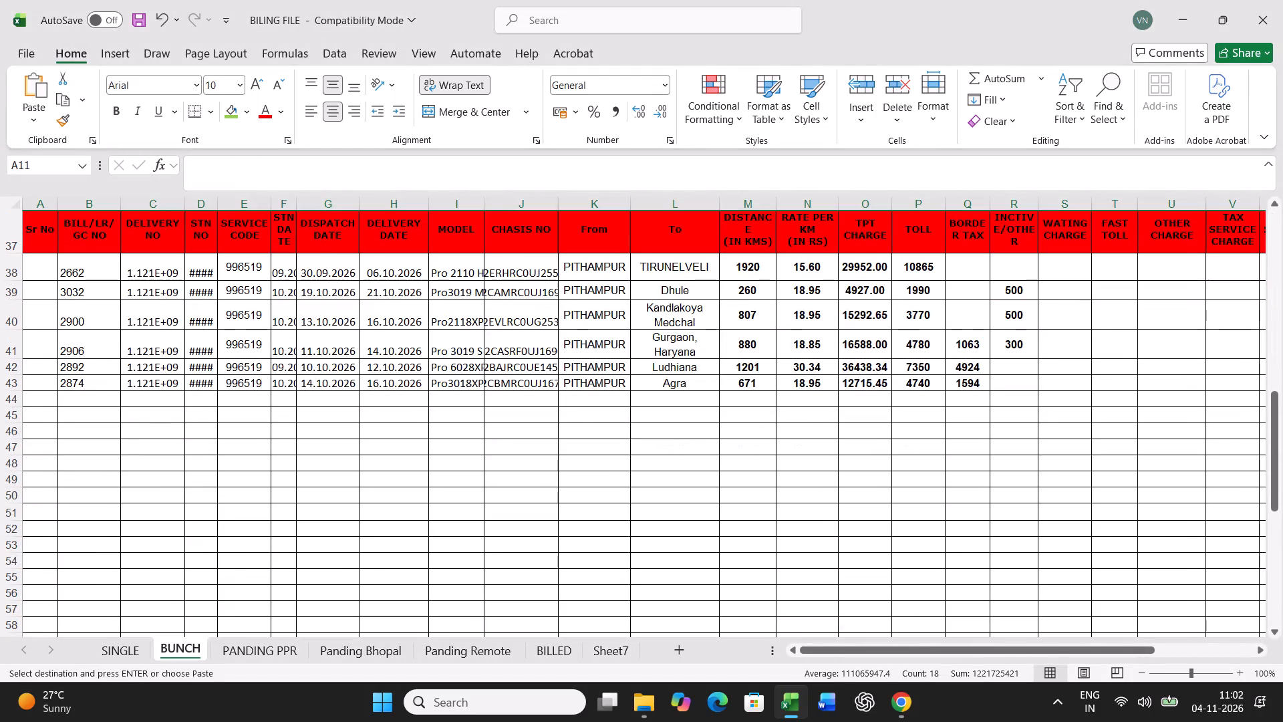
right_click(36, 396)
left_click(101, 312)
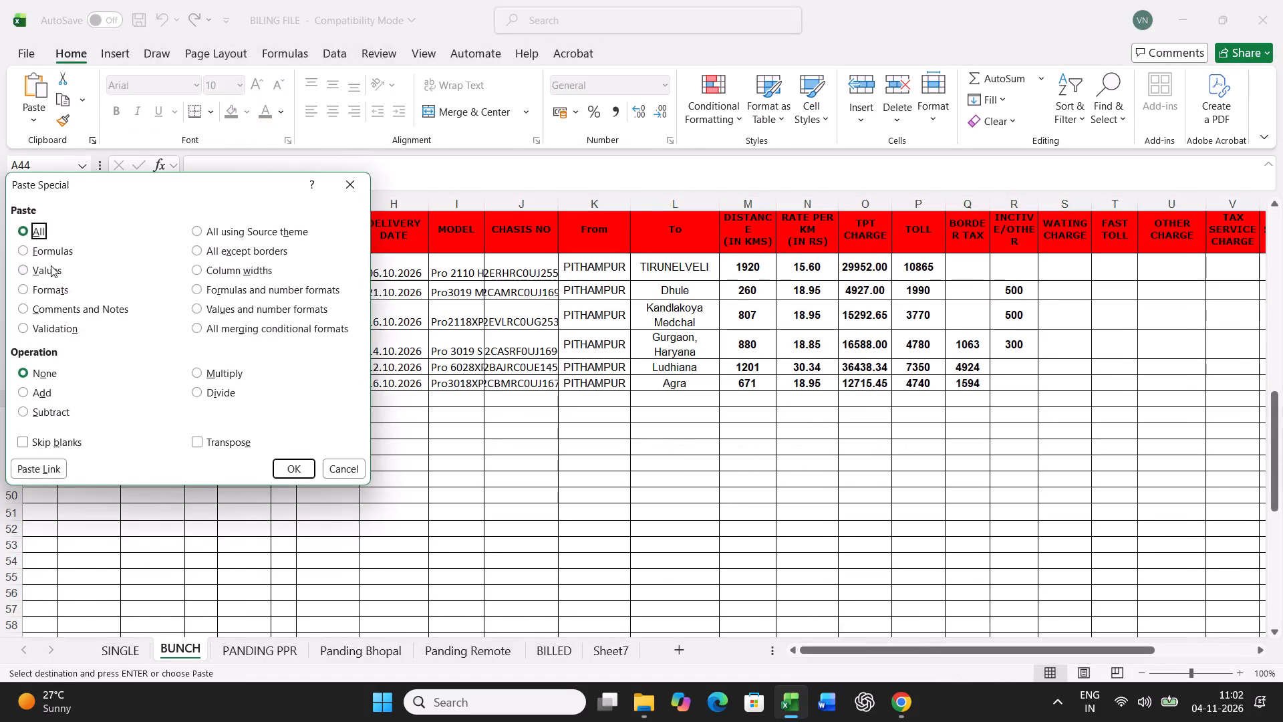
left_click(51, 265)
left_click(280, 472)
Find chassis number 168403 in PANDING PPR and fill its chassis cell green.
left_click(276, 648)
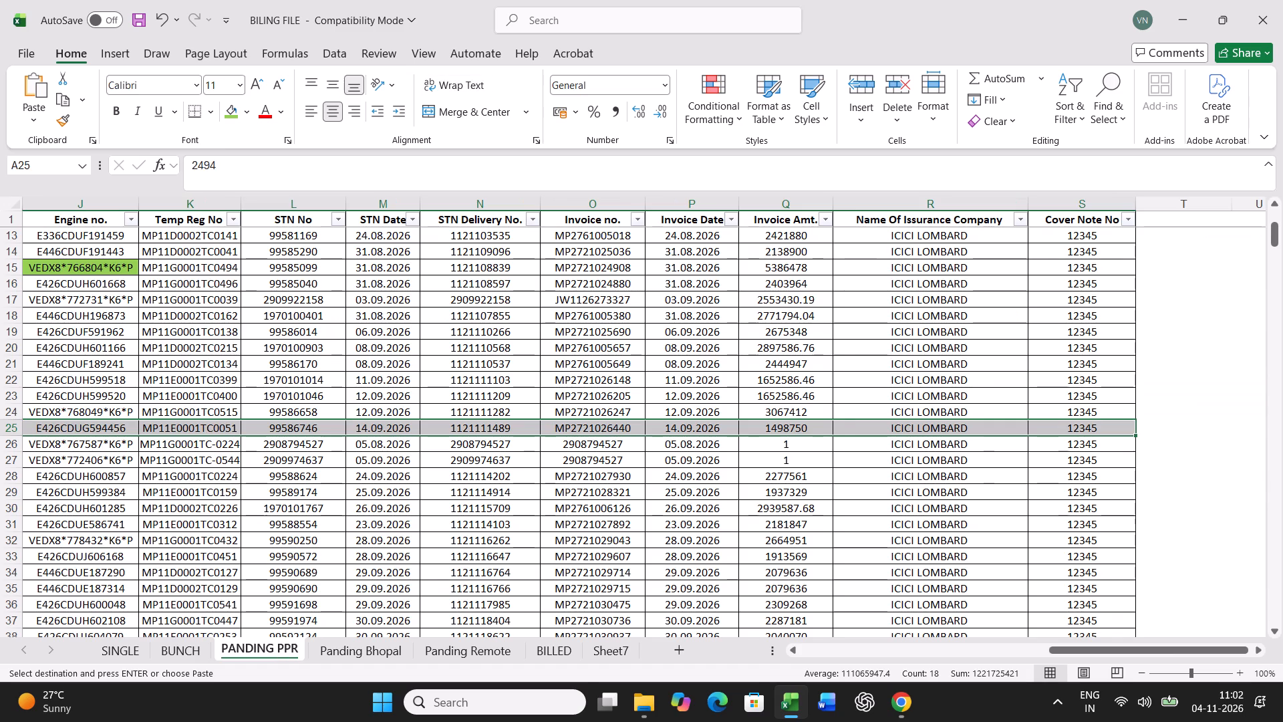
left_click(543, 513)
key("ctrl+f")
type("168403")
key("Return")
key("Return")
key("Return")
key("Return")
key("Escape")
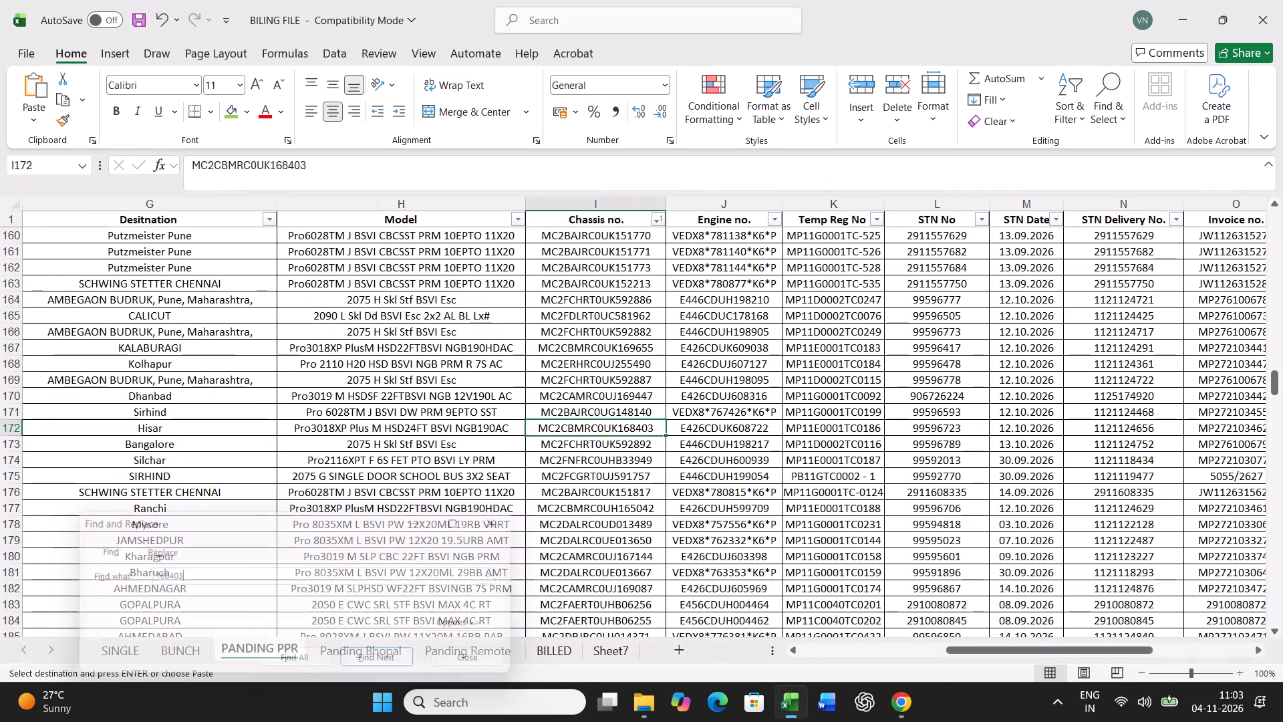
left_click(225, 117)
Copy the full record for LR 2986 from PANDING PPR and paste it over data row 21 in BUNCH.
key("Left")
key("Left")
key("Left")
key("Left")
key("Left")
key("Left")
key("Left")
key("Left")
key("Left")
key("Left")
key("Left")
key("Left")
key("Left")
key("Left")
key("Left")
key("Left")
key("Left")
key("Left")
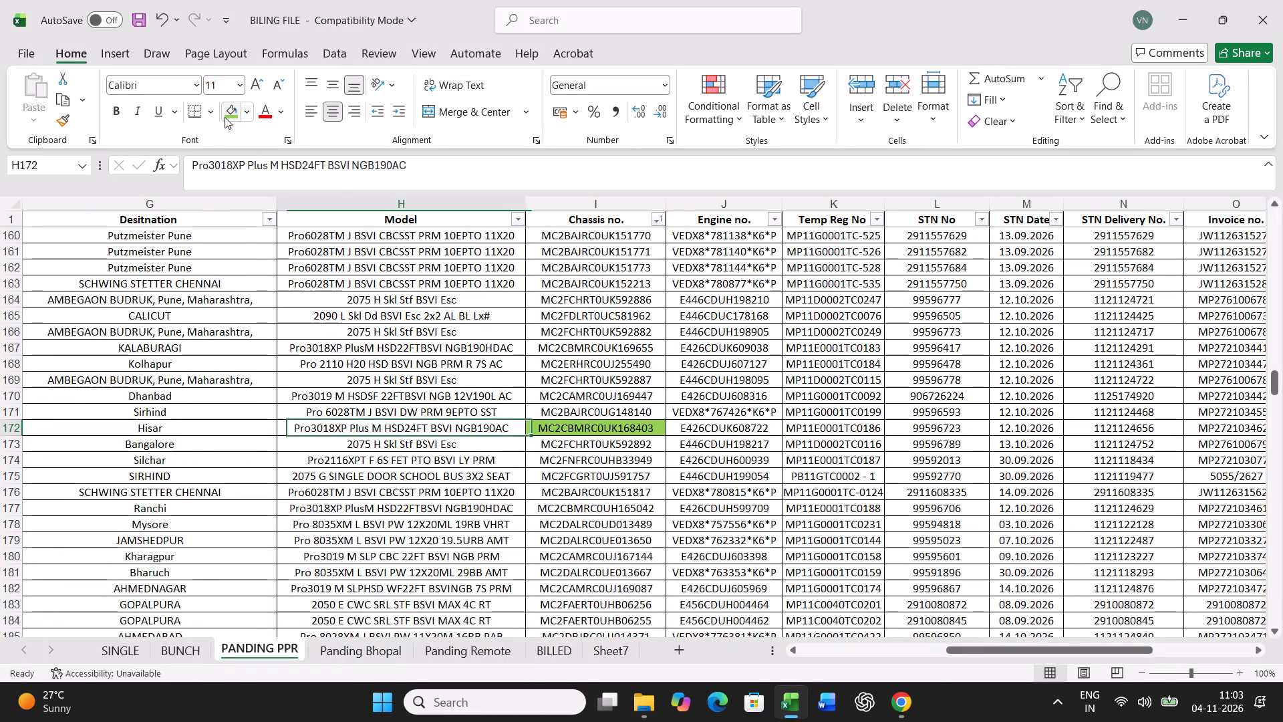
key("ctrl+shift+Right")
key("ctrl+c")
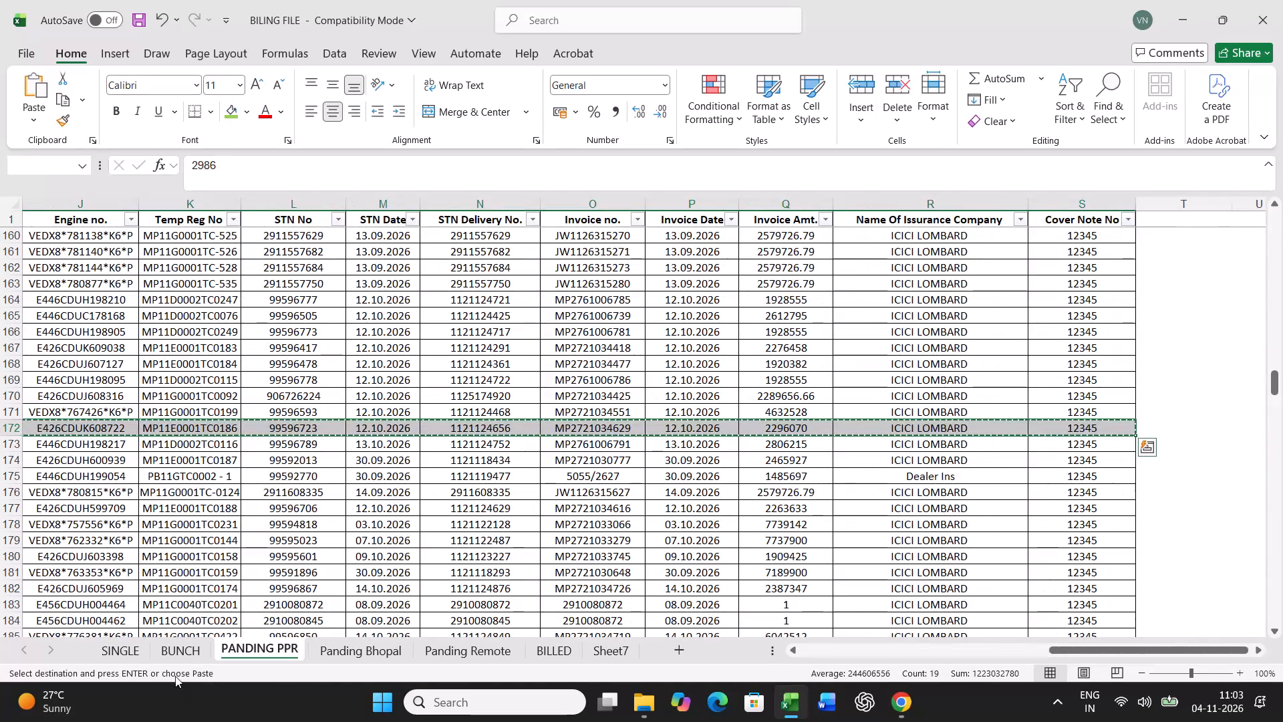
left_click(196, 644)
scroll(214, 584, "up", 17)
left_click(41, 600)
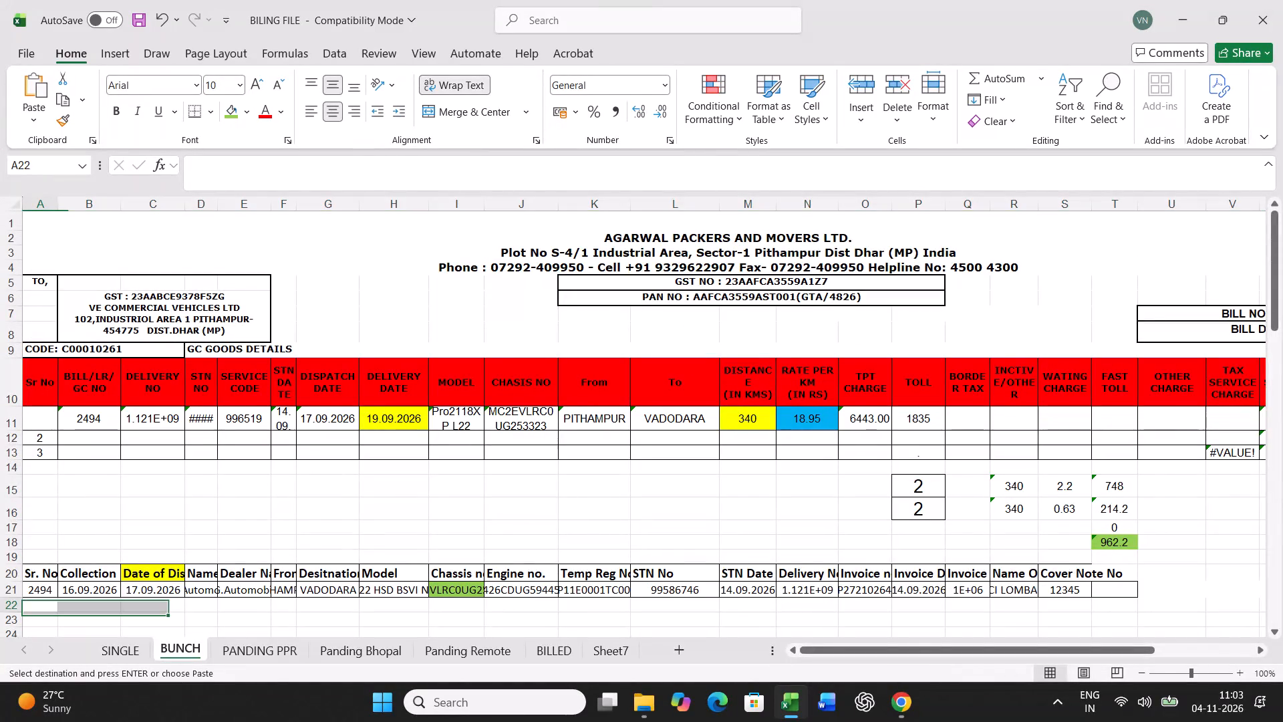
left_click(40, 590)
key("ctrl+v")
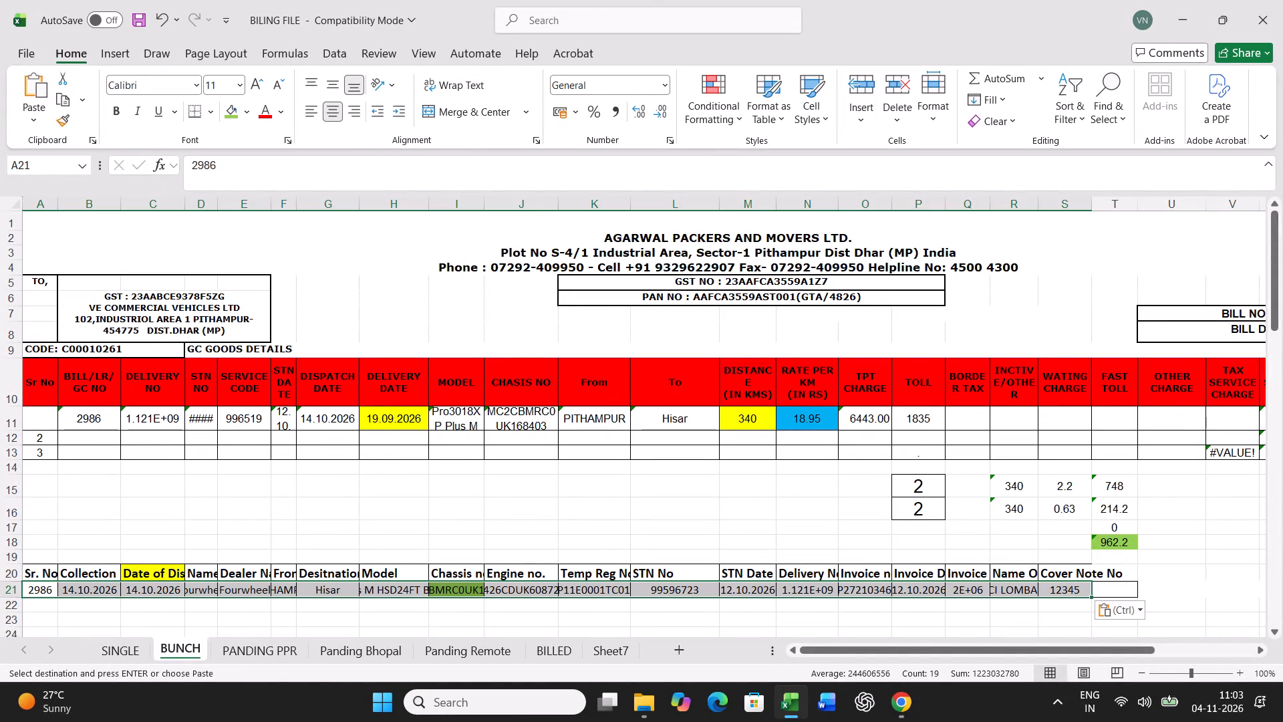
Set the delivery date for bill 2986 to 16.10.2026 in row 11.
left_click(392, 426)
type("16.10.2026")
key("Right")
key("Right")
key("Right")
key("Right")
key("Right")
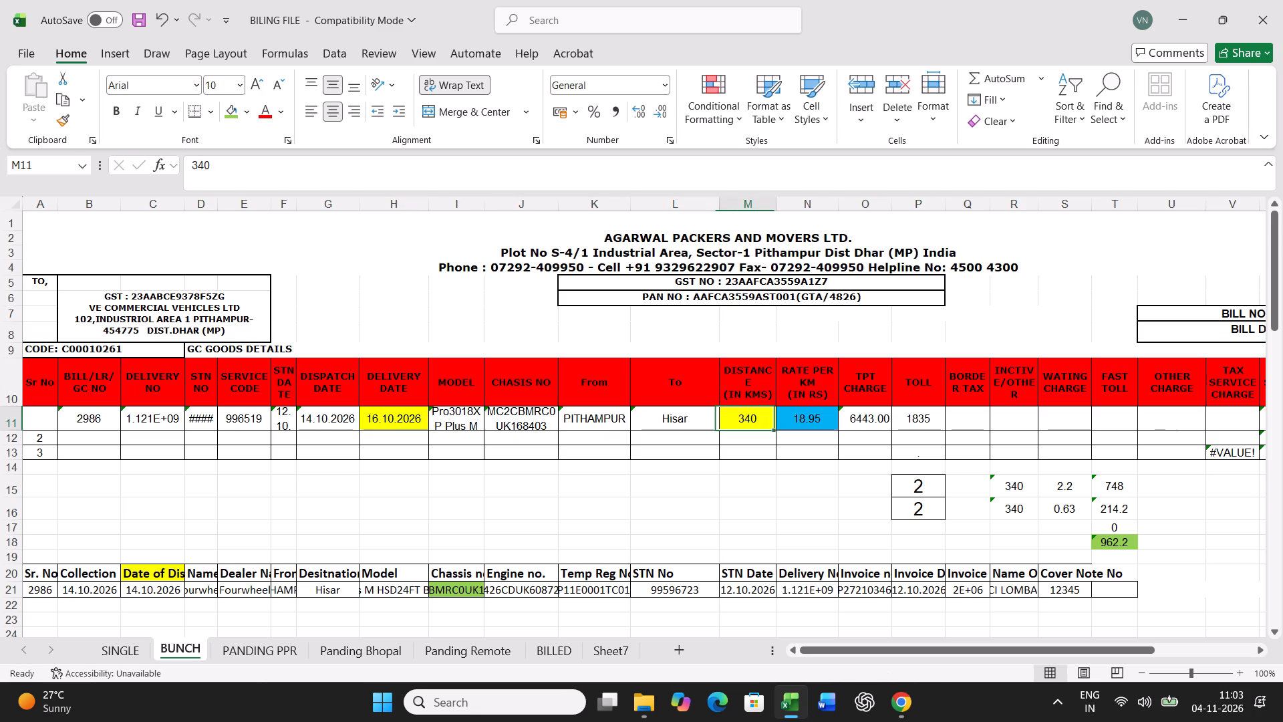
Enter the charges for bill 2986 in row 11: distance 914, rate 18.95, toll 5630 and border tax 1594.
type("914")
key("Right")
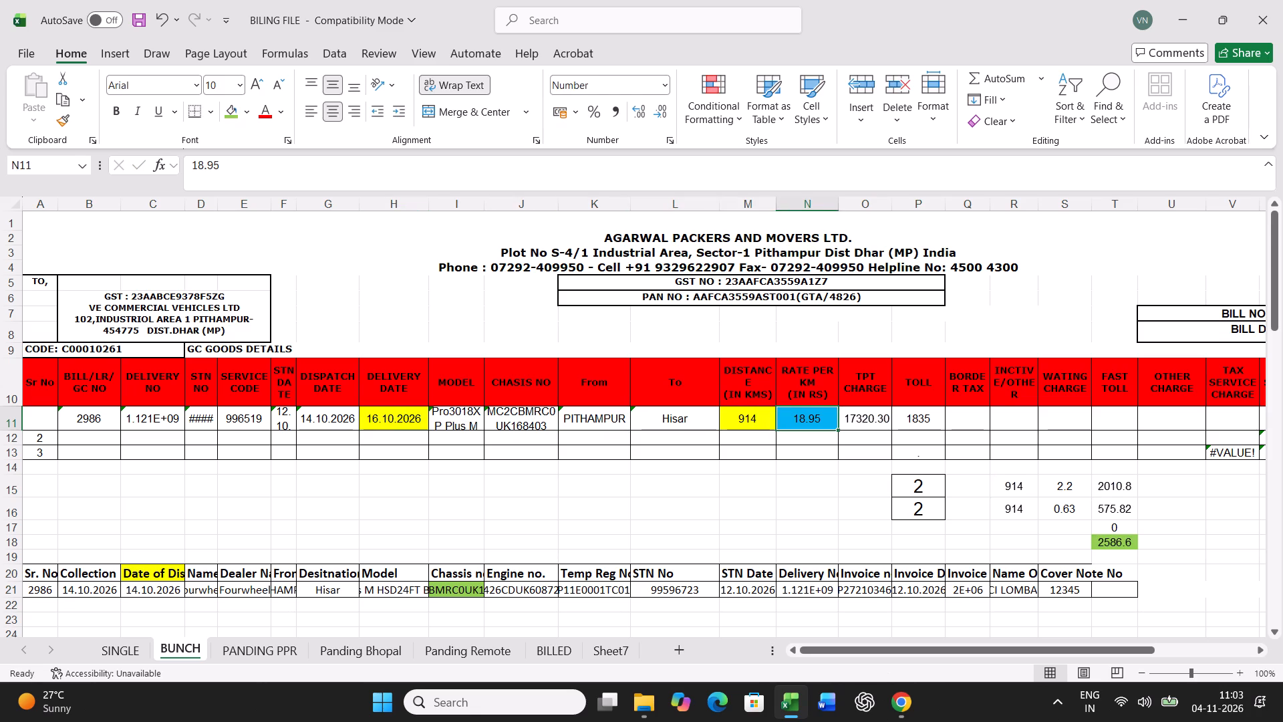
type("18.95")
key("Right")
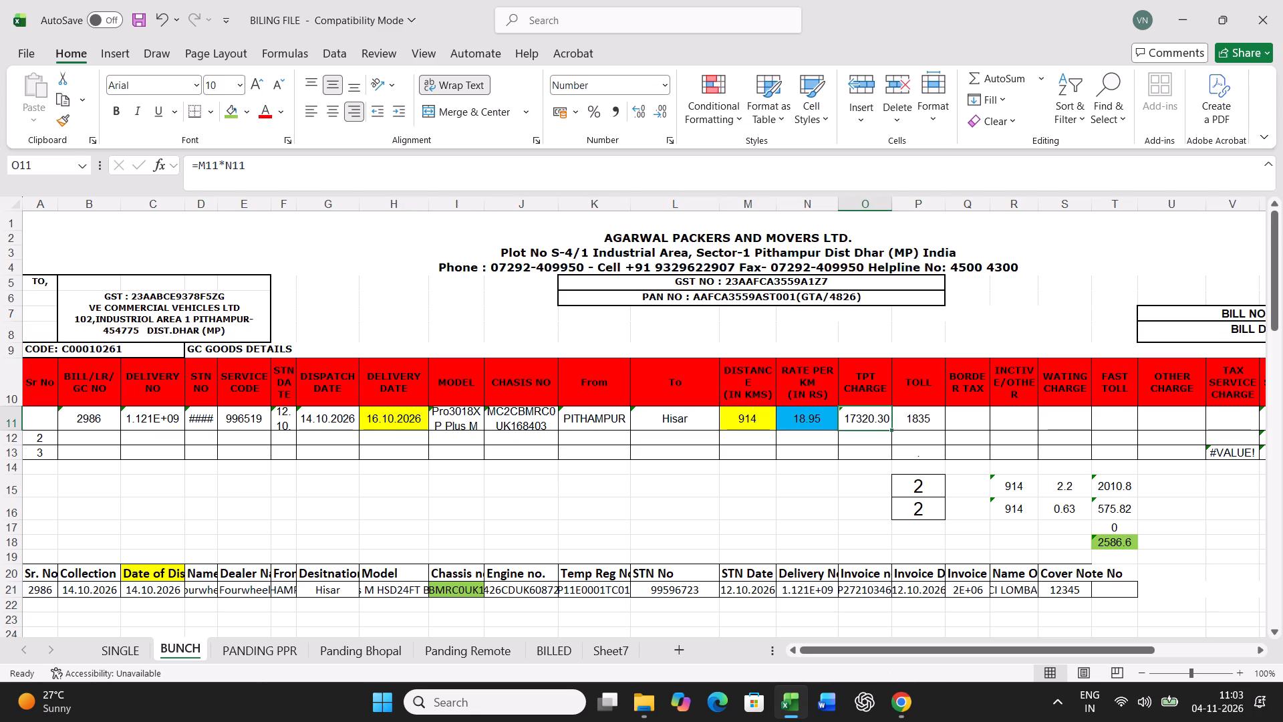
key("Right")
type("5630")
key("Return")
key("Up")
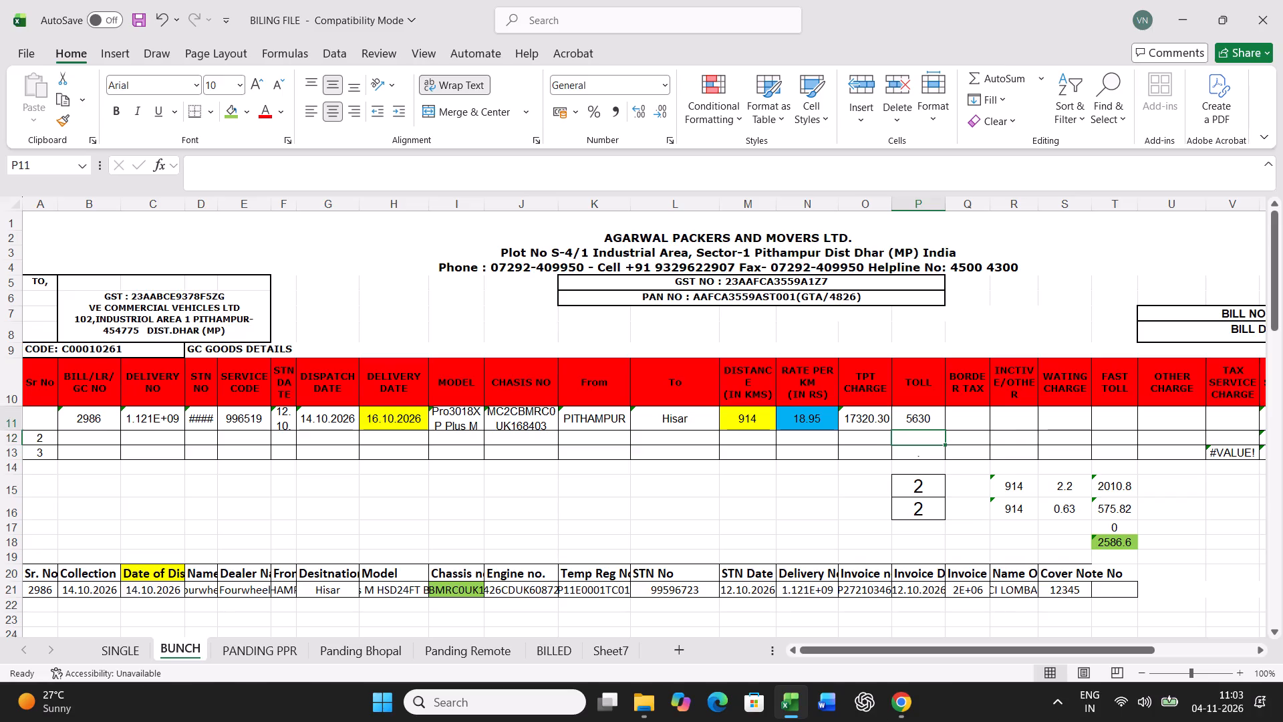
key("Right")
type("1594")
key("Return")
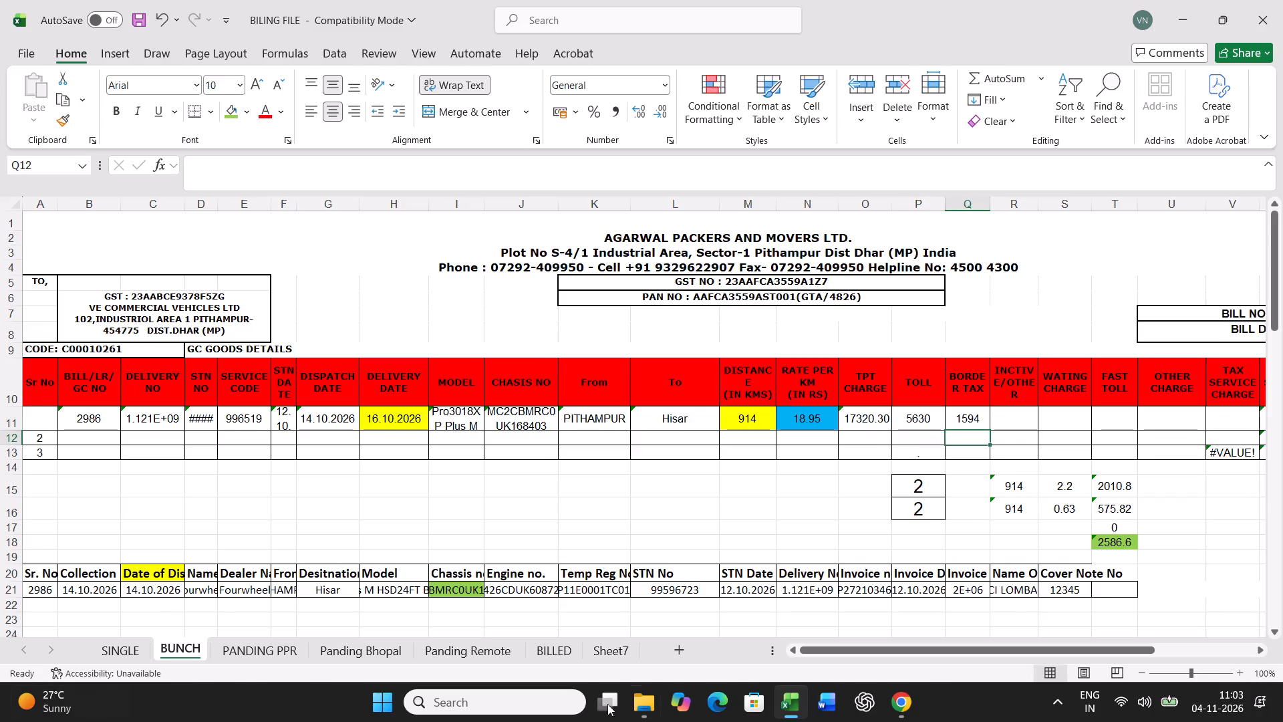
Set the standard transit time for bill 2986 to 3 in cell P15 of BUNCH.
left_click(895, 493)
key("3")
key("Return")
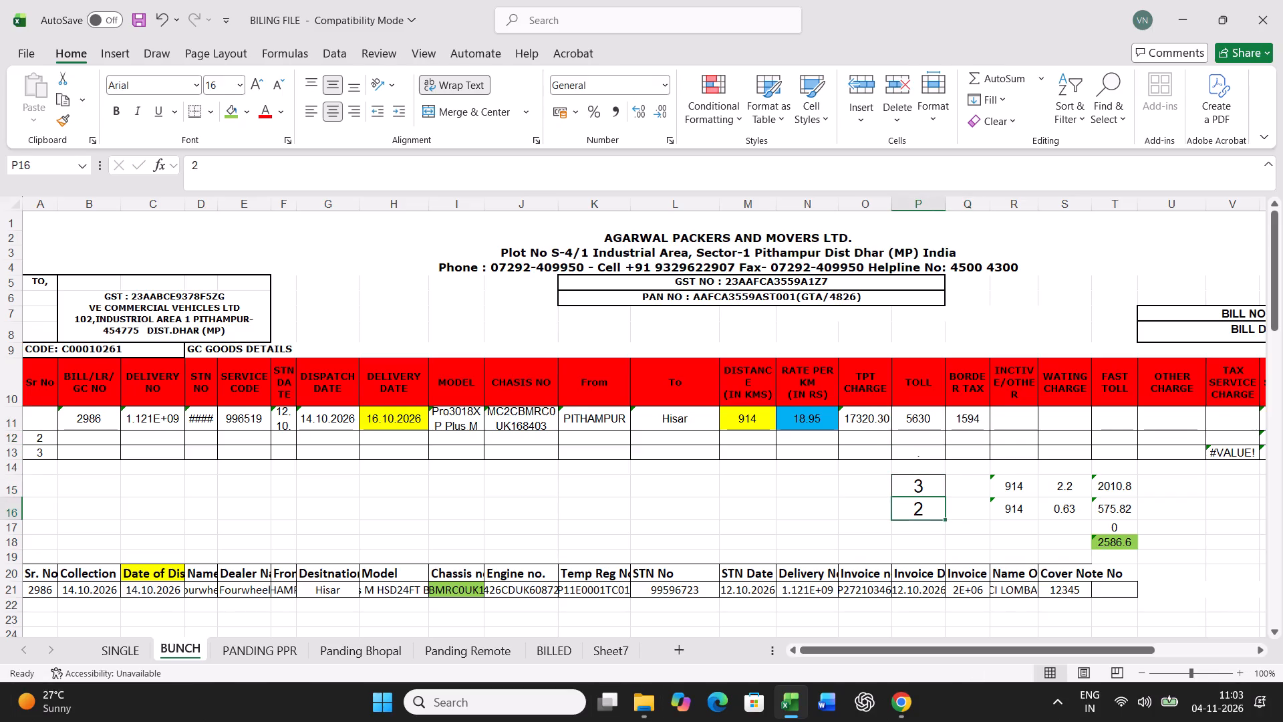
Print the freight bill for G.C. No 2986 from the SINGLE sheet.
left_click(118, 648)
key("ctrl+p")
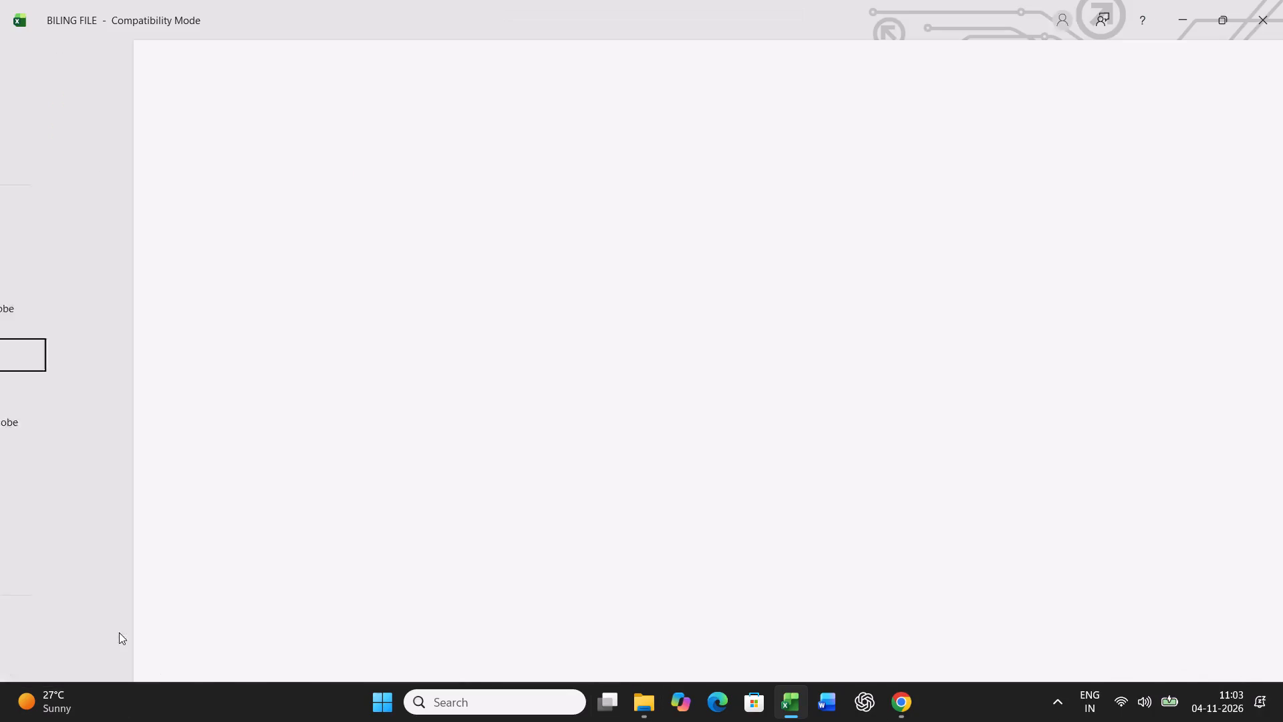
left_click(229, 138)
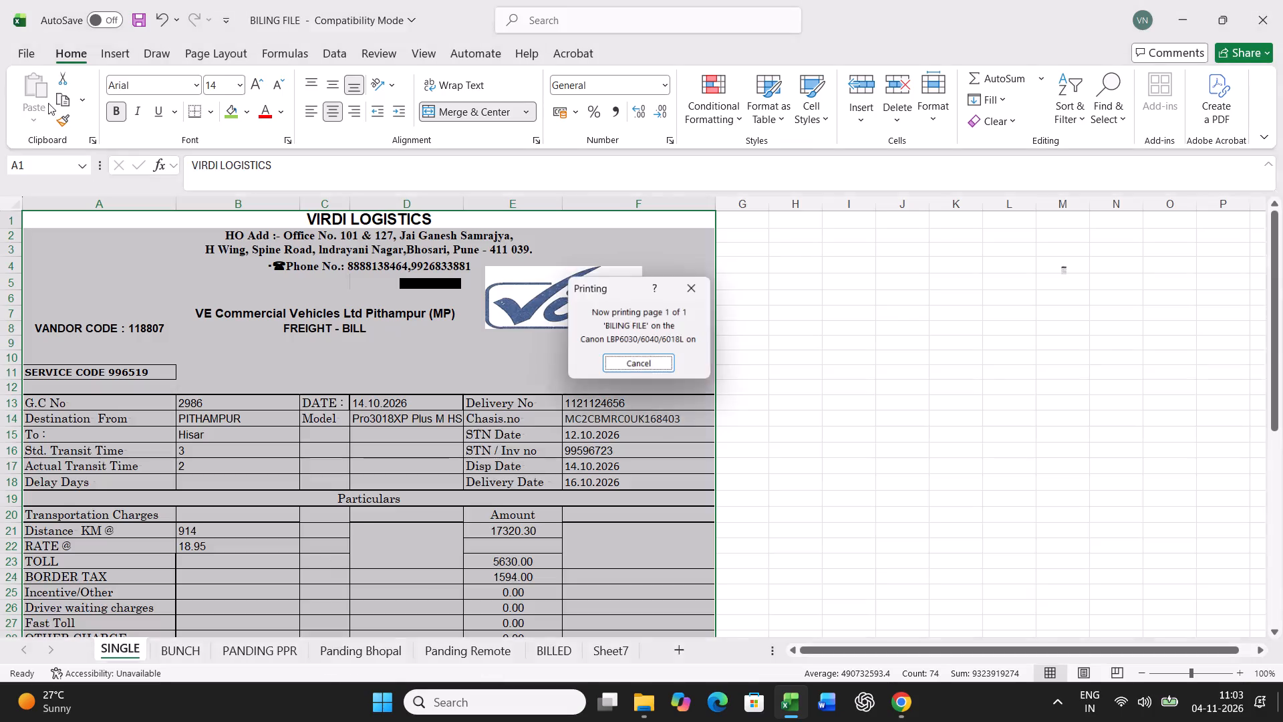
Copy billing row 11 in BUNCH and paste it as values only into row 45 of the lower GC goods table.
left_click(192, 653)
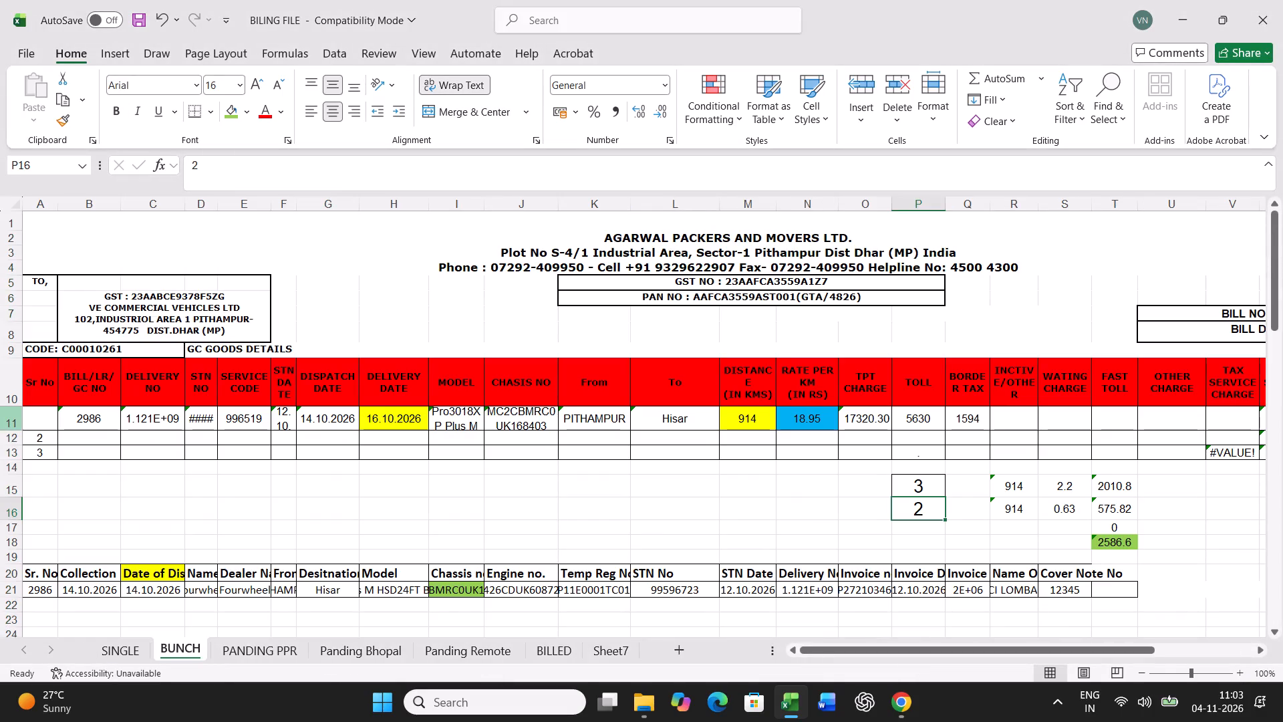
left_click(1, 417)
key("ctrl+c")
scroll(492, 485, "down", 12)
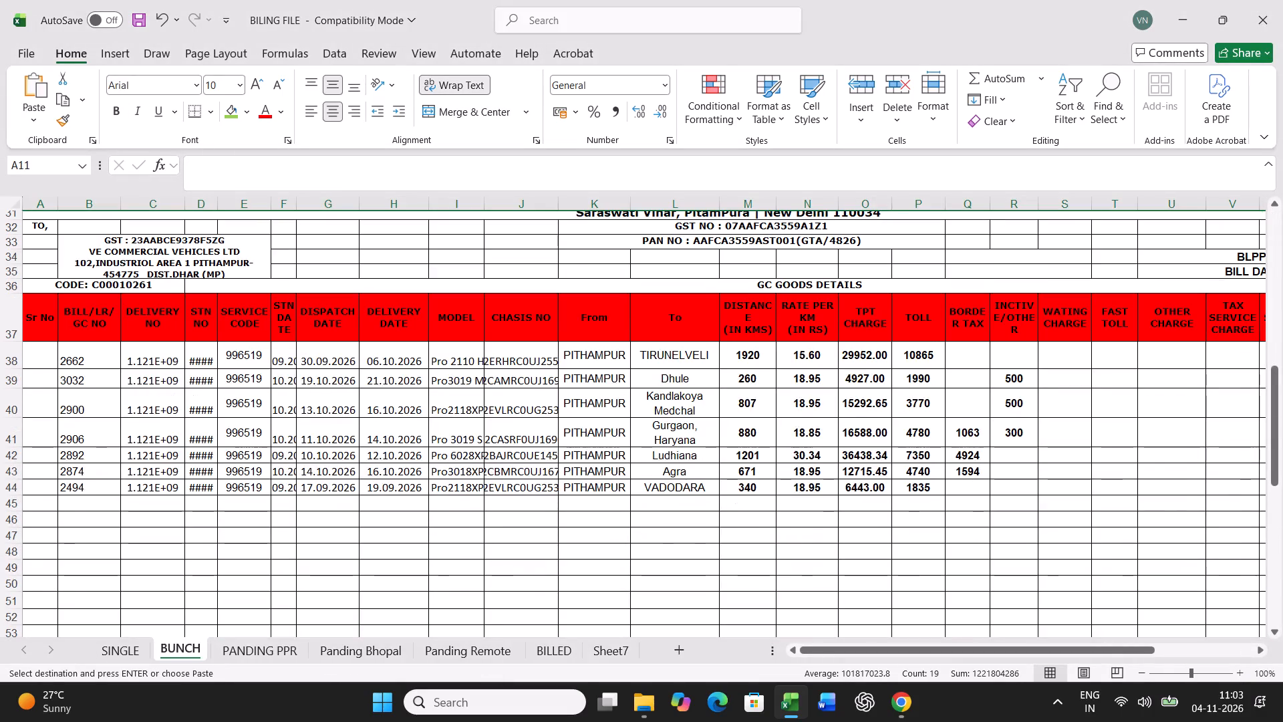
right_click(43, 501)
left_click(126, 319)
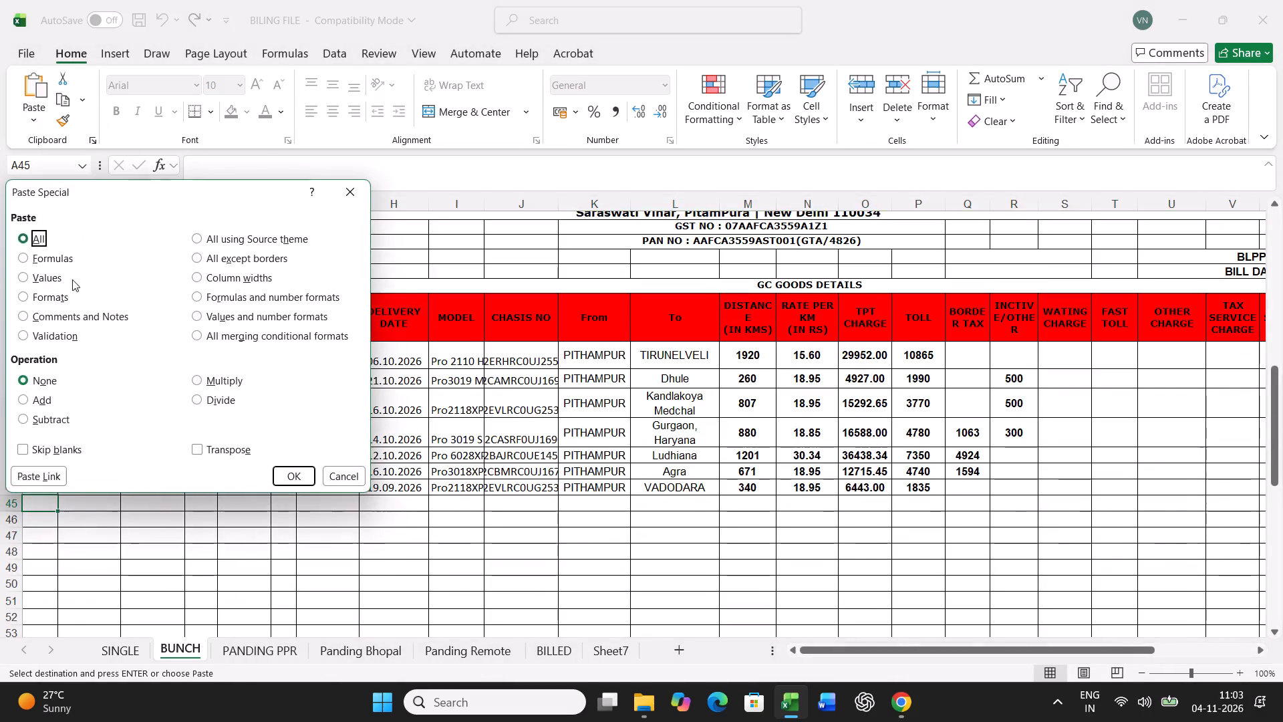
left_click(60, 275)
left_click(300, 473)
left_click(258, 651)
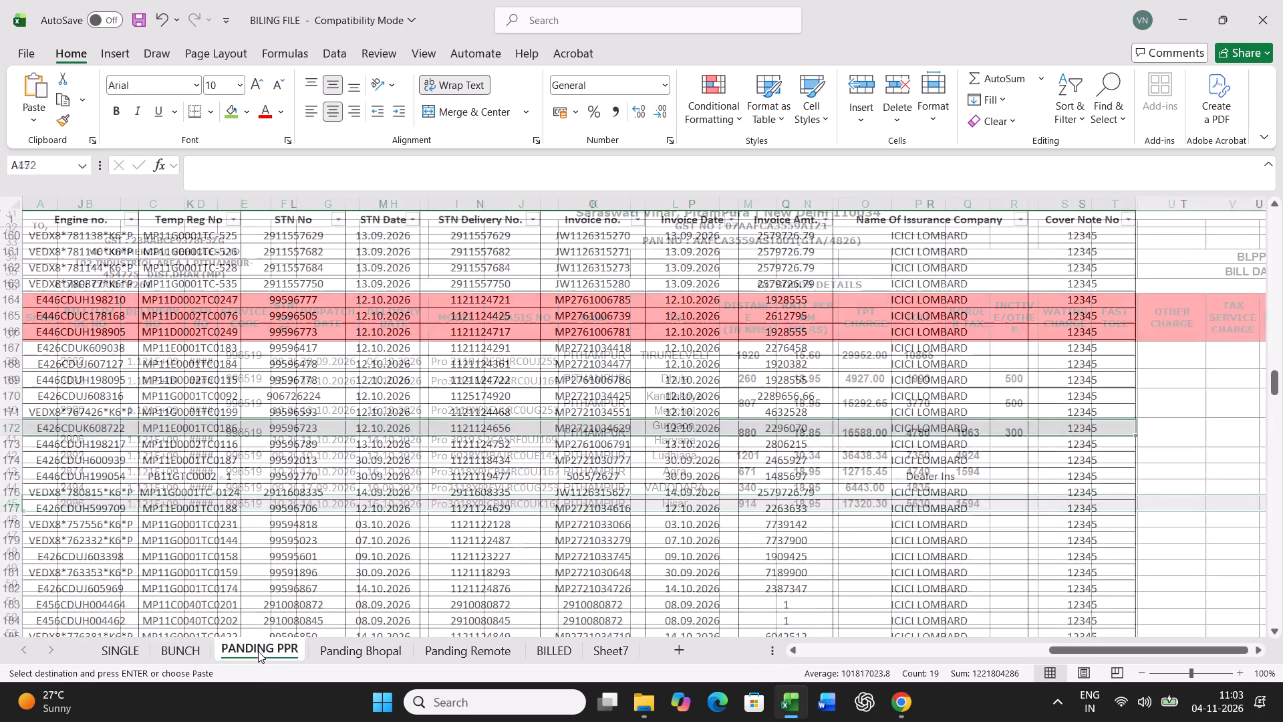
left_click(538, 514)
key("ctrl+f")
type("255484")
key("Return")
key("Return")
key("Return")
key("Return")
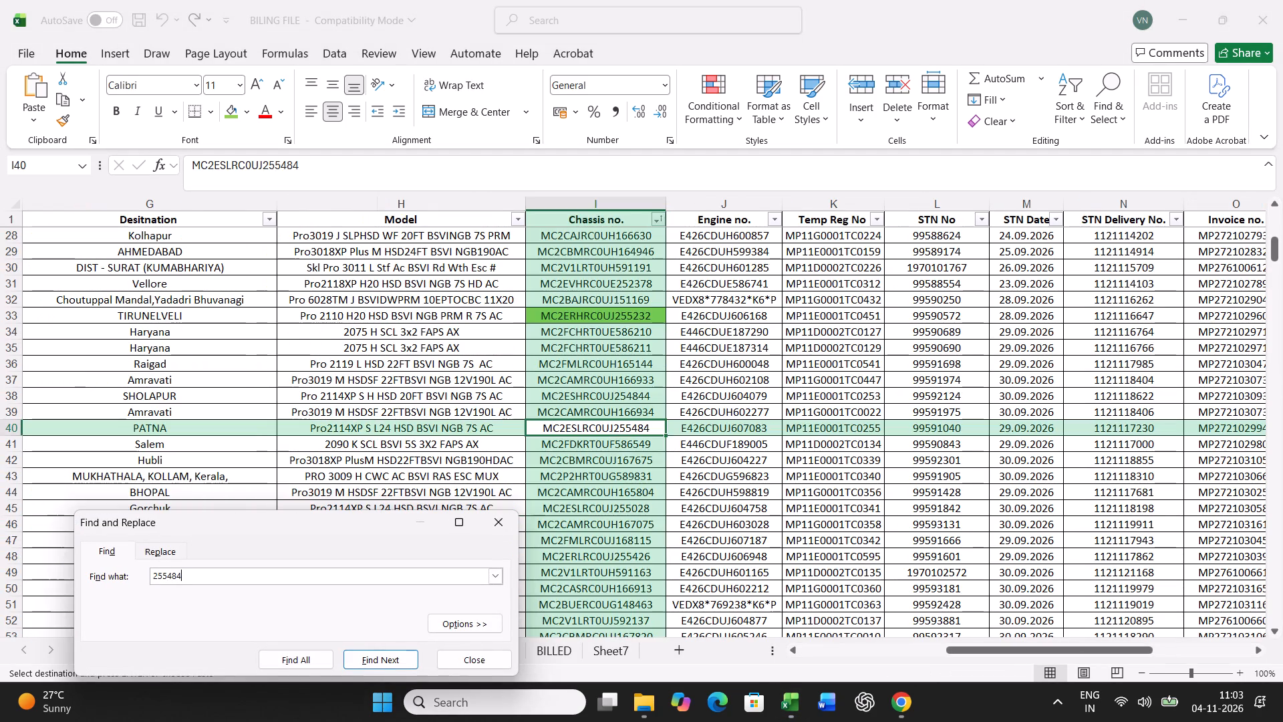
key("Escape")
left_click(234, 114)
key("Left")
key("Left")
key("Left")
key("Left")
key("Left")
key("Left")
key("Left")
key("Left")
key("Left")
key("Left")
key("Left")
key("Left")
key("Left")
key("Left")
key("Left")
key("Left")
key("Left")
key("Left")
key("Left")
key("Left")
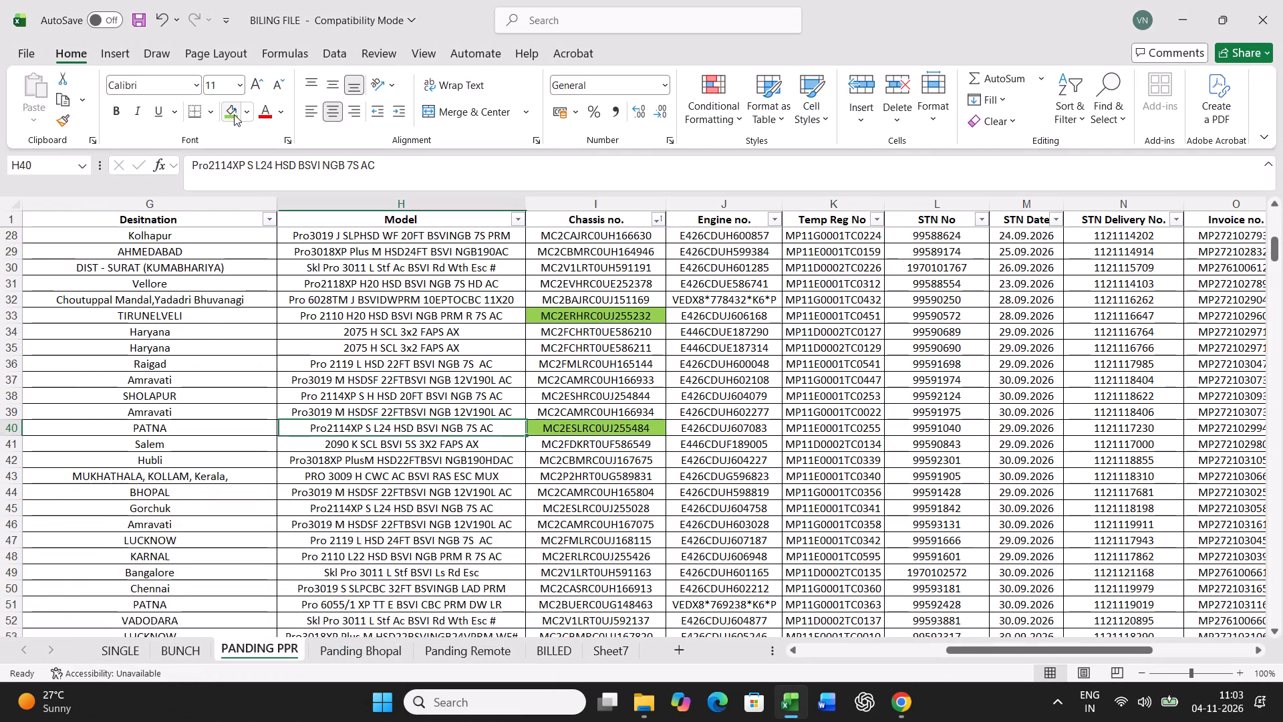
key("ctrl+shift+Right")
key("ctrl+c")
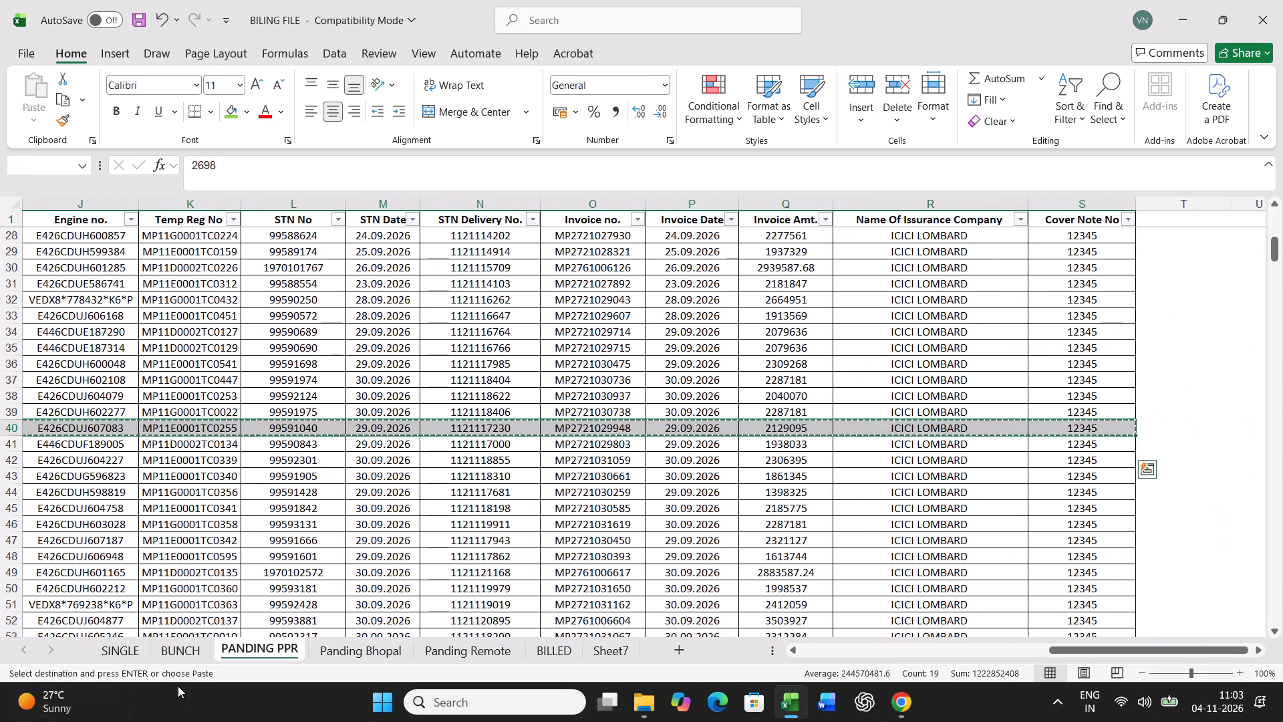
left_click(192, 652)
scroll(235, 576, "up", 14)
left_click(43, 594)
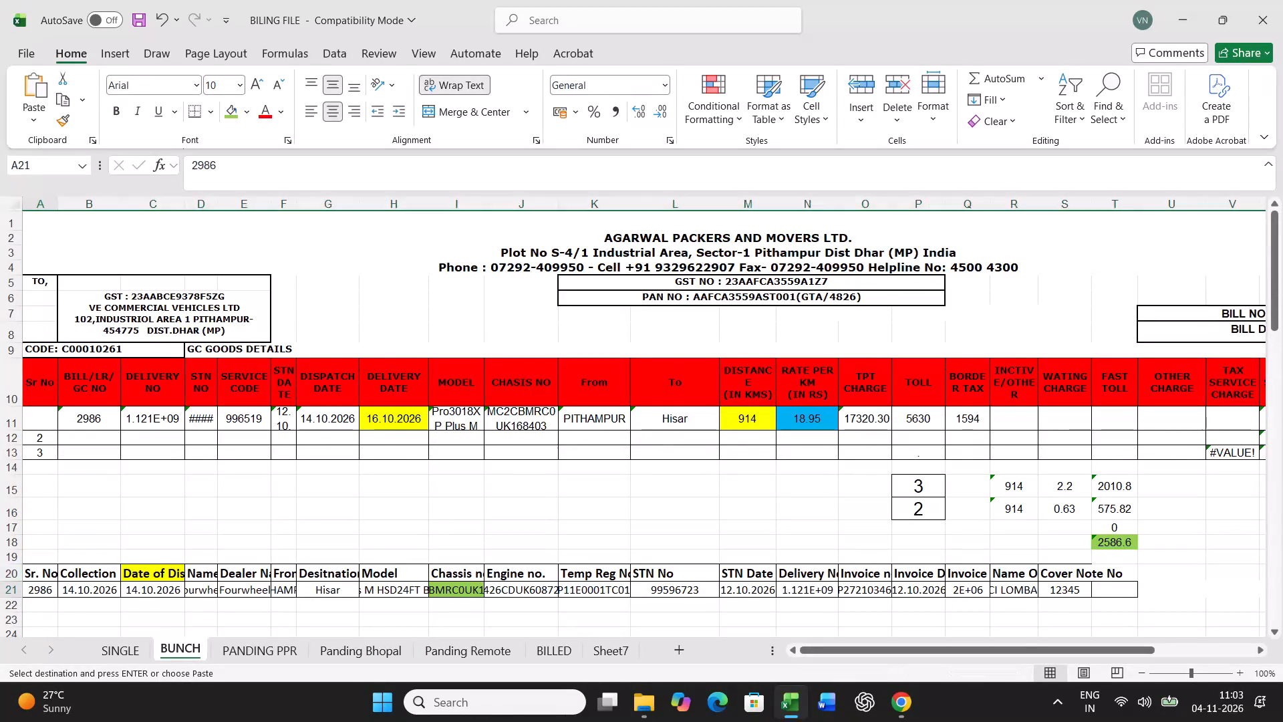
key("ctrl+v")
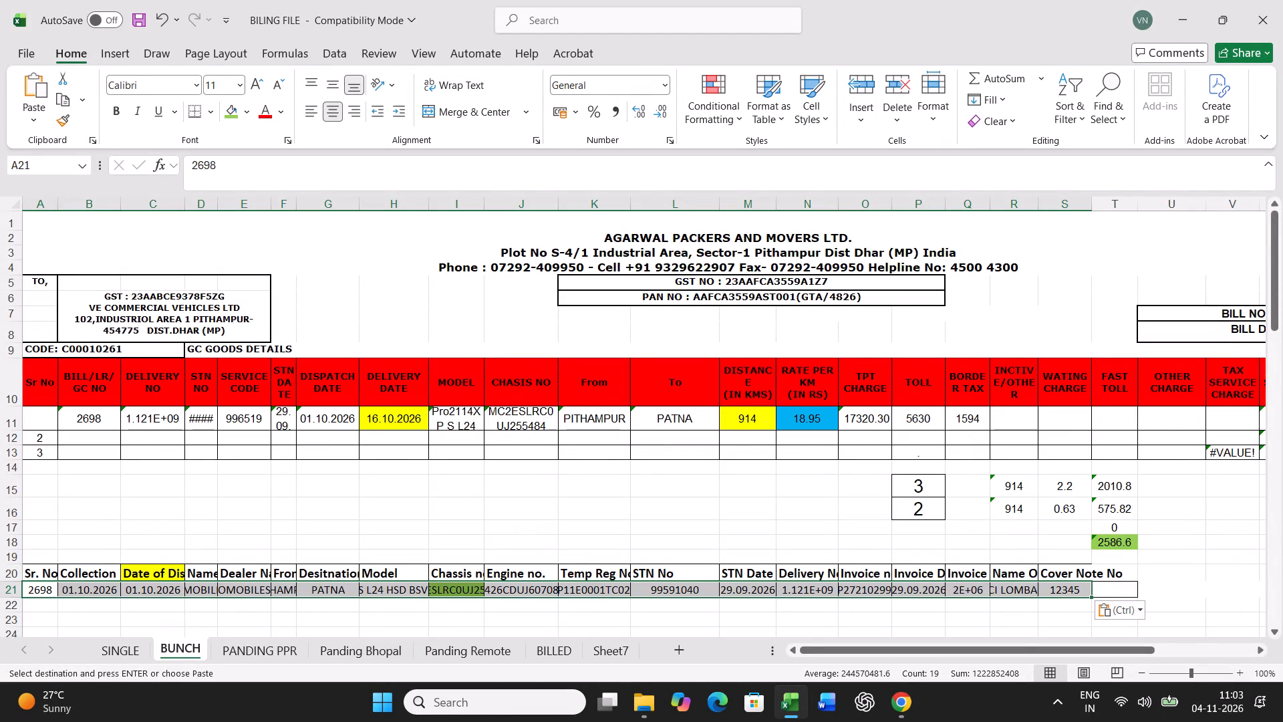
Set bill 2698's dispatch date to 19.10.2026 in data row 21 and its delivery date to 22.10.2026 in row 11.
left_click(152, 584)
type("19.10.2026")
key("Return")
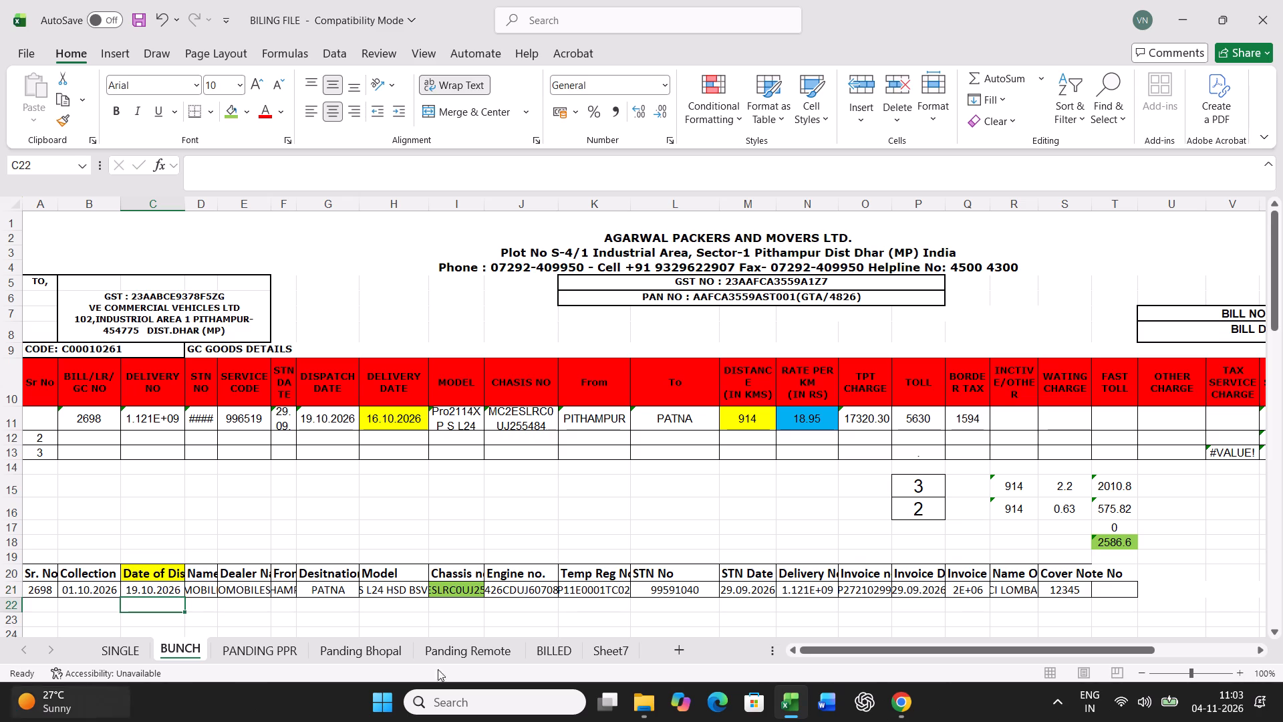
left_click(383, 412)
type("22.10.2026")
key("Right")
Enter the charges for bill 2698 in row 11: distance 1318, rate 17.89, toll 7890 and border tax 1200.
key("Right")
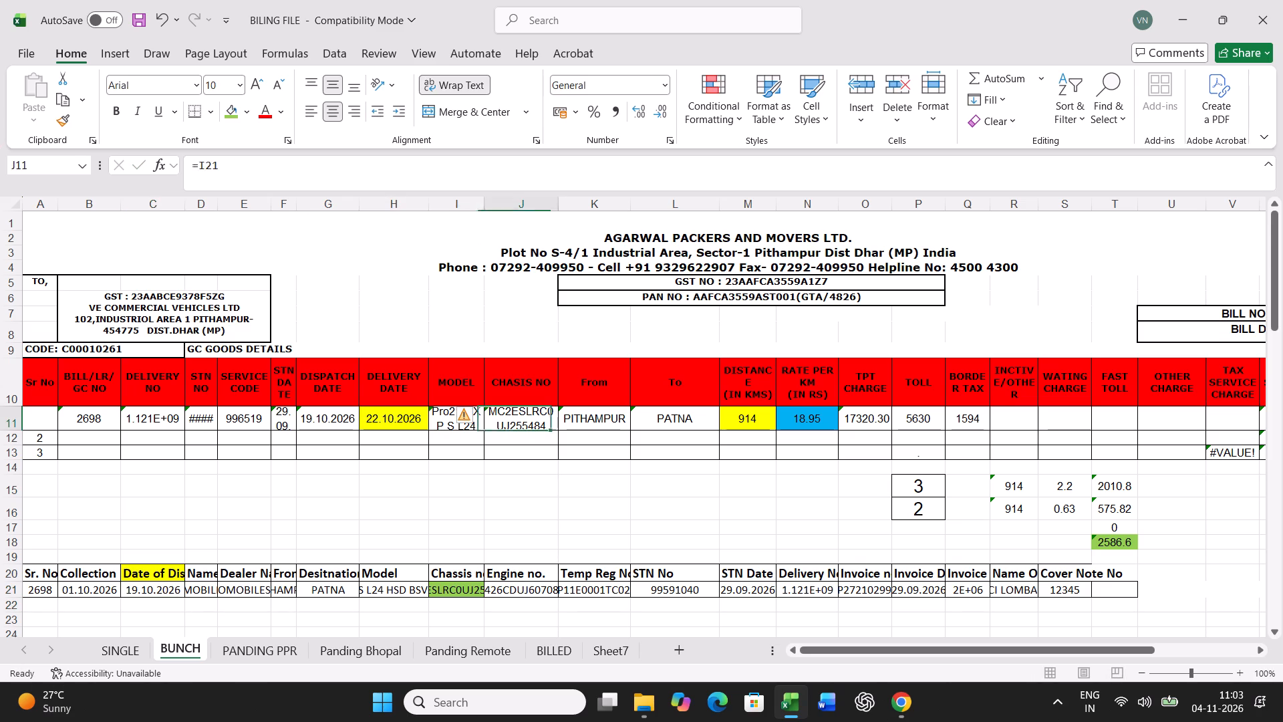
key("Right")
key("Right")
key("Right")
type("1318")
key("Right")
type("17.89")
key("Right")
key("Right")
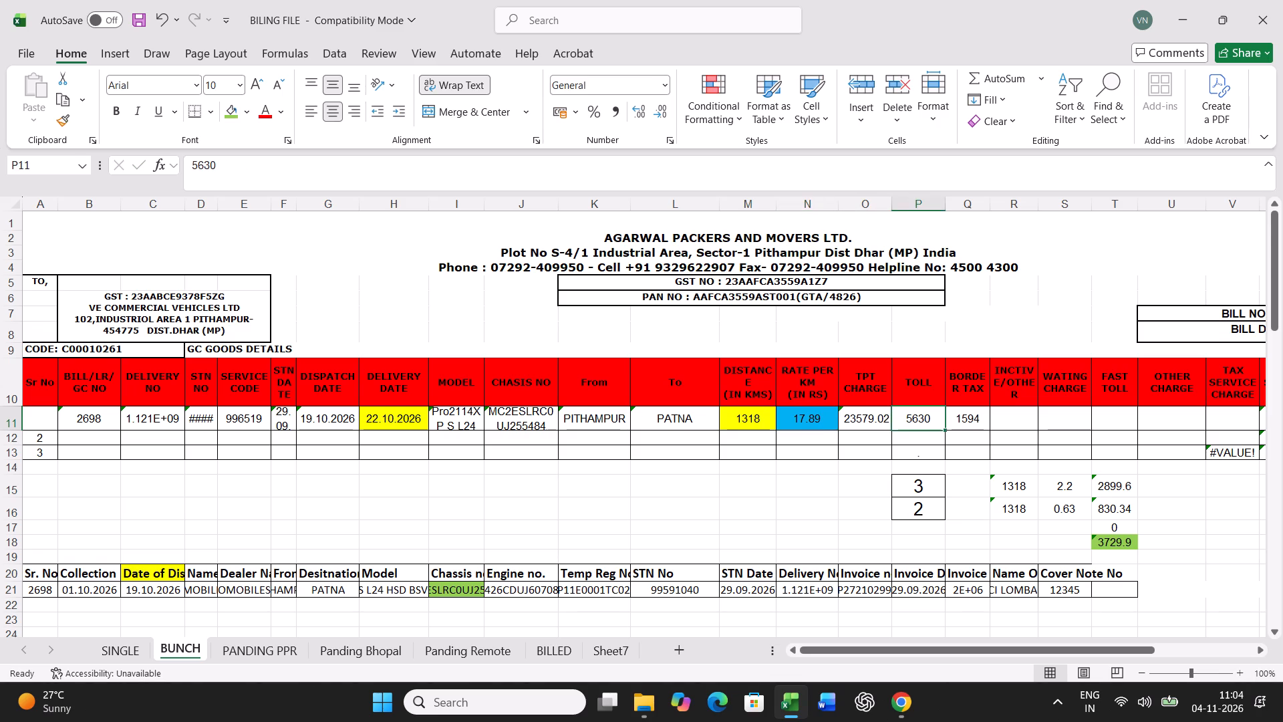
type("7890")
key("Right")
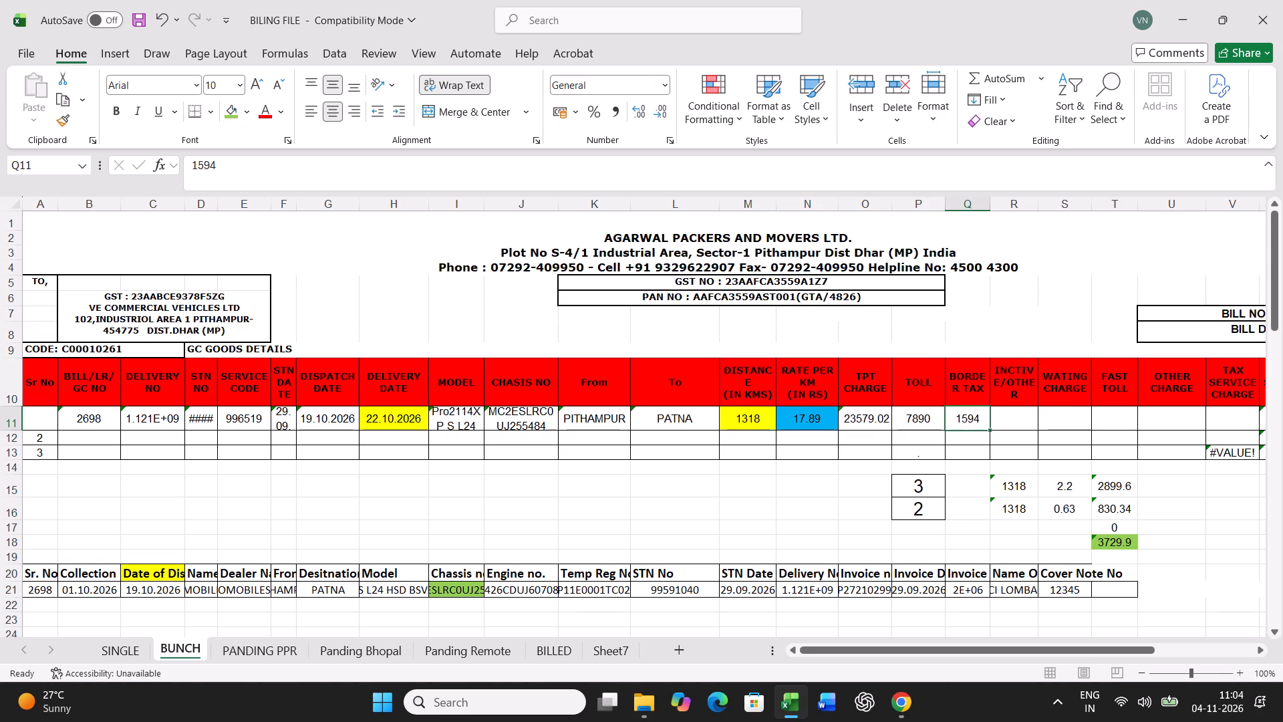
type("1200")
key("Return")
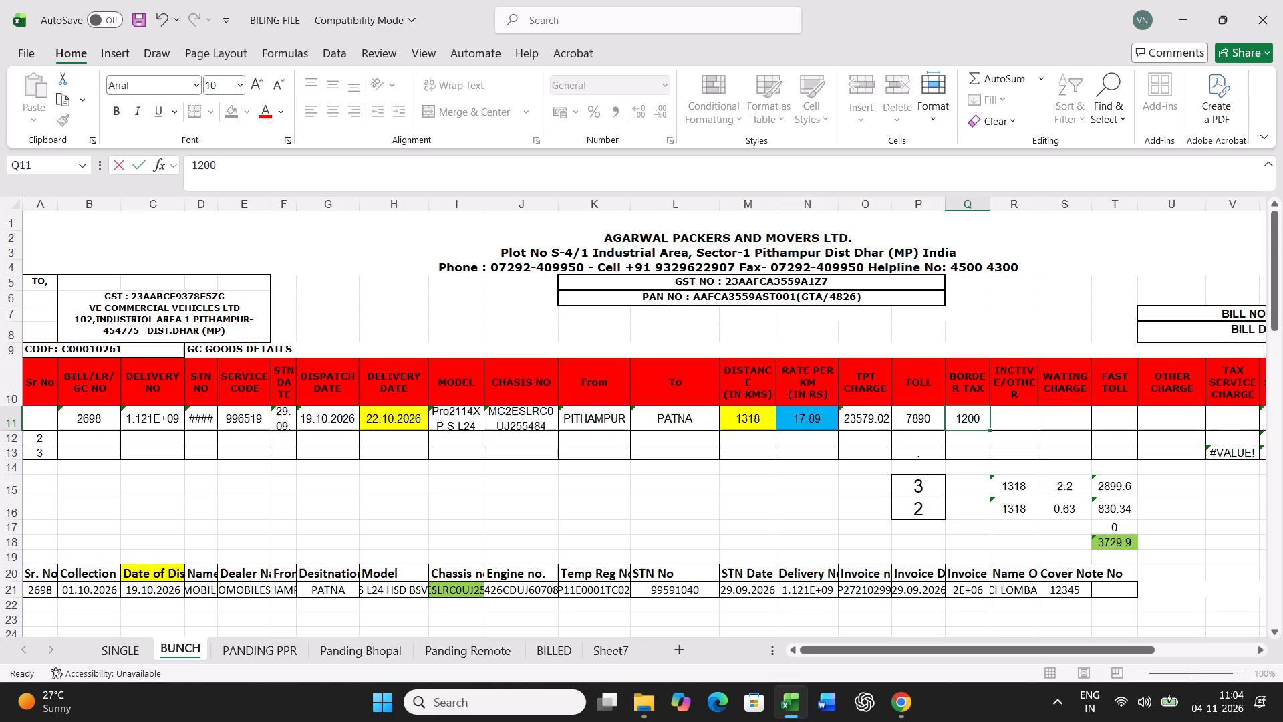
Set the standard transit time to 4 in P15 and the actual transit time to 3 in P16.
left_click(928, 487)
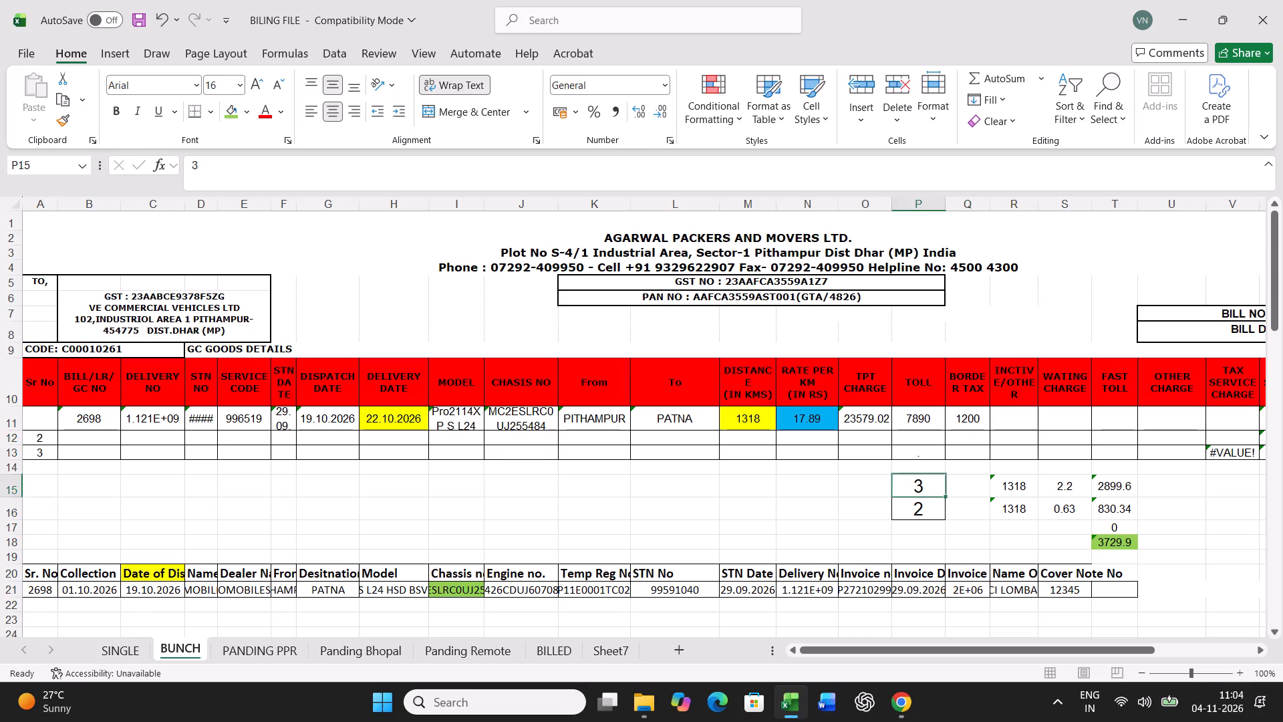
key("4")
key("Return")
key("3")
key("Return")
Print the freight bill for G.C. No 2698 from the SINGLE sheet.
left_click(130, 640)
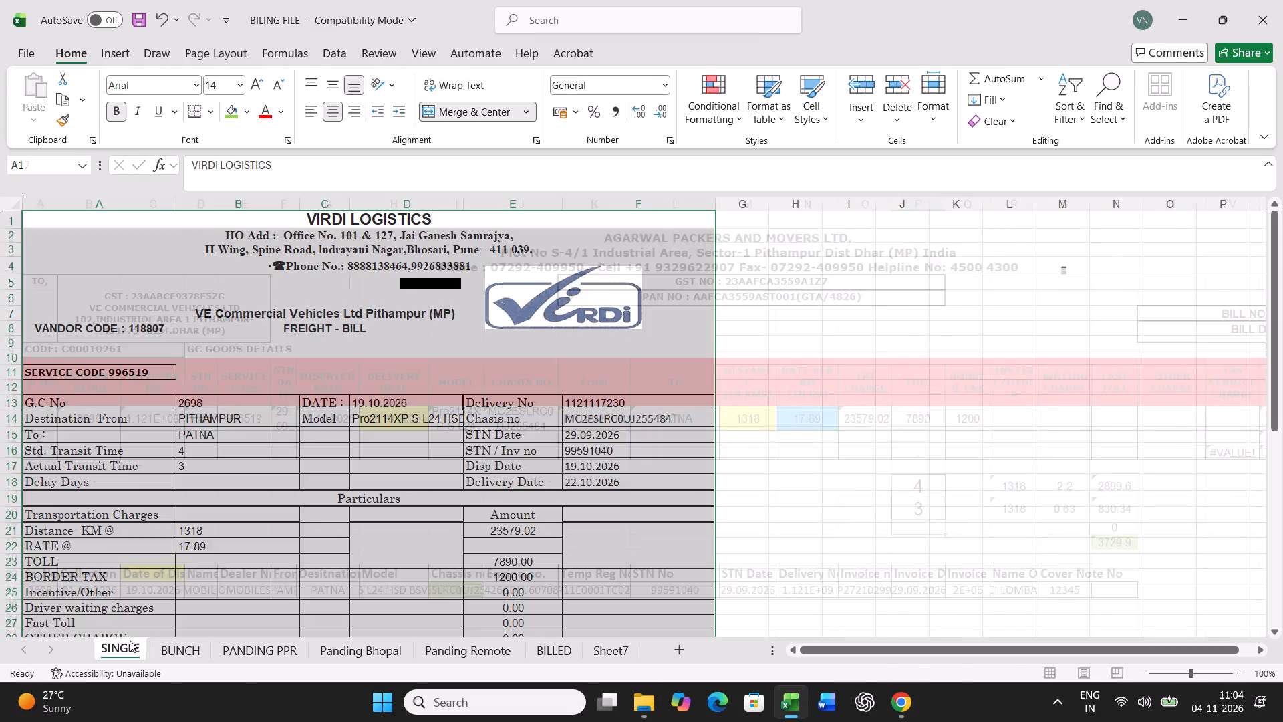
key("ctrl+p")
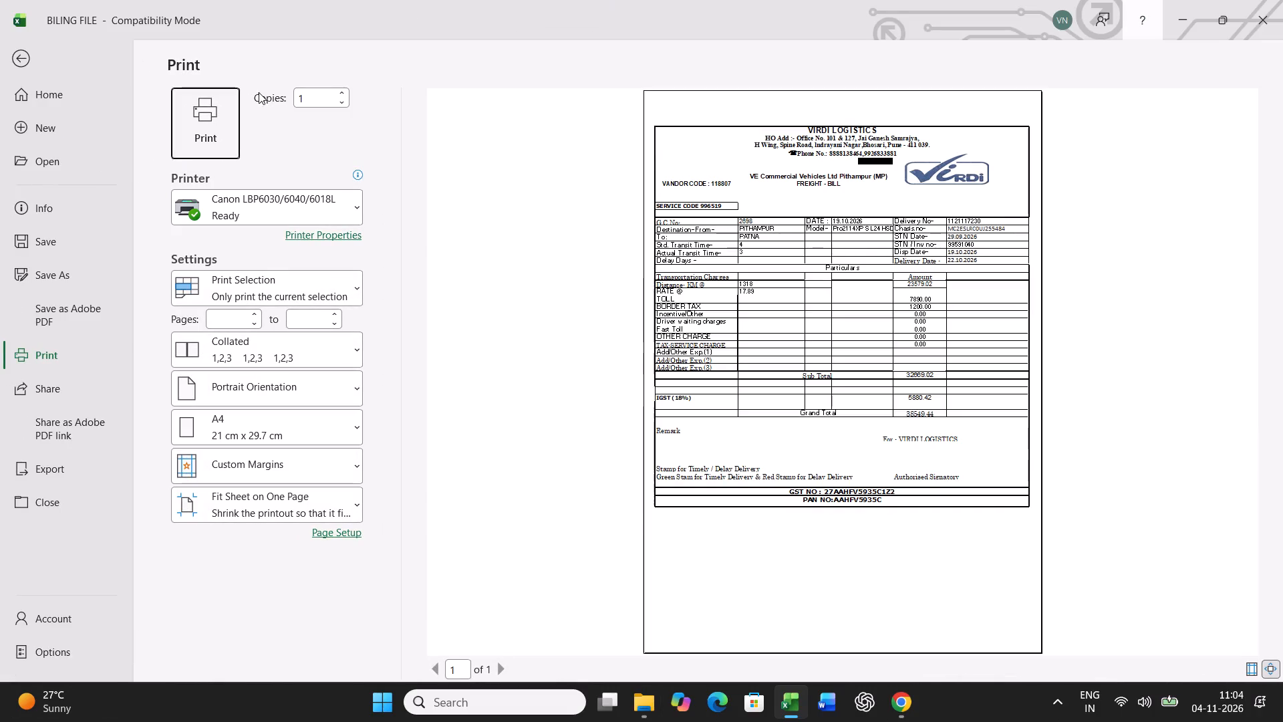
left_click(233, 101)
Copy billing row 11 in BUNCH and paste it as values only into row 46 of the lower GC goods table.
left_click(170, 642)
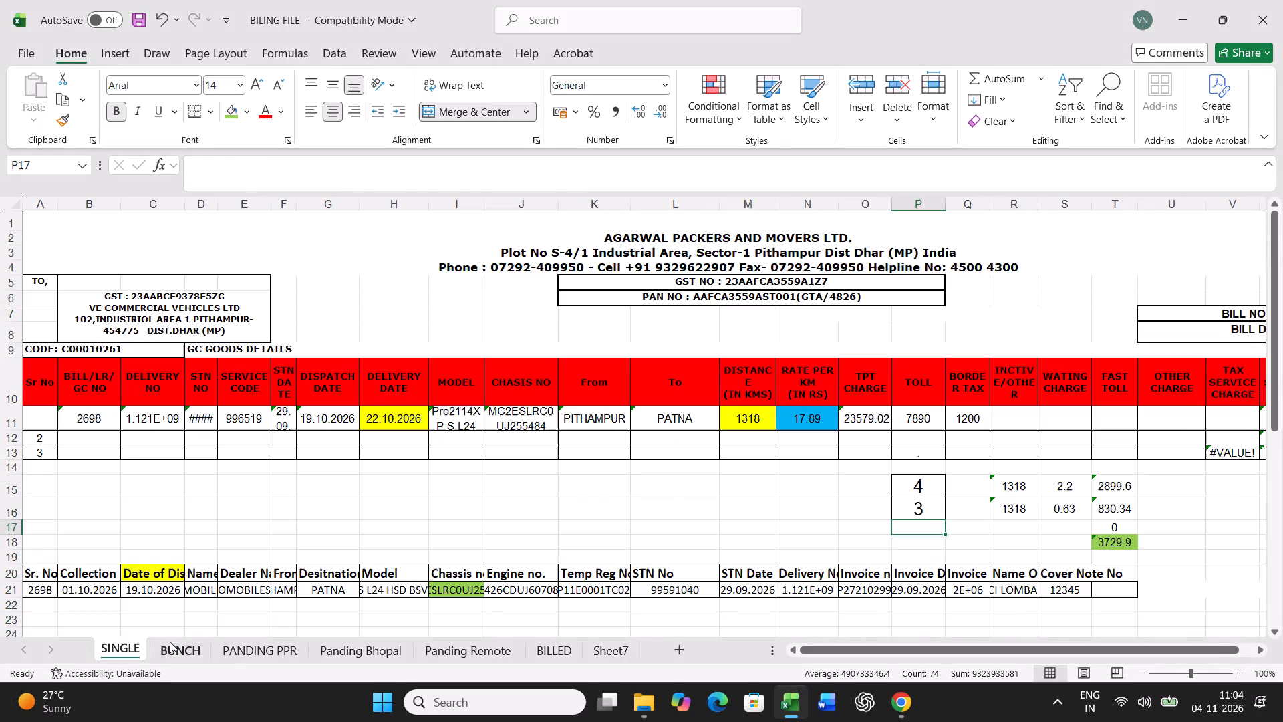
left_click(6, 418)
key("ctrl+c")
scroll(300, 406, "down", 7)
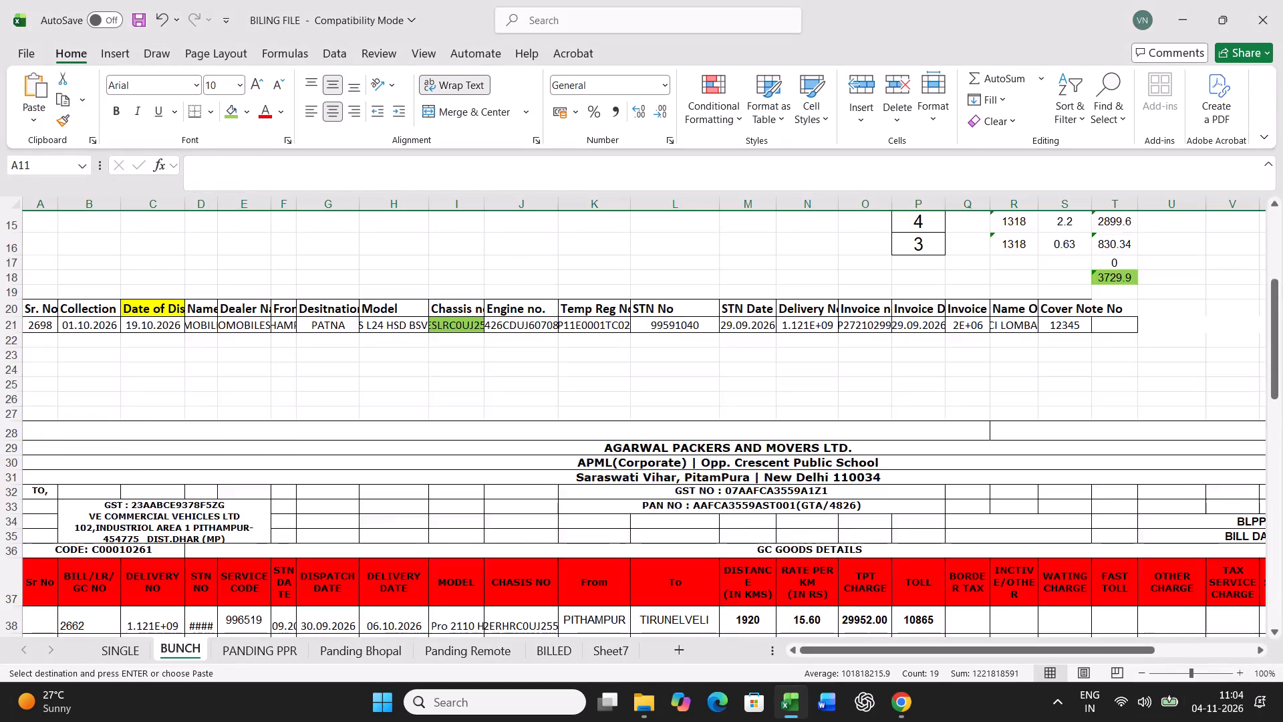
scroll(300, 406, "down", 7)
right_click(38, 429)
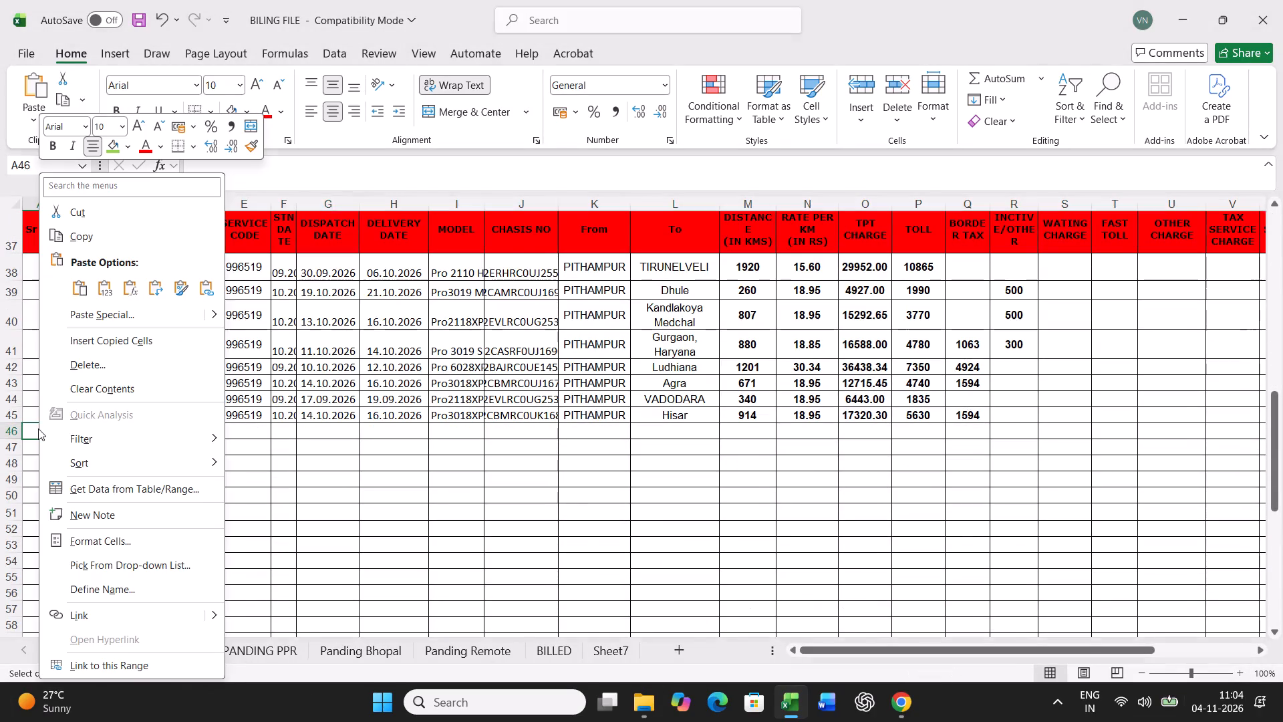
left_click(110, 314)
left_click(48, 277)
left_click(285, 469)
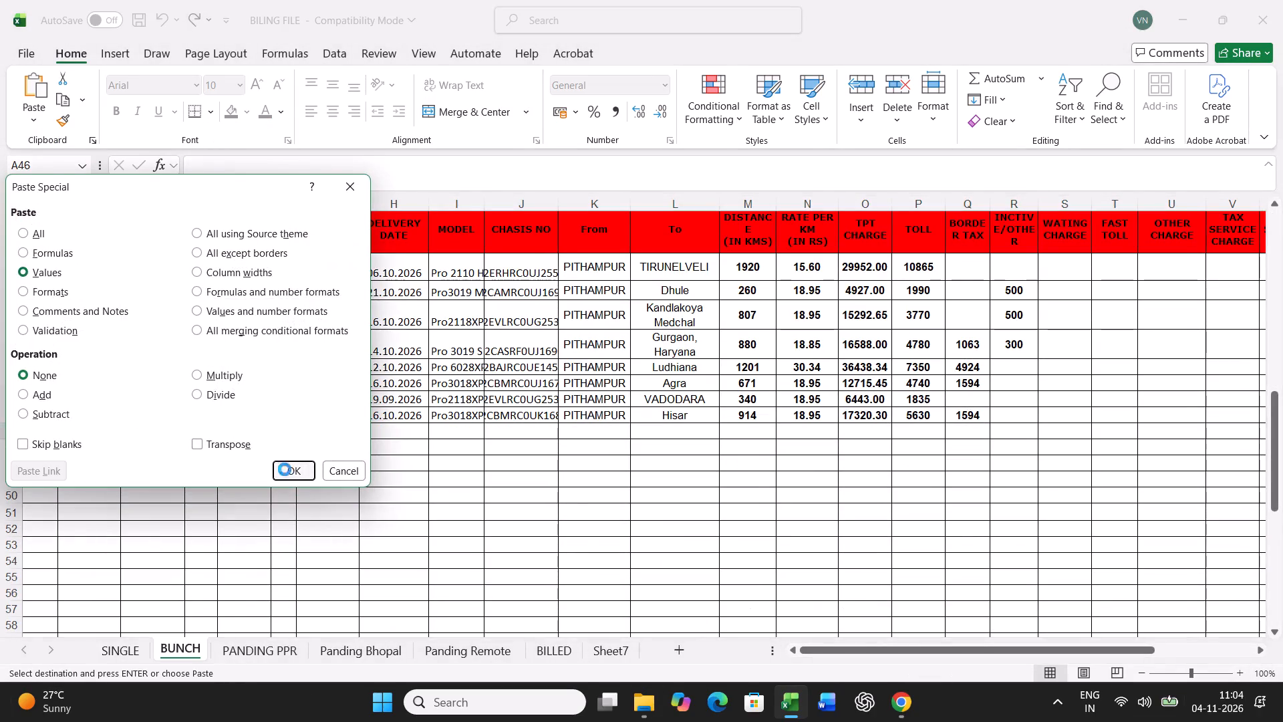
left_click(284, 646)
left_click(483, 519)
key("ctrl+f")
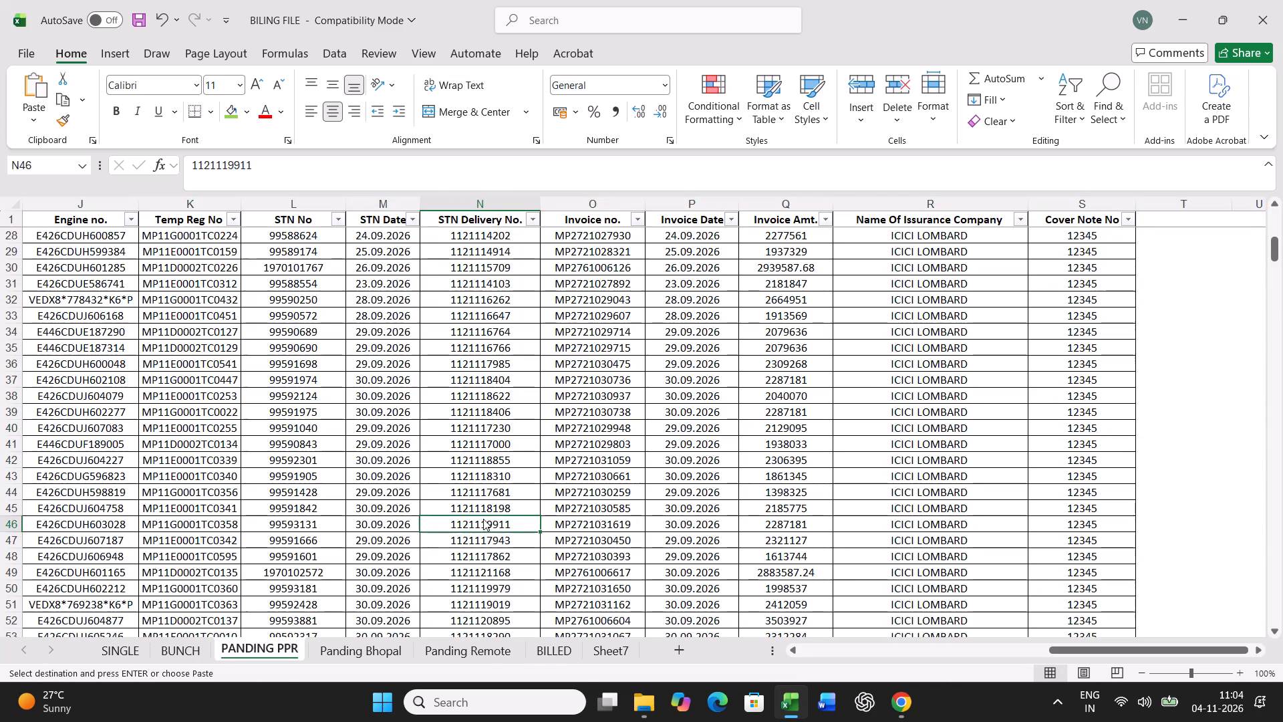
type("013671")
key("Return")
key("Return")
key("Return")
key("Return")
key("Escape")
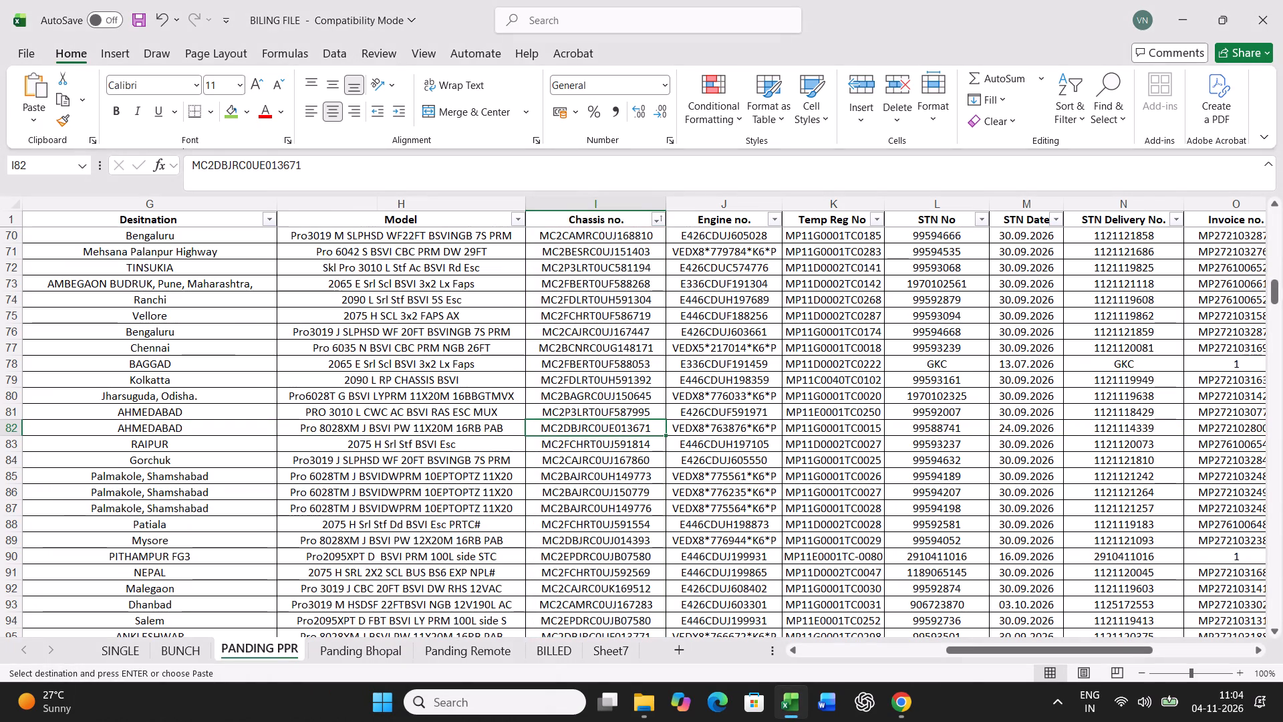
left_click(229, 114)
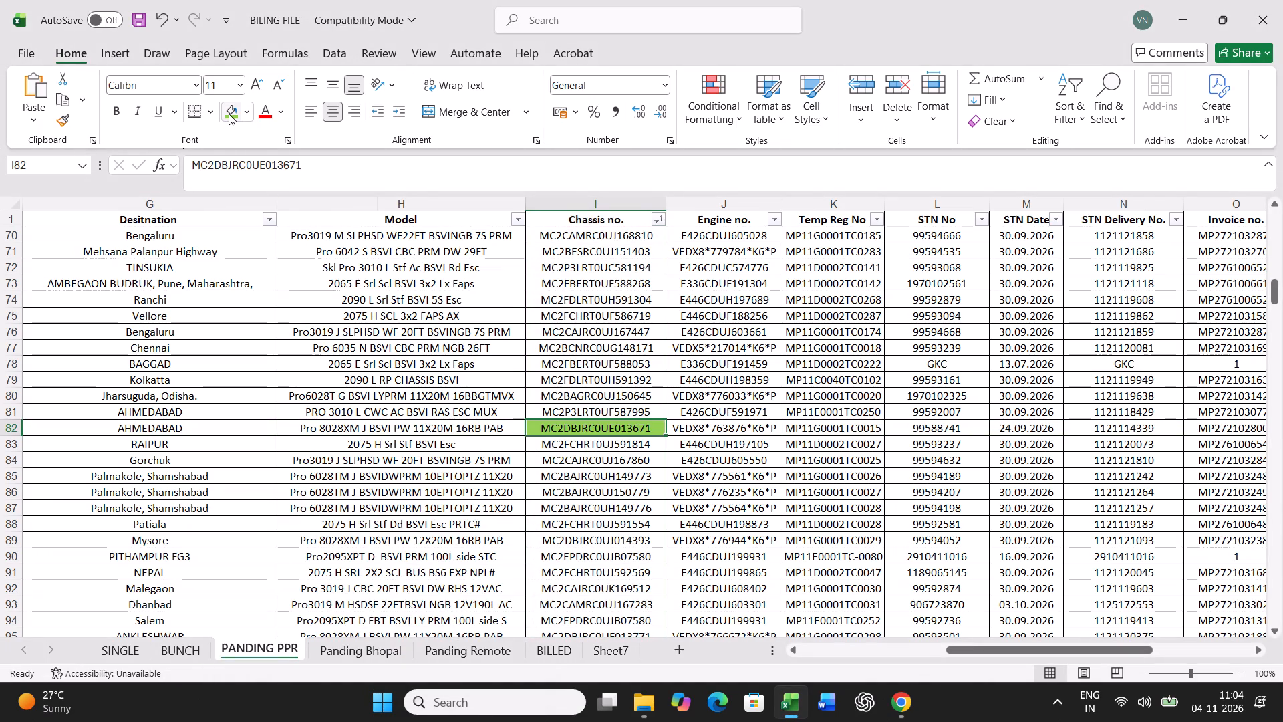
Copy the full record for LR 2821 from PANDING PPR and paste it over data row 21 in BUNCH.
key("Left")
key("Left")
key("Left")
key("Left")
key("Left")
key("Left")
key("Left")
key("Left")
key("Left")
key("Left")
key("Left")
key("Left")
key("Left")
key("Left")
key("Left")
key("Left")
key("Left")
key("Left")
key("Left")
key("Left")
key("ctrl+shift+Right")
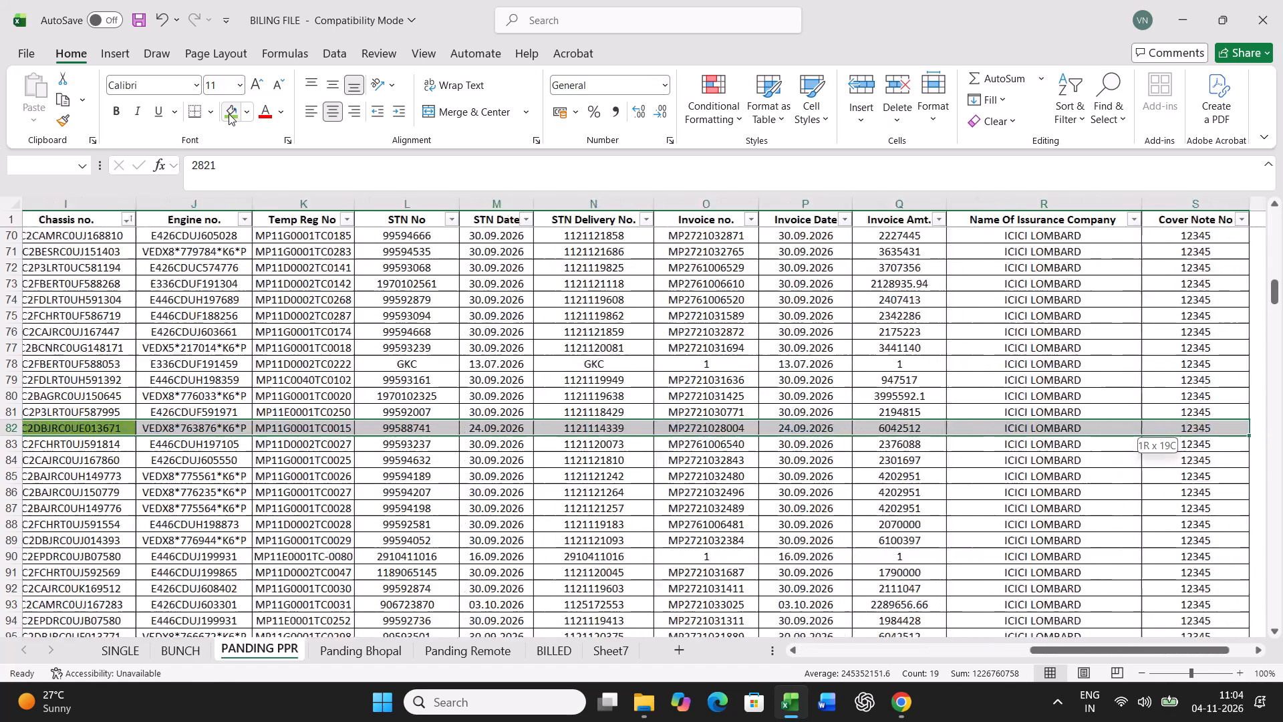
key("ctrl+c")
left_click(180, 642)
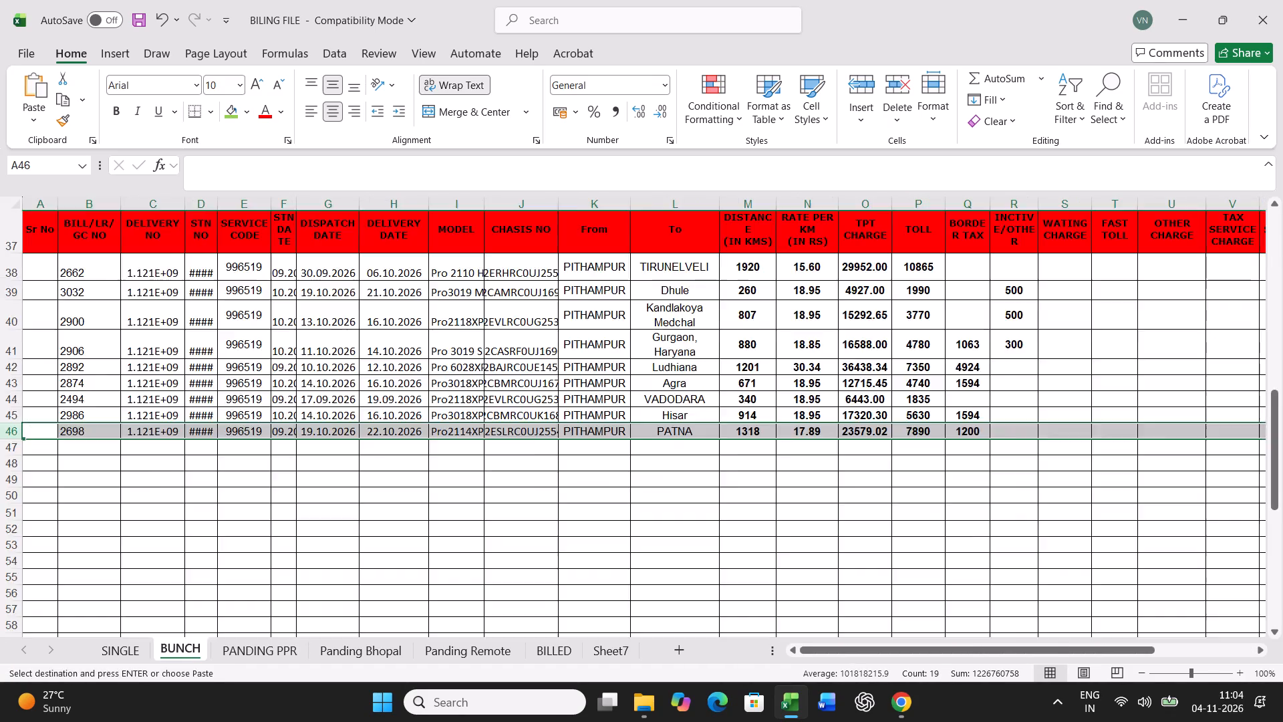
scroll(416, 427, "up", 18)
left_click(41, 592)
key("ctrl+v")
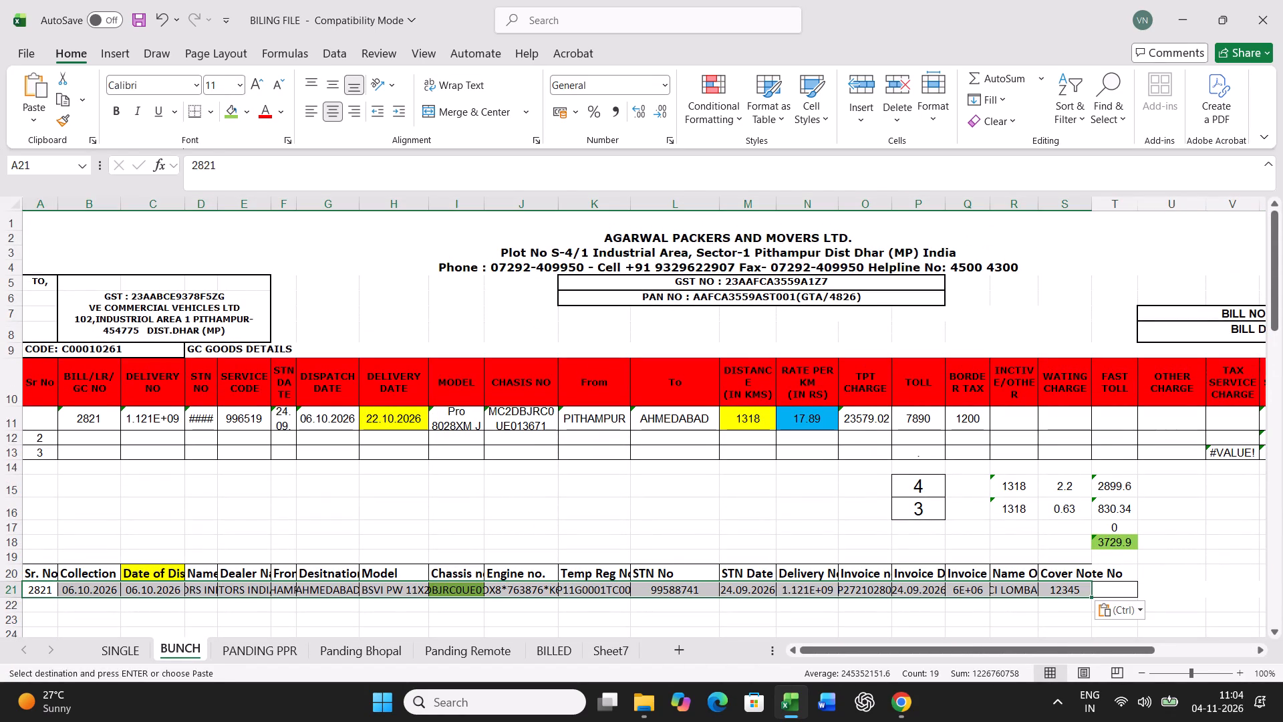
In BUNCH billing row 11, set the delivery date to 10.10.2026, the distance to 378 km and the rate to 31.02.
left_click(142, 586)
left_click(399, 419)
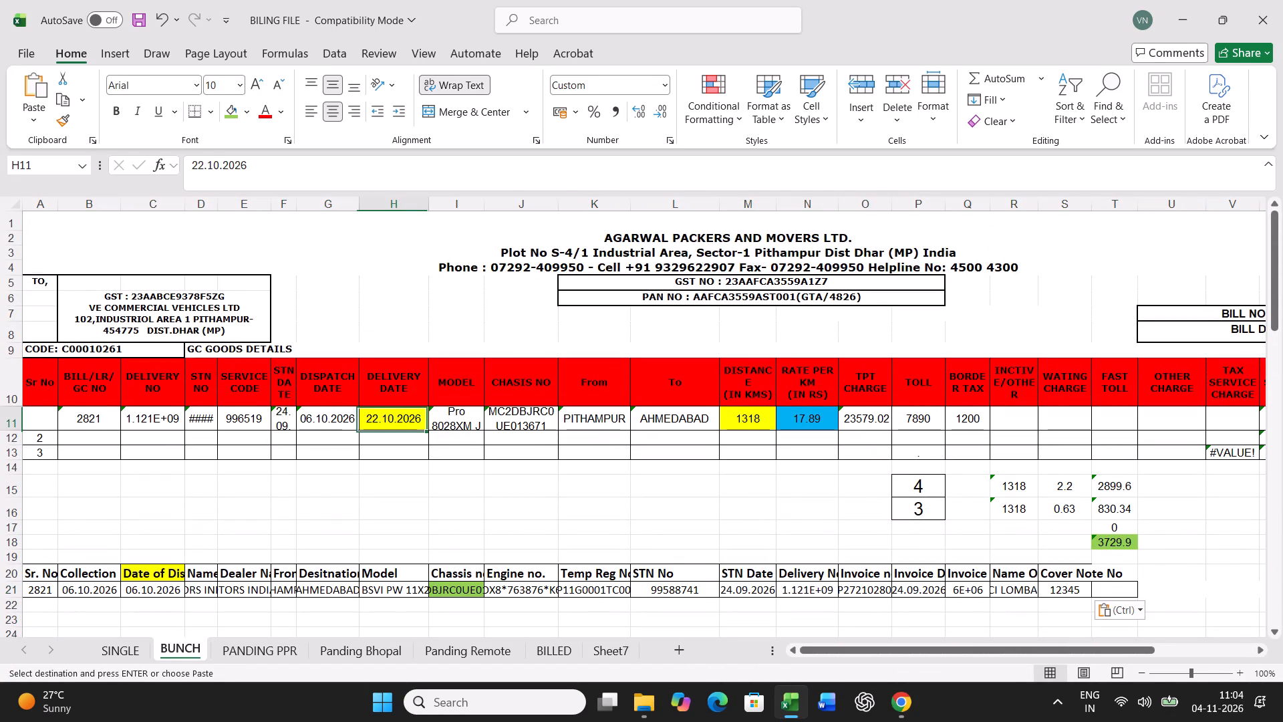
type("10.10.2026")
key("Right")
key("Right")
key("Right")
key("Right")
key("Right")
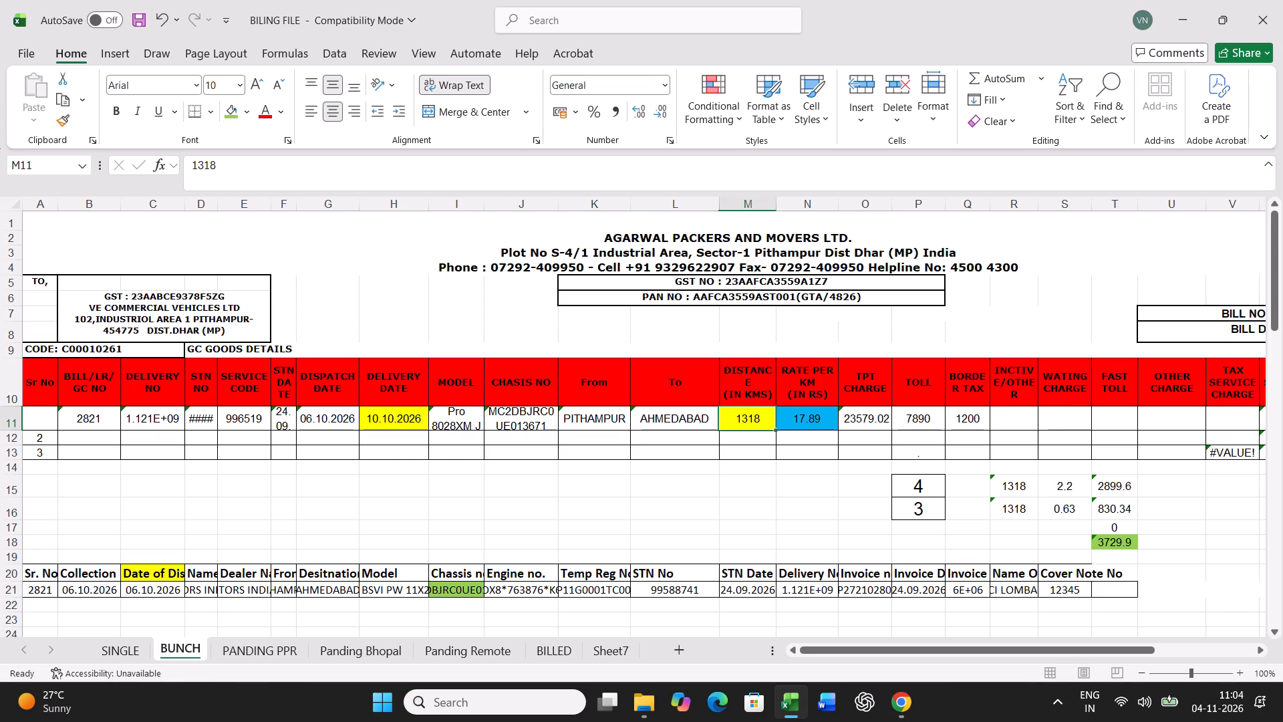
type("378")
key("Right")
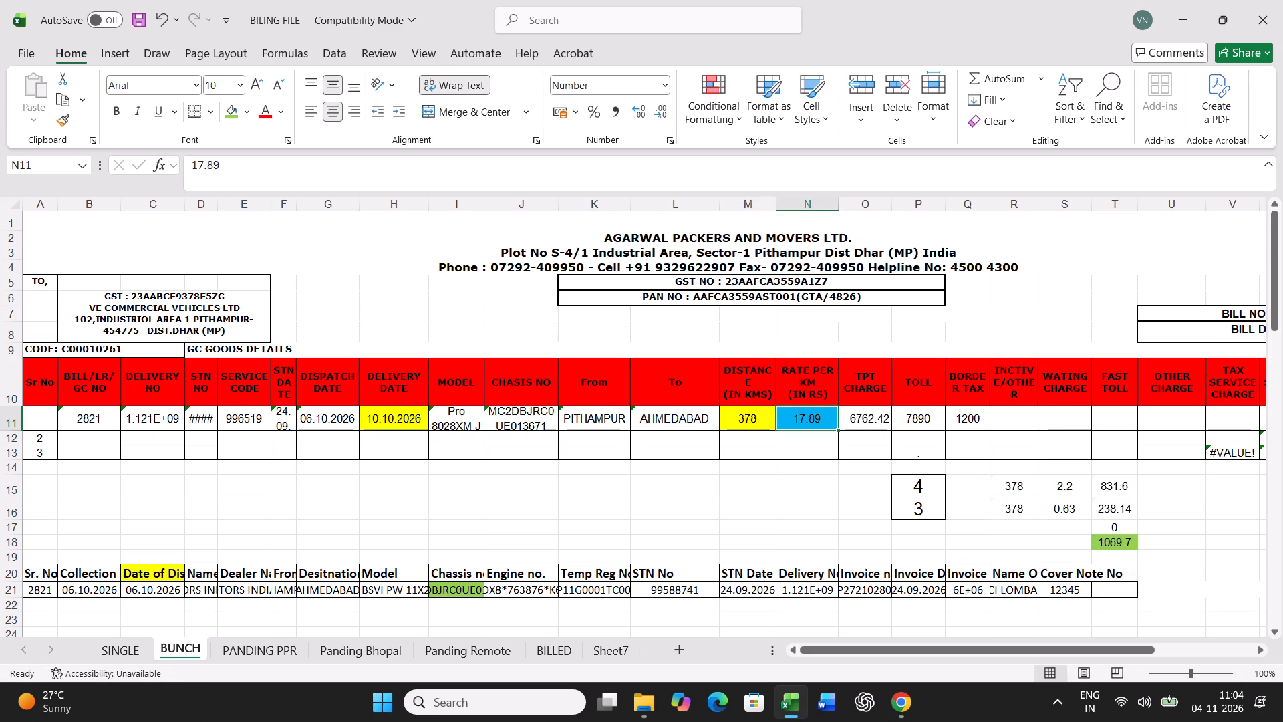
type("31.02")
key("Right")
key("Right")
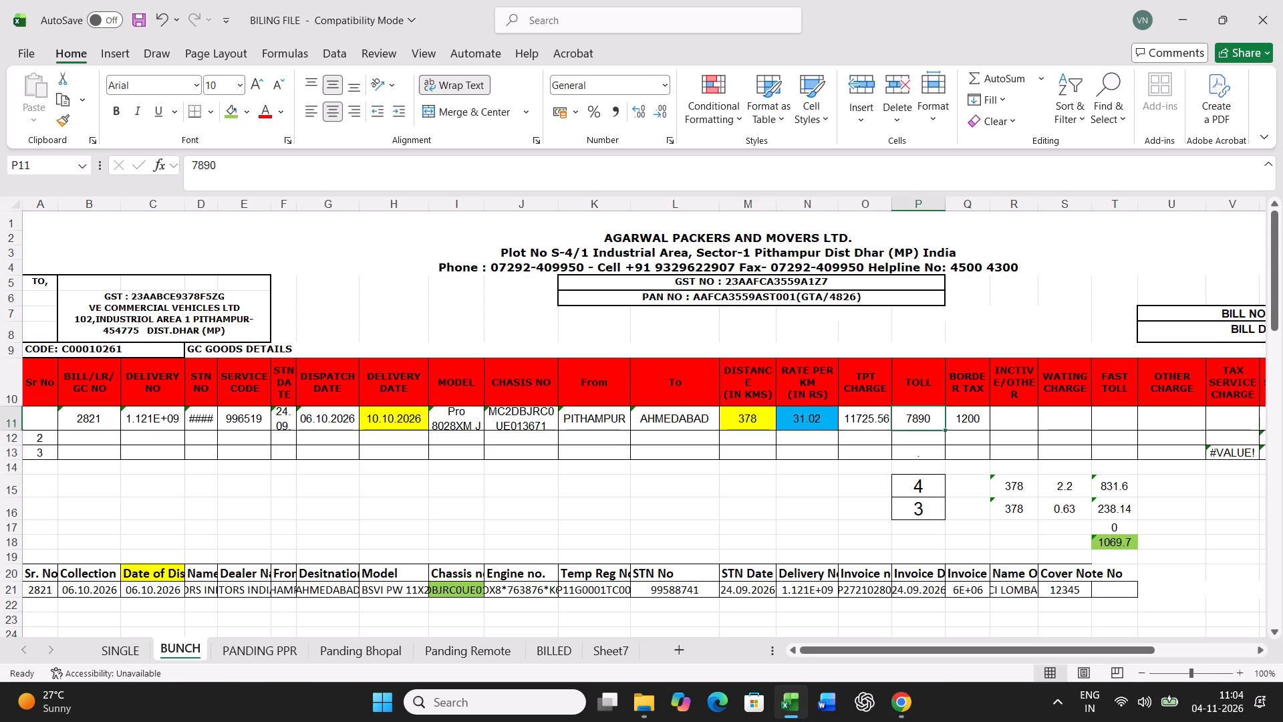
Set the toll in billing row 11 to 4195 and clear its border tax.
type("4195")
key("Return")
key("Up")
key("Right")
key("Delete")
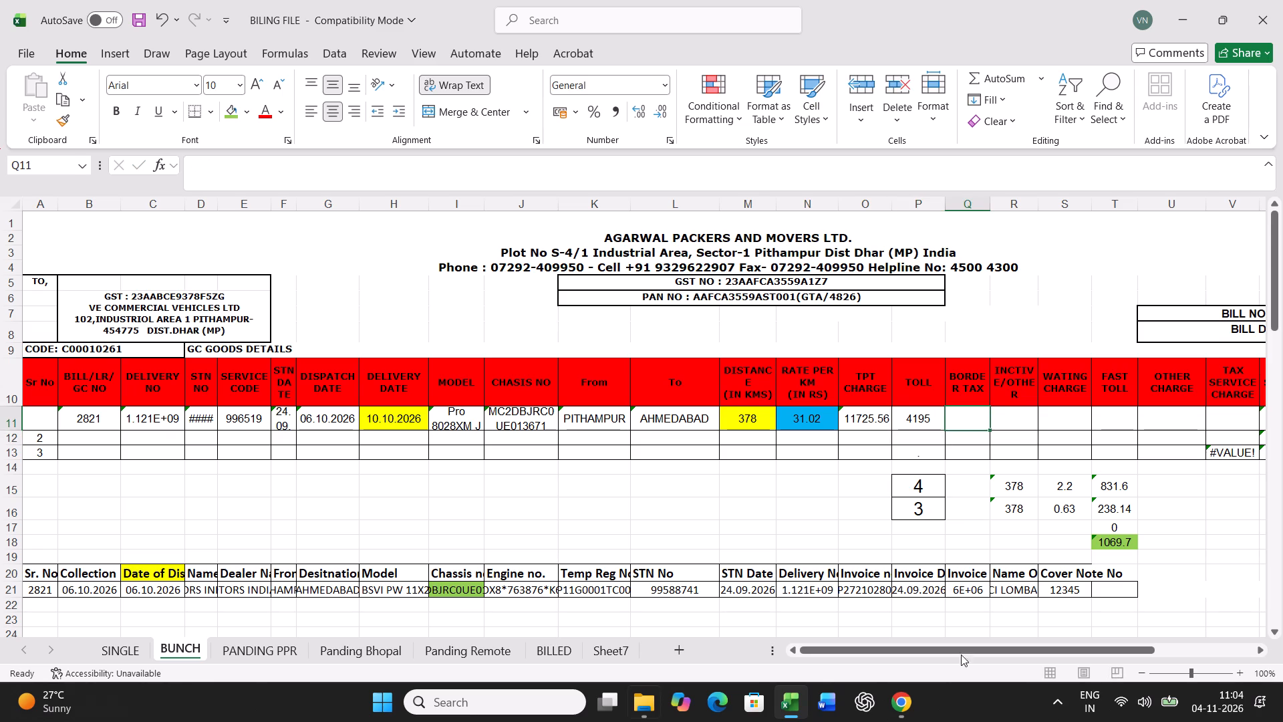
Set the standard transit time in P15 to 2 and the actual transit time in P16 to 4.
left_click(922, 487)
key("2")
key("Return")
key("4")
key("Return")
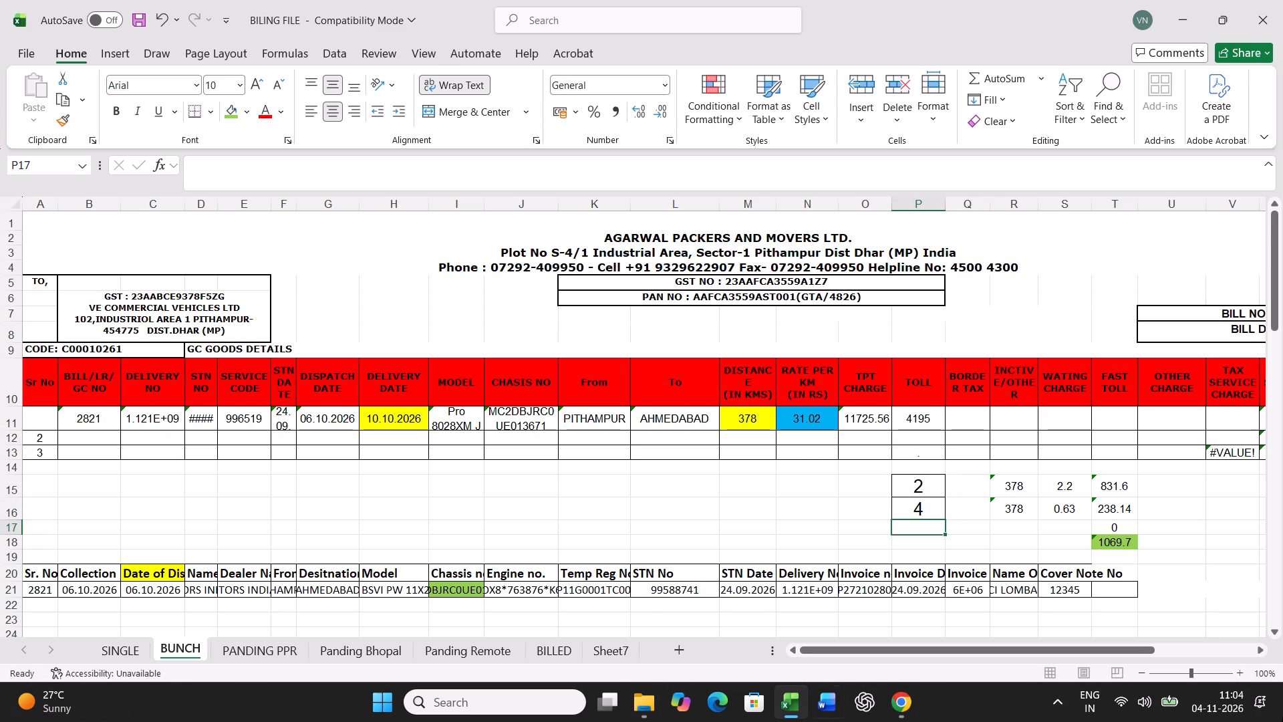
Print the freight bill for G.C. No 2821 from the SINGLE sheet.
left_click(148, 644)
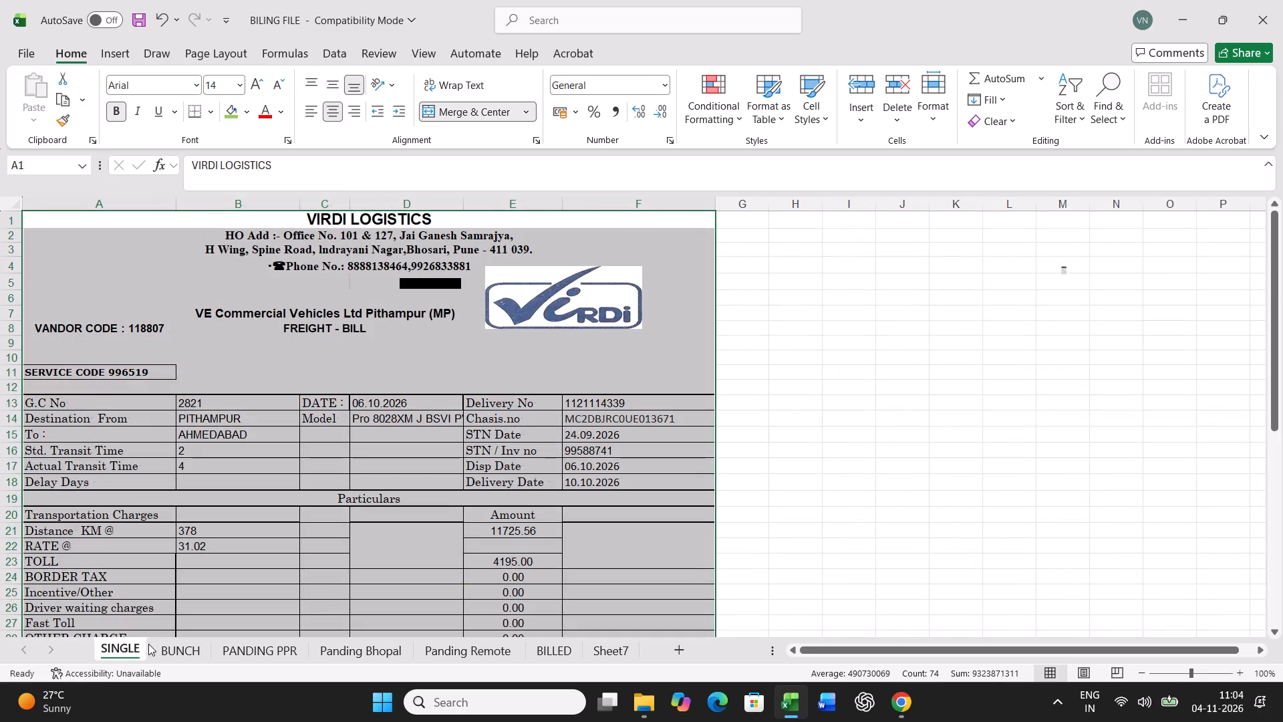
key("ctrl+p")
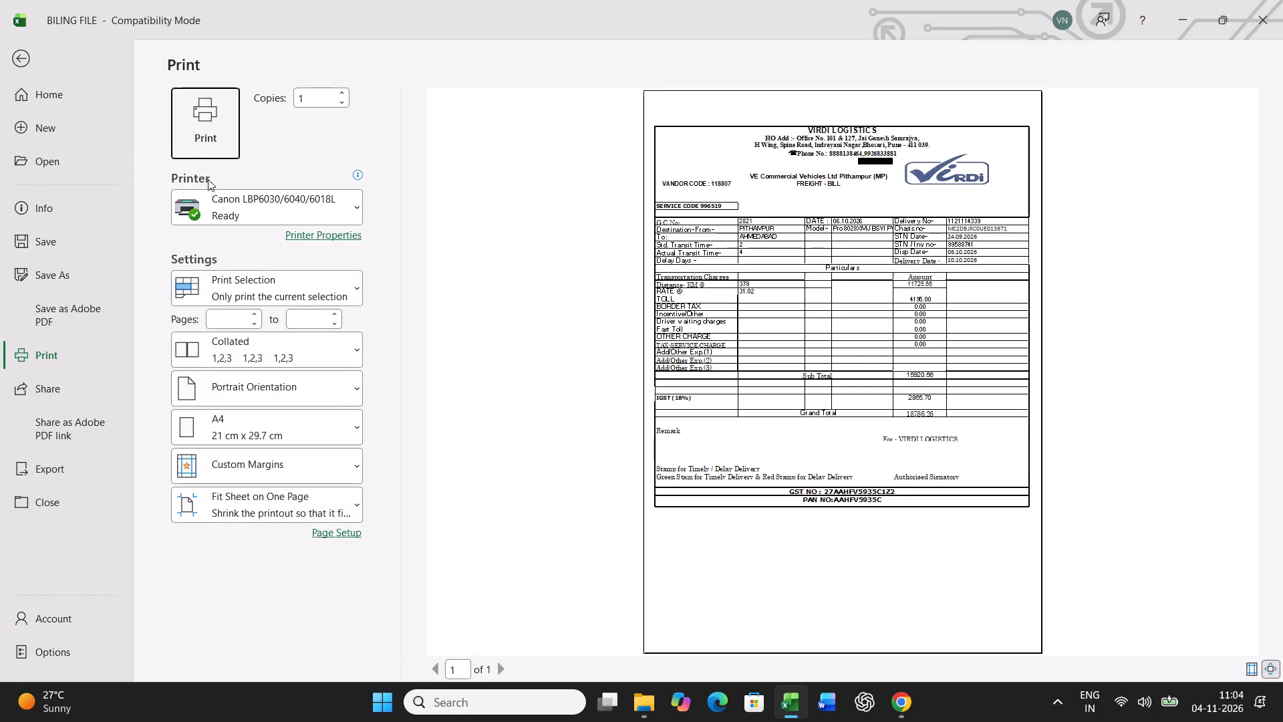
left_click(186, 136)
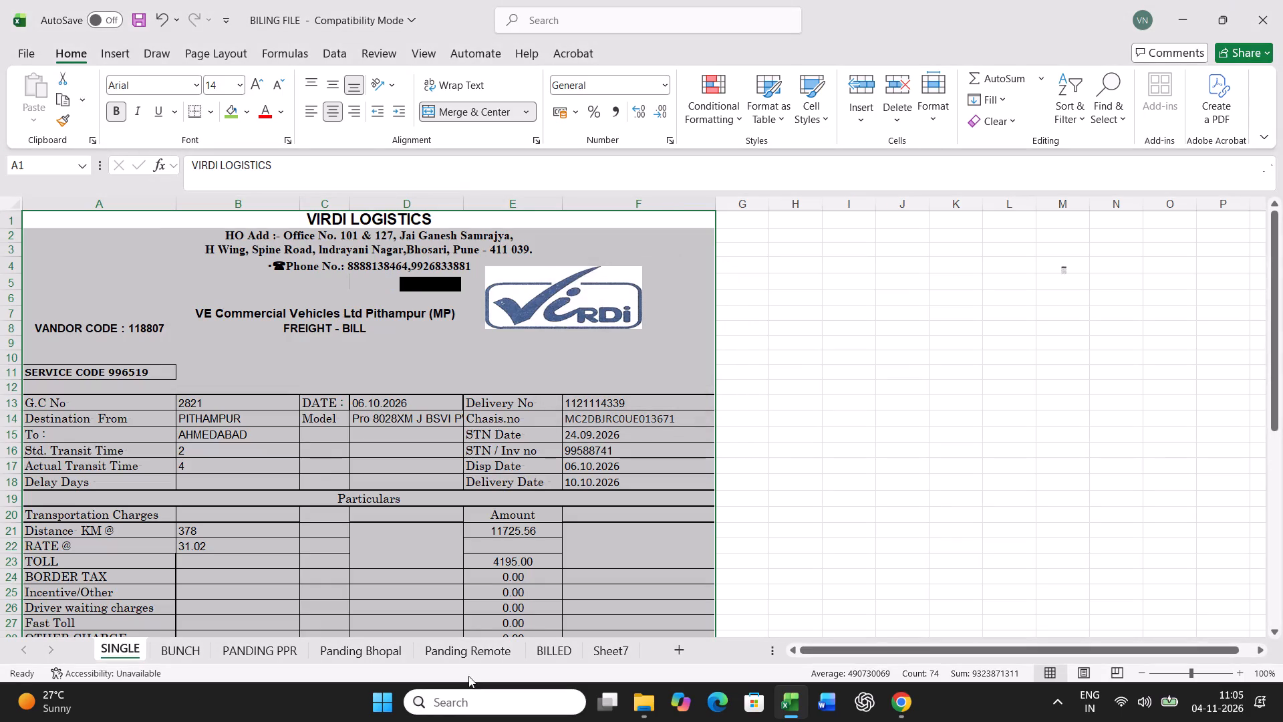
Copy billing row 11 in BUNCH and paste it as values only into row 47 of the lower GC goods table.
left_click(186, 648)
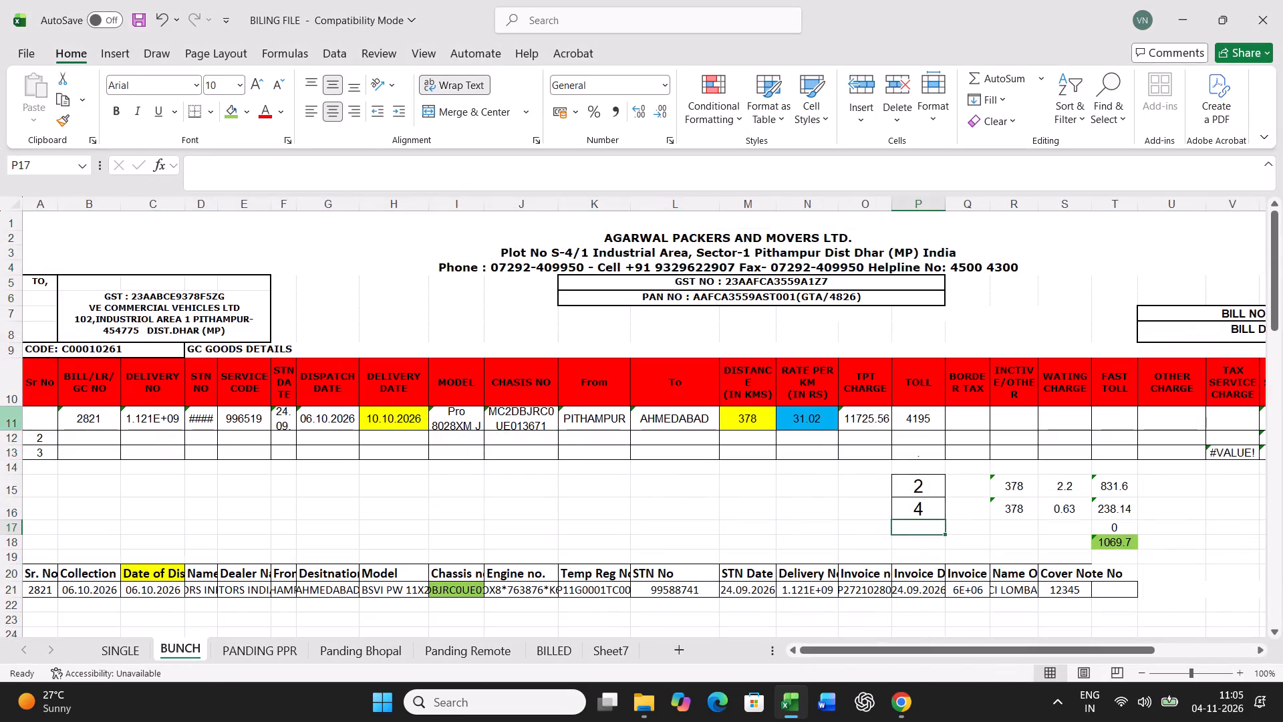
left_click(0, 423)
key("ctrl+c")
scroll(328, 451, "down", 15)
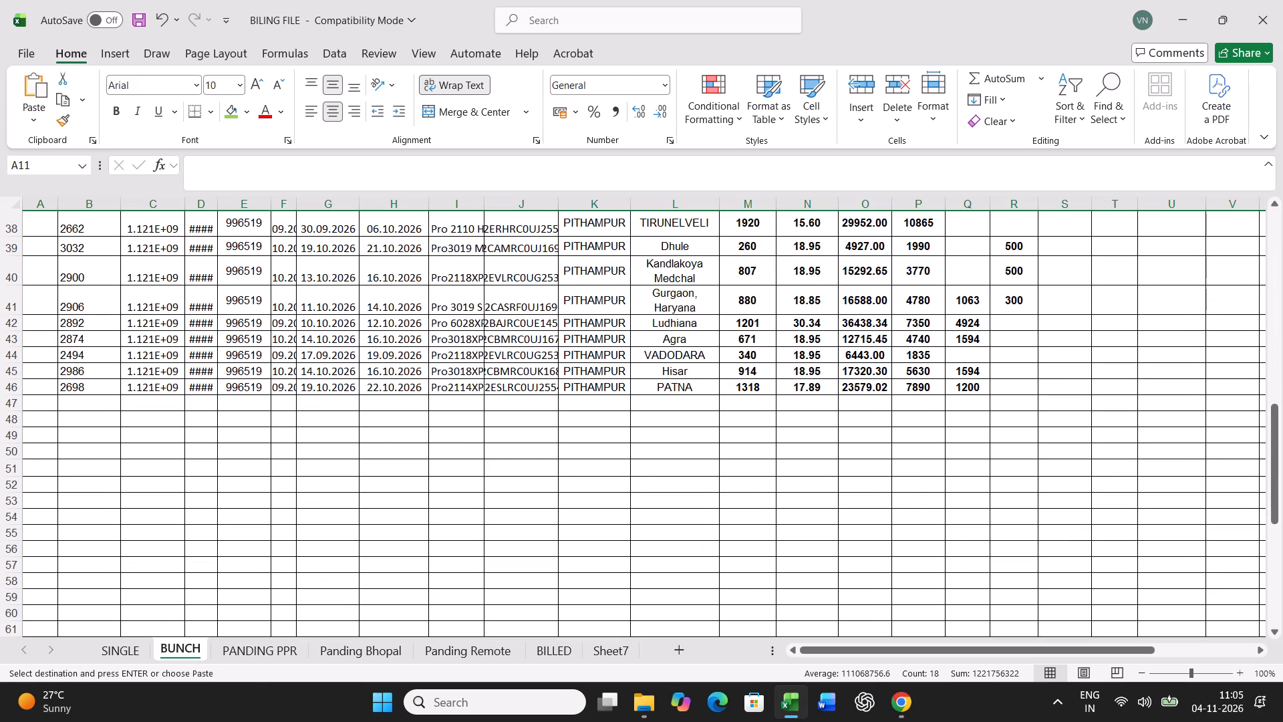
right_click(40, 405)
left_click(124, 318)
left_click(34, 284)
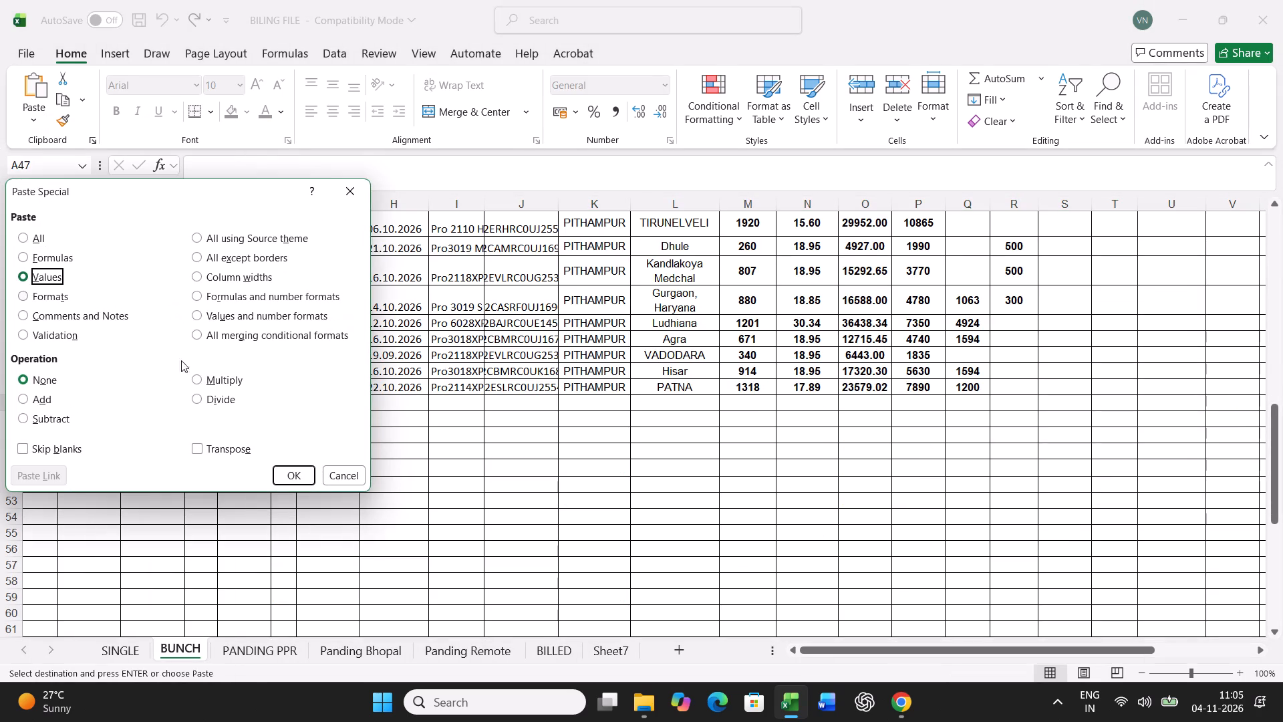
left_click(294, 479)
Find chassis number 165031 in PANDING PPR and fill its chassis cell green.
left_click(288, 652)
left_click(593, 501)
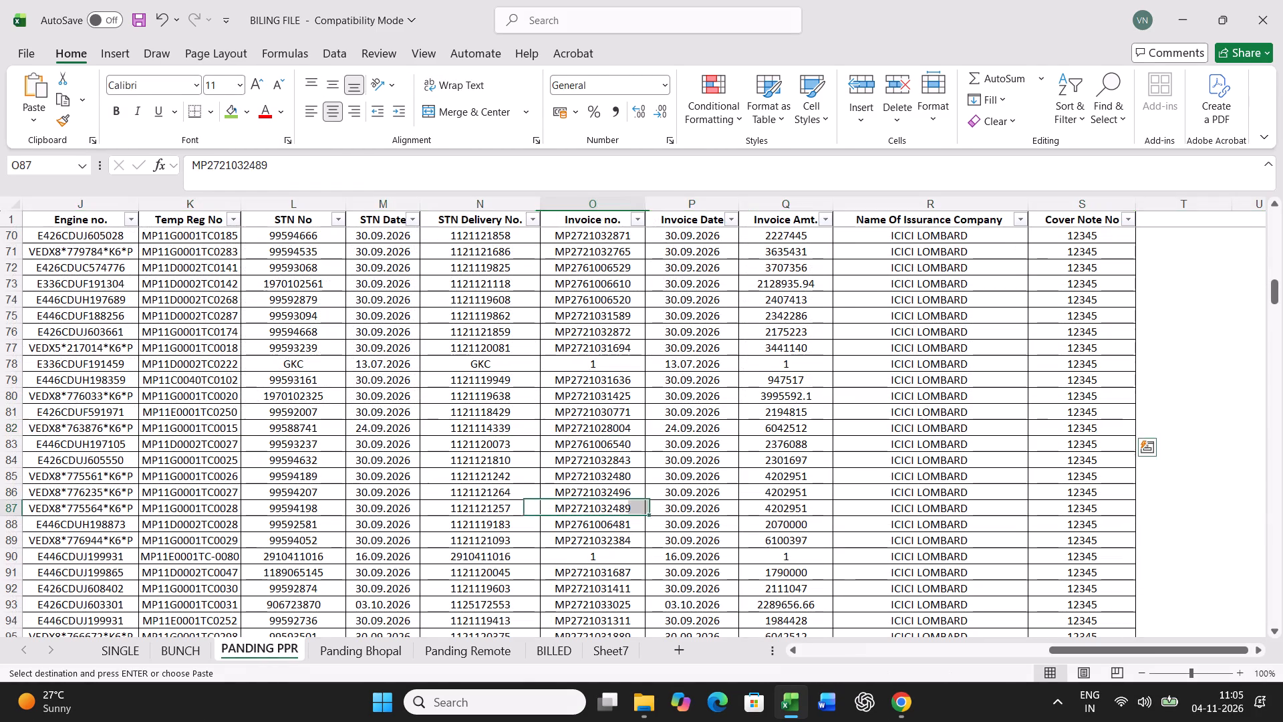
key("ctrl+f")
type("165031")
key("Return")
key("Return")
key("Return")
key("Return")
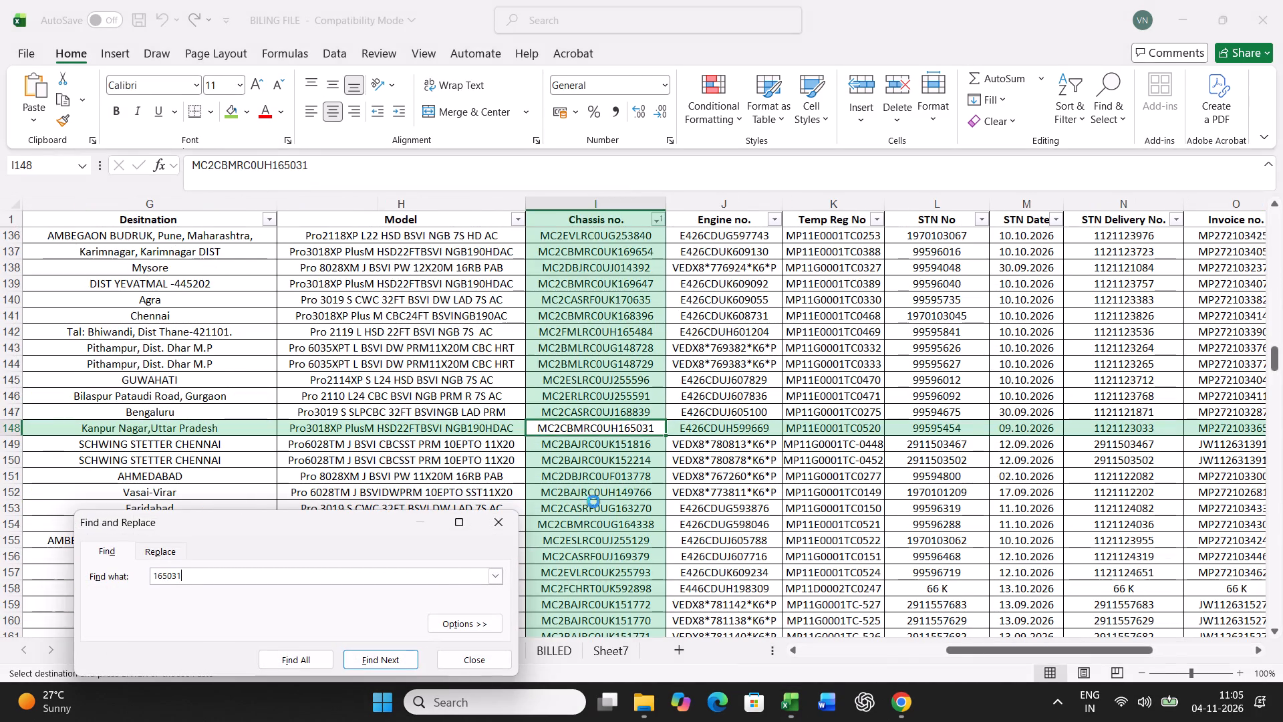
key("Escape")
left_click(239, 116)
Copy the full record for LR 2954 from PANDING PPR and paste it over data row 21 in BUNCH.
key("Left")
key("Left")
key("Left")
key("Left")
key("Left")
key("Left")
key("Left")
key("Left")
key("Left")
key("Left")
key("Left")
key("Left")
key("Left")
key("Left")
key("Left")
key("Left")
key("Left")
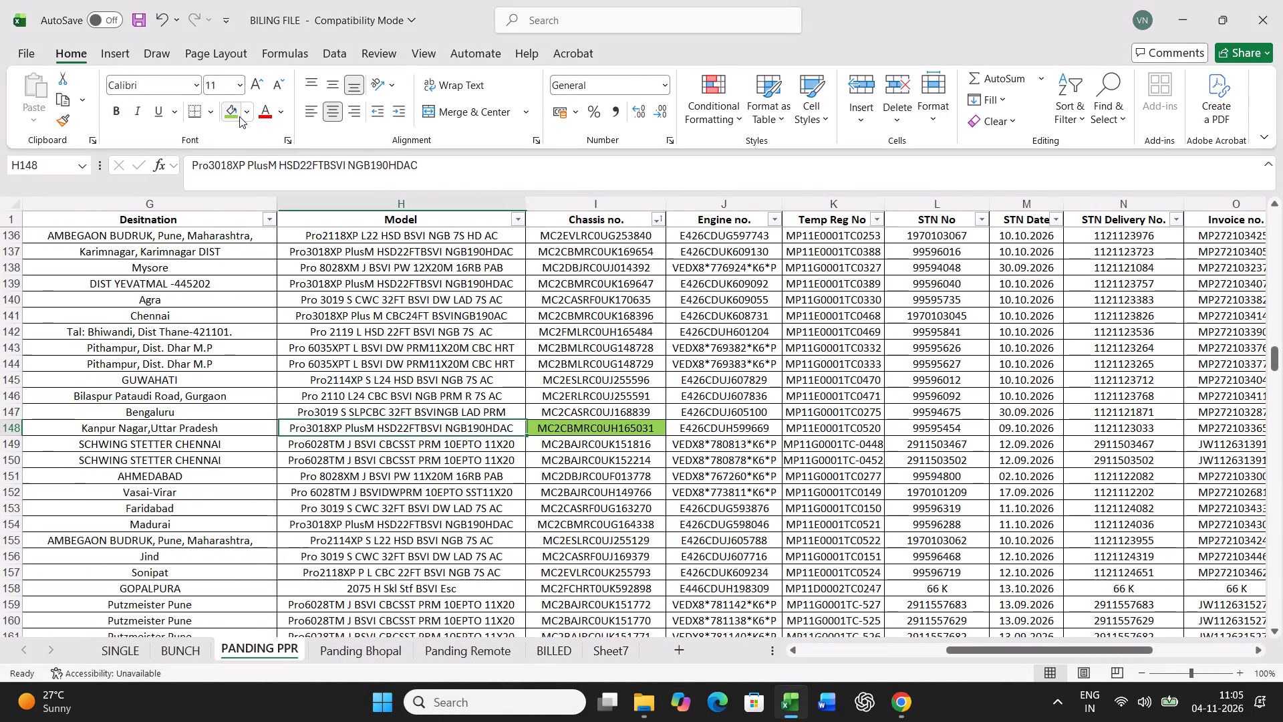
key("ctrl+shift+Right")
key("ctrl+c")
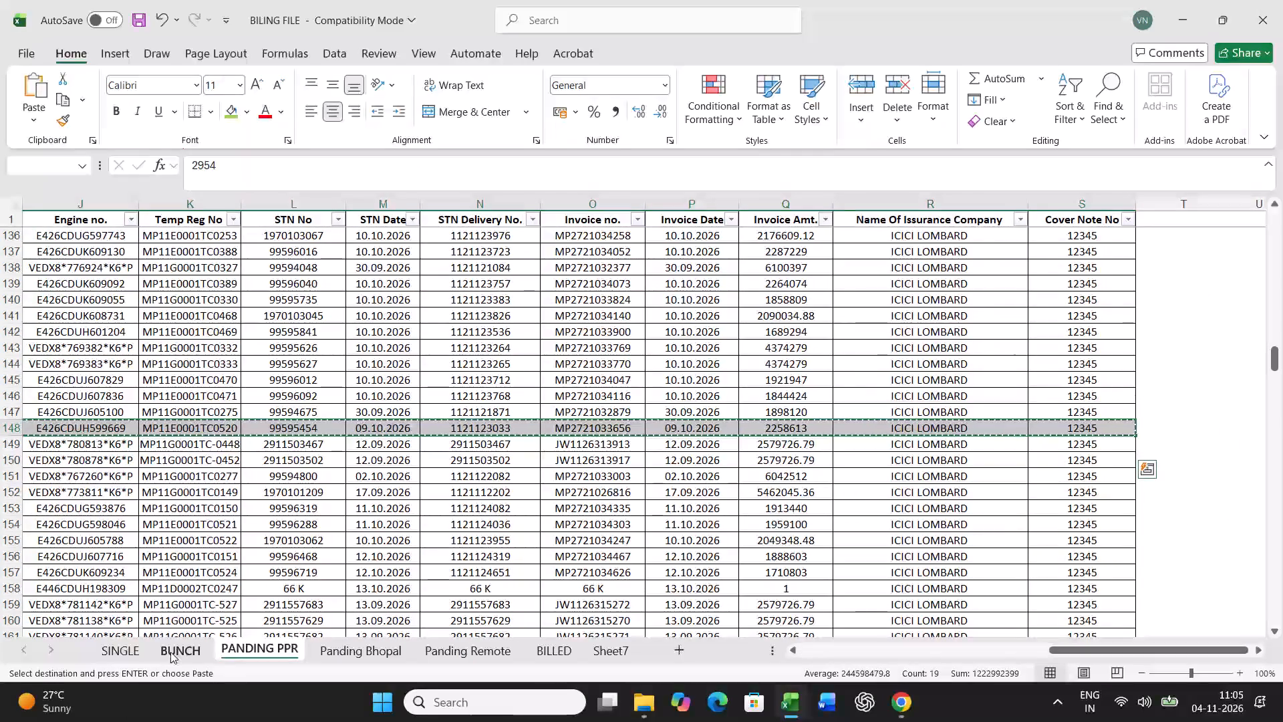
left_click(170, 652)
scroll(191, 554, "up", 18)
left_click(33, 596)
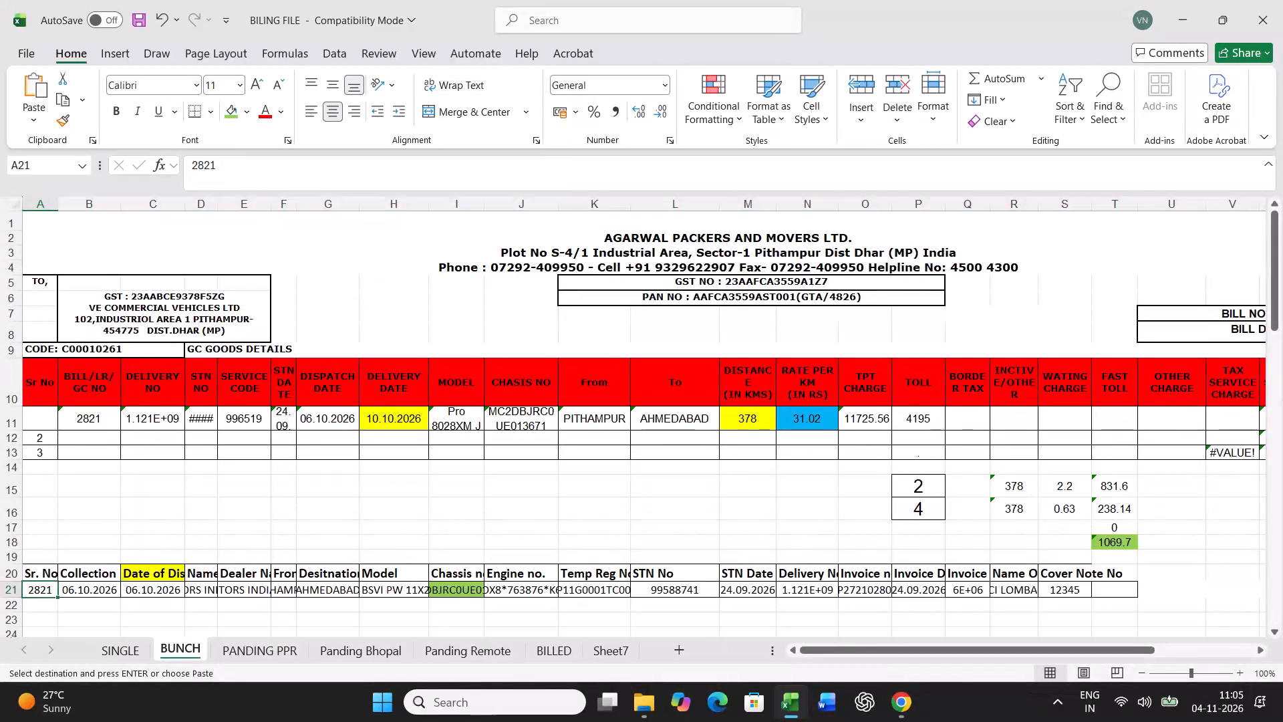
key("ctrl+v")
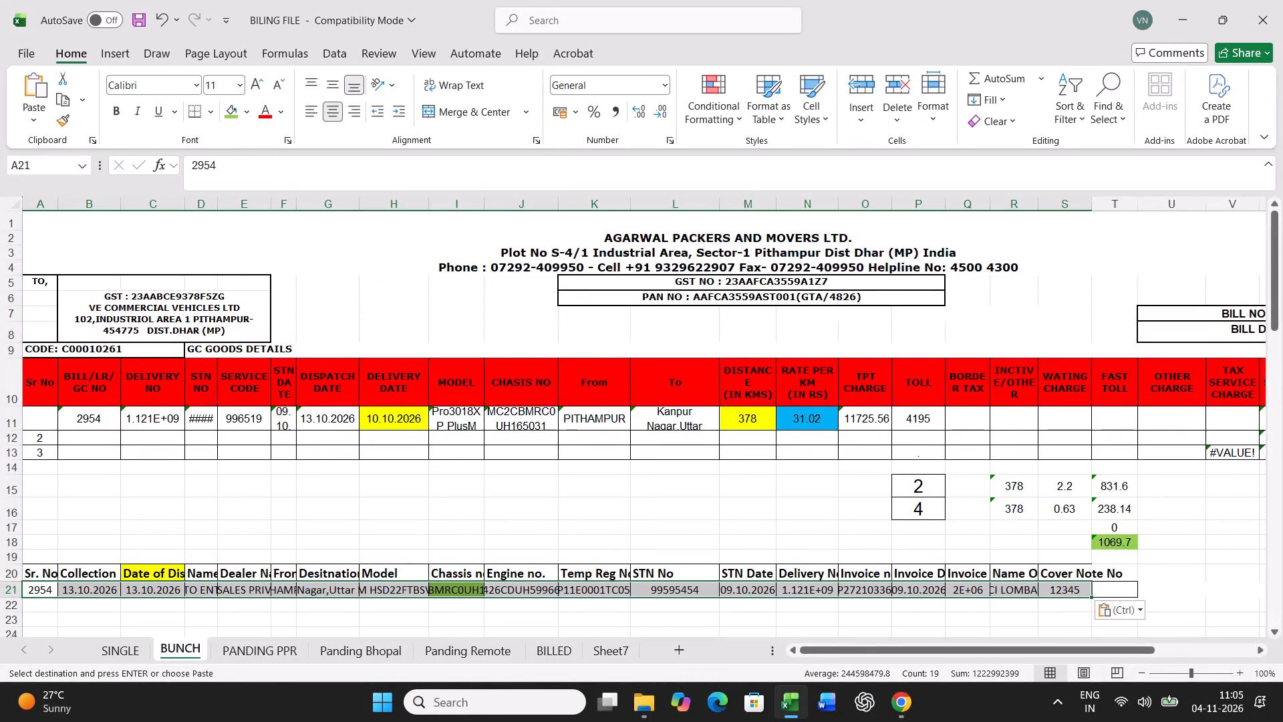
In billing row 11, set the delivery date to 16.10.2026, the distance to 740 km and the rate to 18.95.
left_click(396, 420)
type("16.10.2026")
key("Right")
key("Right")
key("Right")
key("Right")
key("Right")
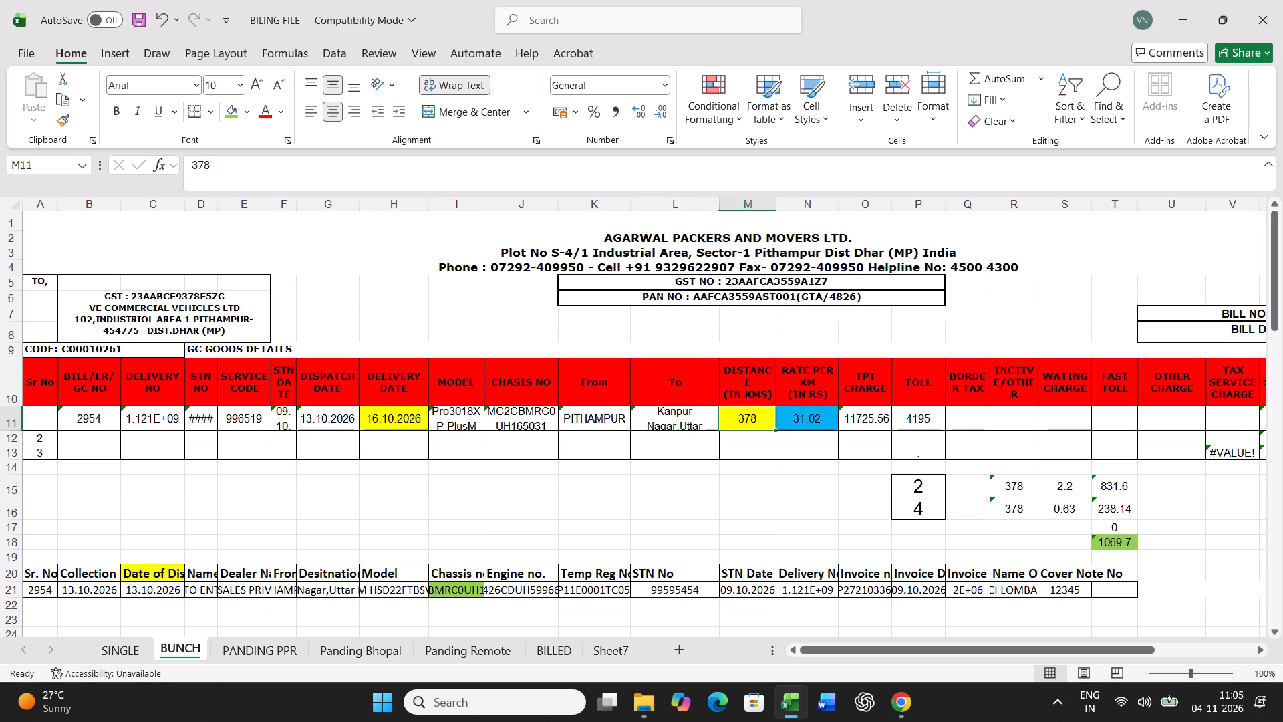
type("740")
key("Right")
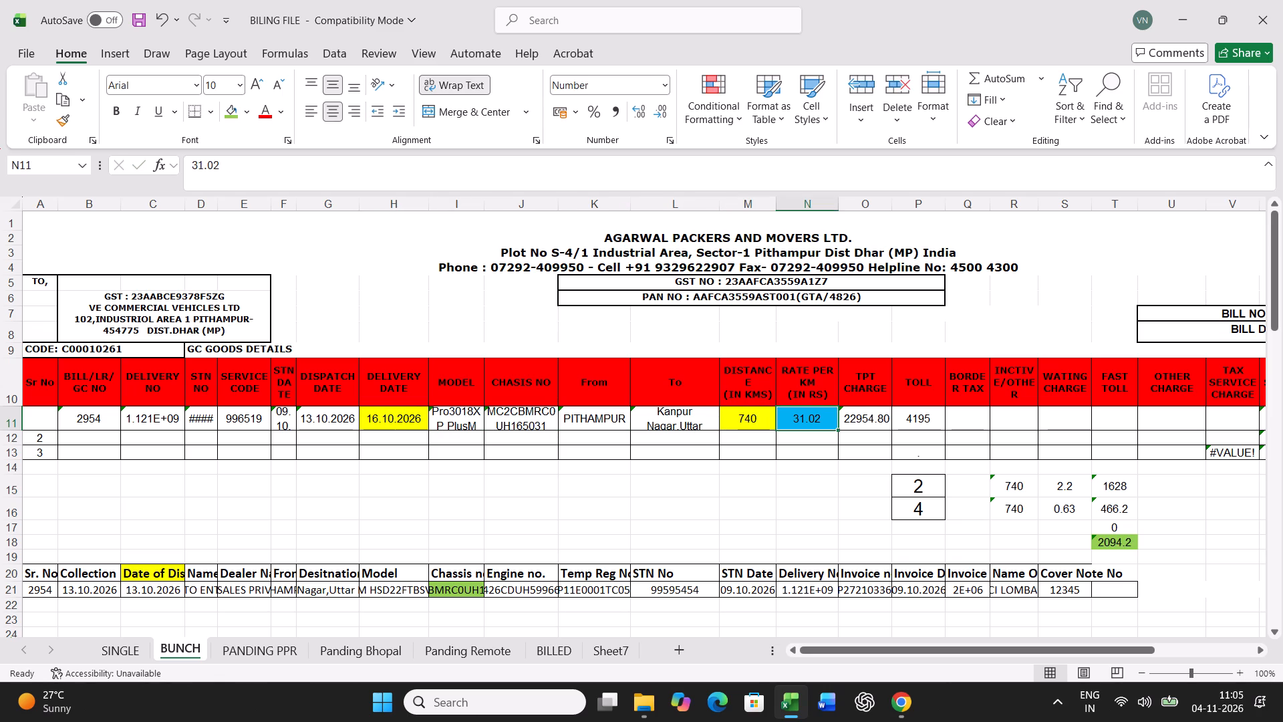
type("18.95")
key("Right")
key("Right")
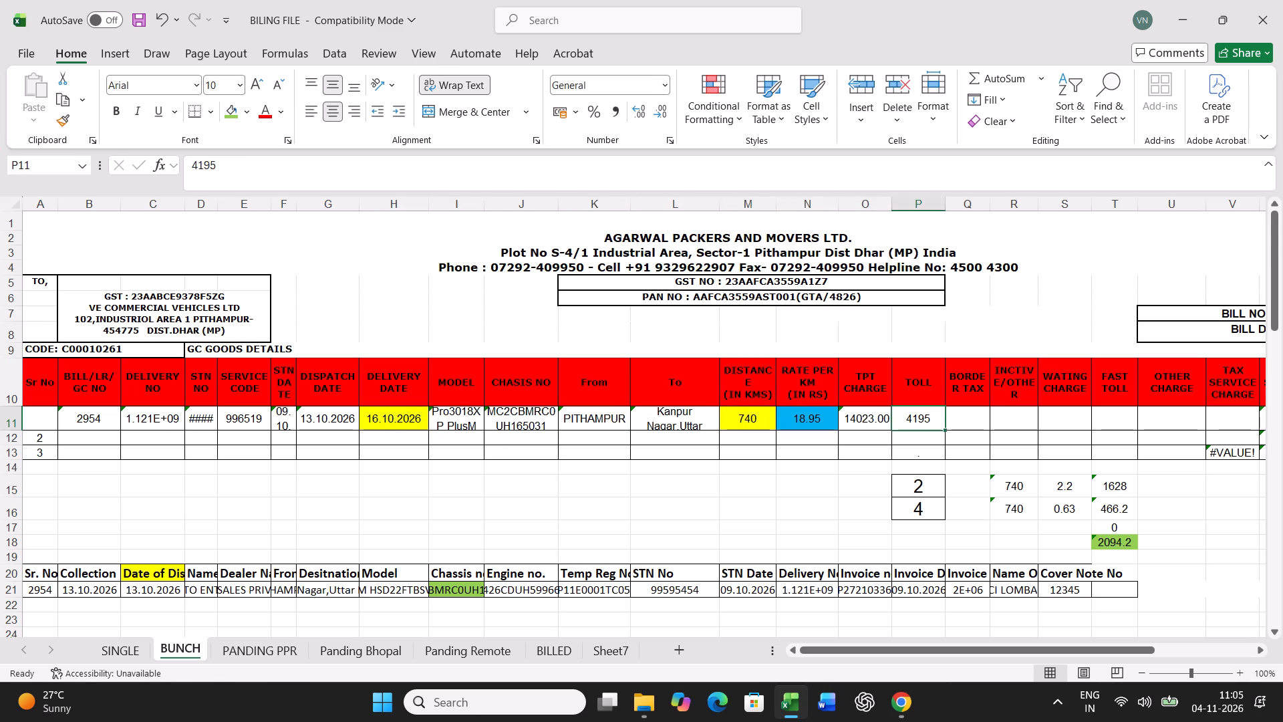
Set the toll in billing row 11 to 5000 and the border tax to 100.
type("5000")
key("Right")
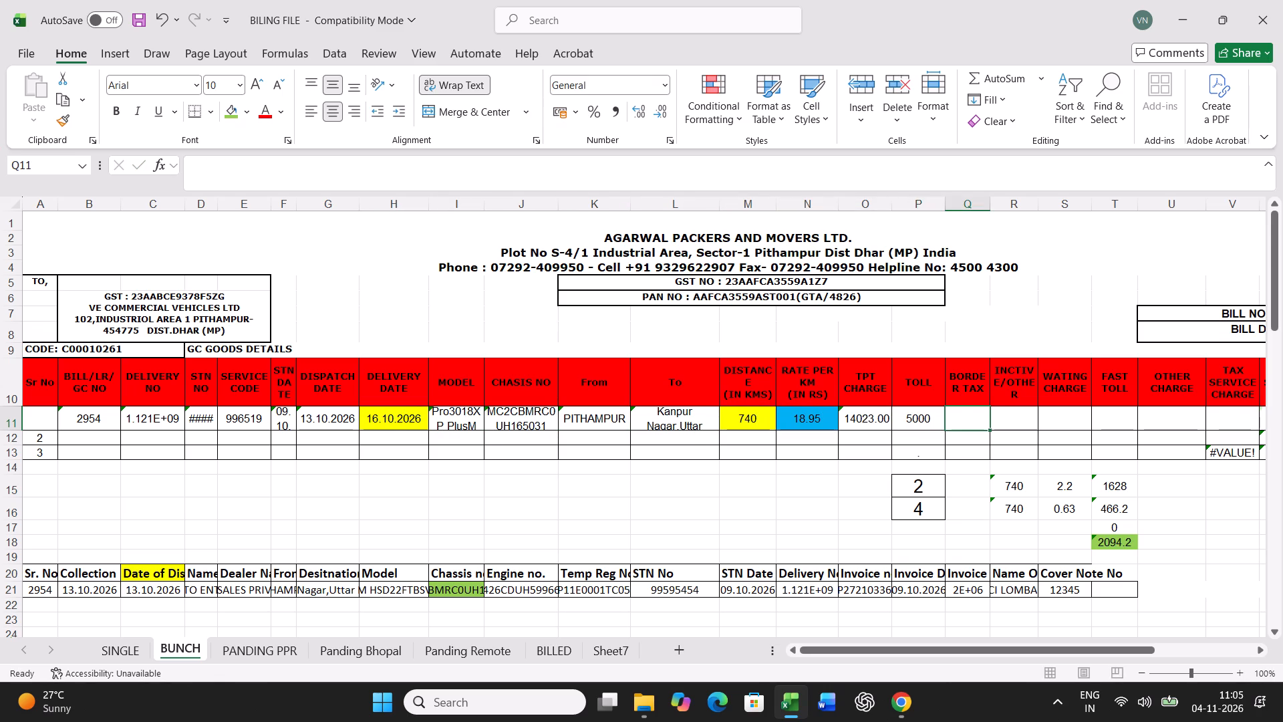
type("100")
key("Return")
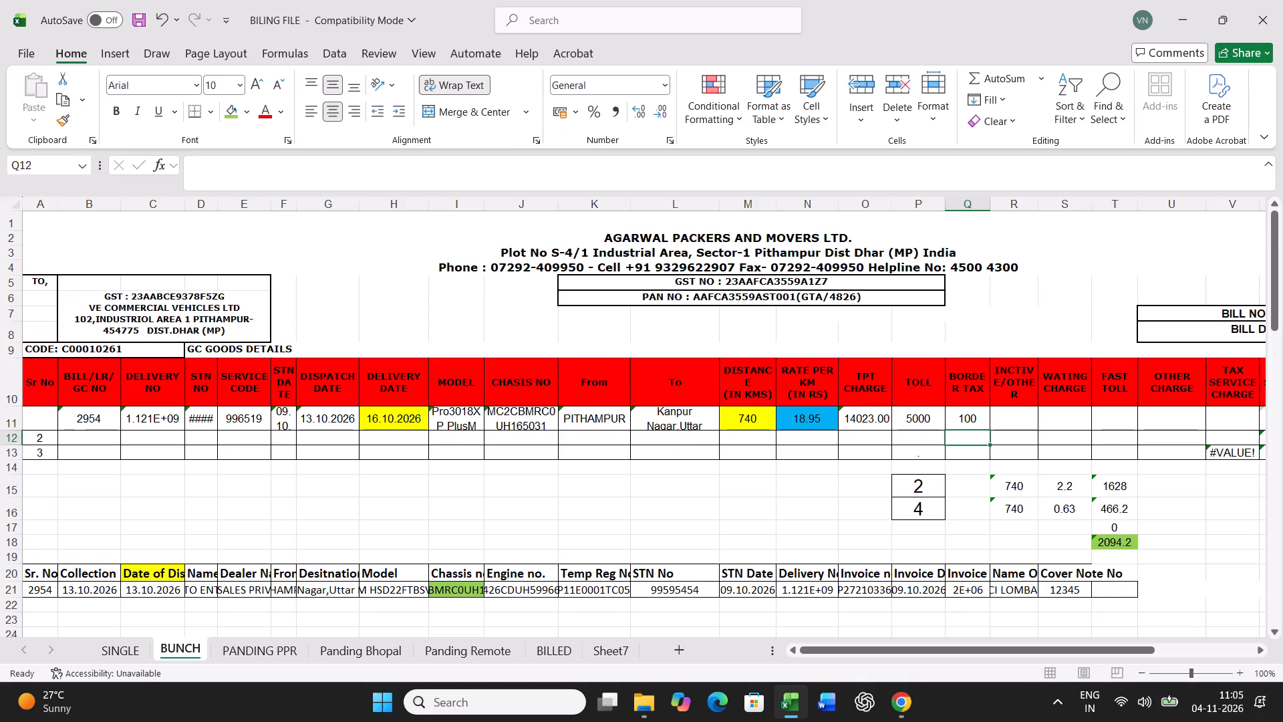
Set both the standard transit time in P15 and the actual transit time in P16 to 3.
left_click(908, 487)
key("3")
key("Return")
key("3")
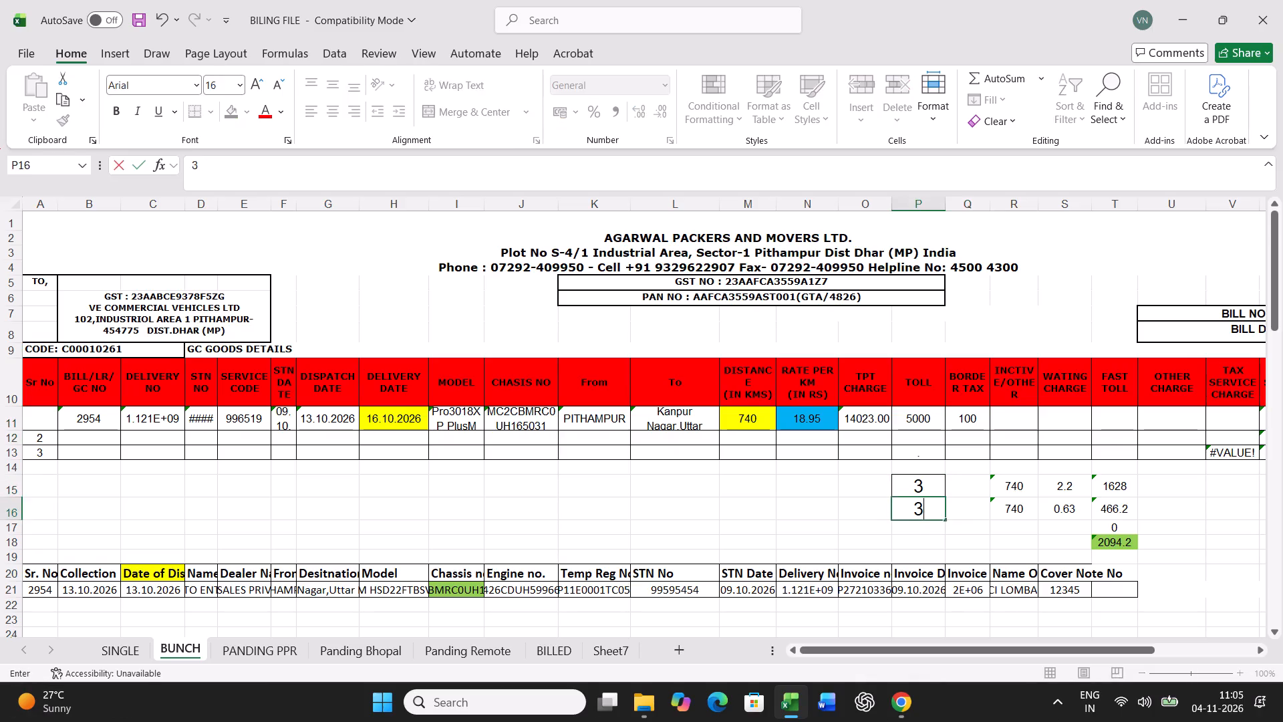
key("Return")
Print the freight bill for G.C. No 2954 from the SINGLE sheet.
left_click(129, 650)
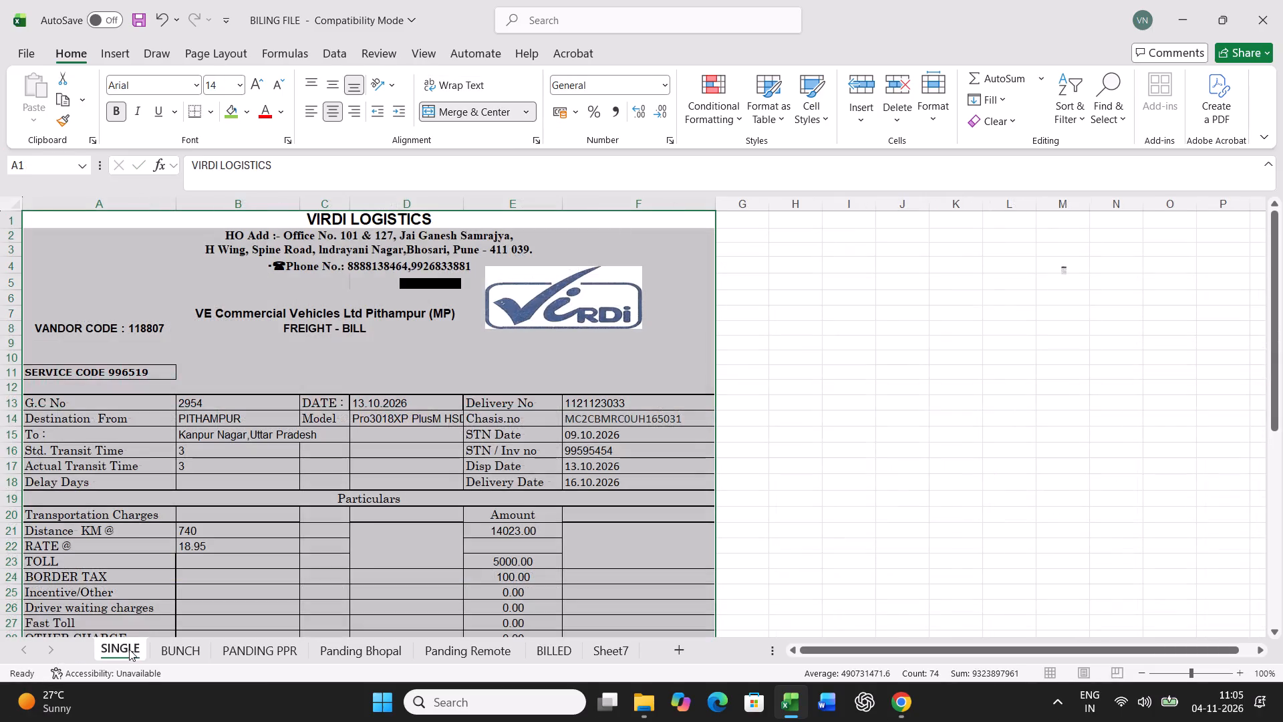
key("ctrl+p")
left_click(229, 114)
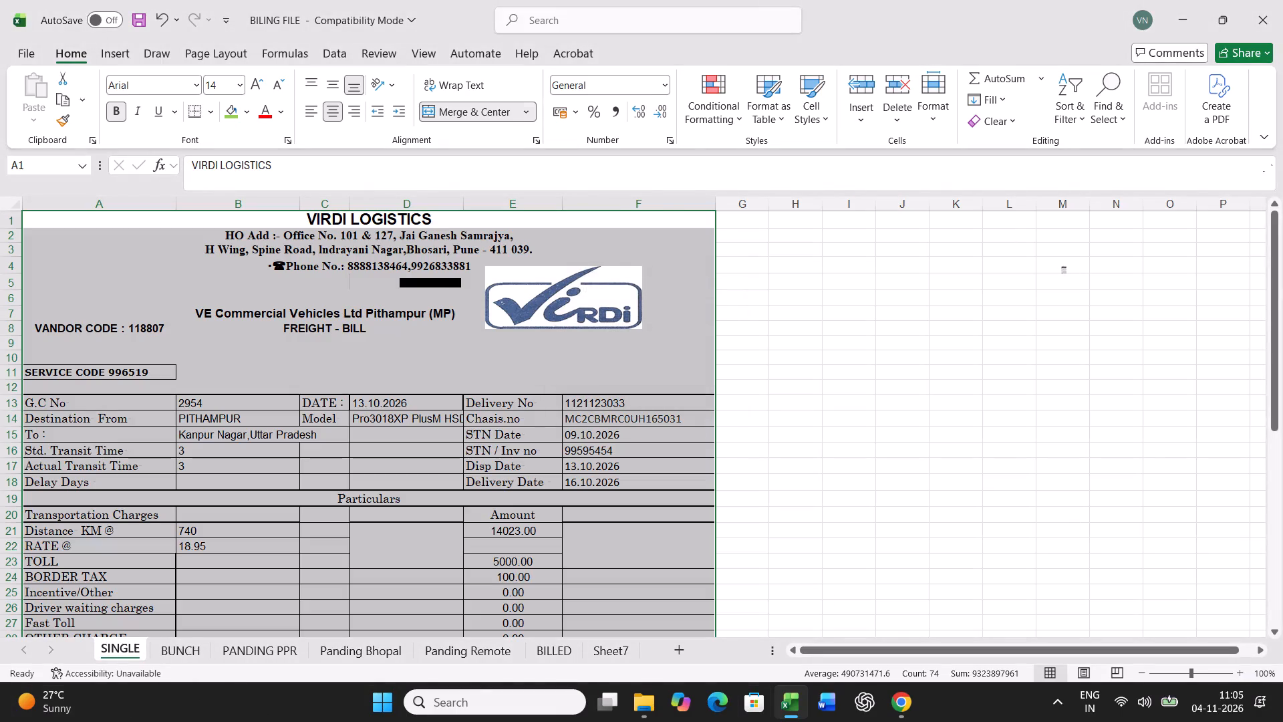
Copy billing row 11 in BUNCH and paste it as values only into row 48 of the lower GC goods table.
left_click(178, 651)
left_click(7, 414)
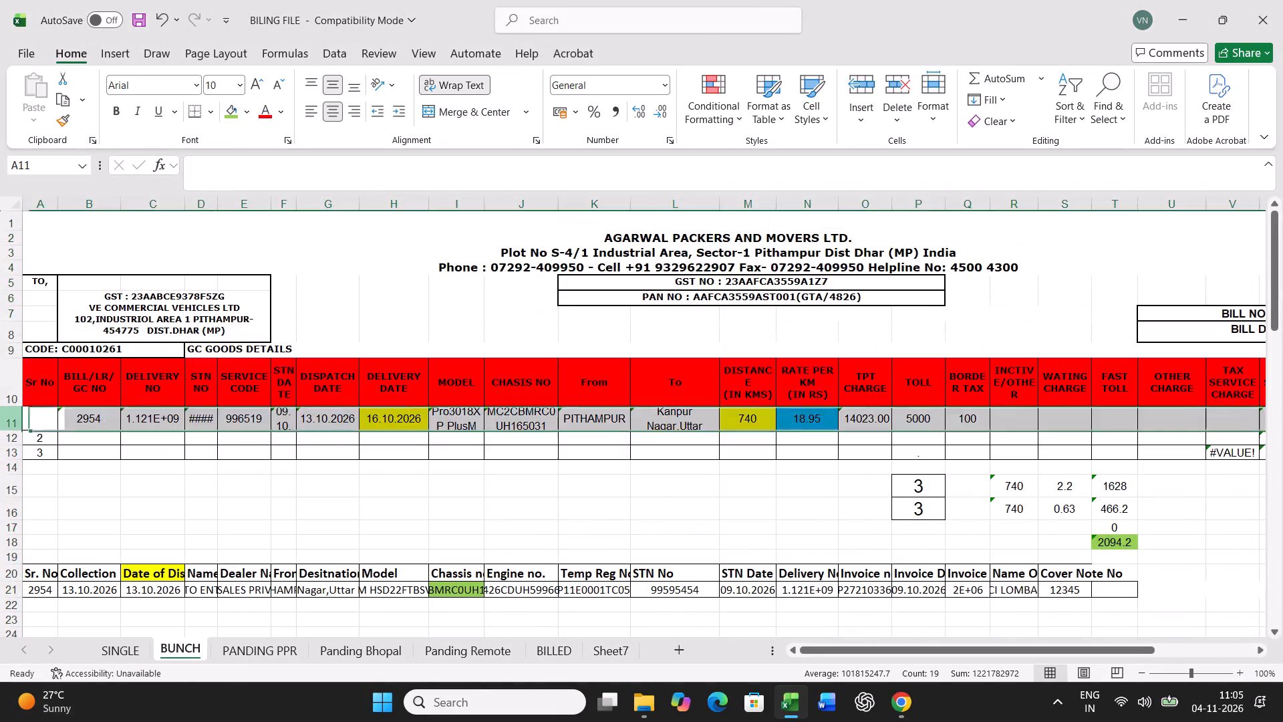
key("ctrl+c")
scroll(224, 446, "down", 16)
right_click(42, 376)
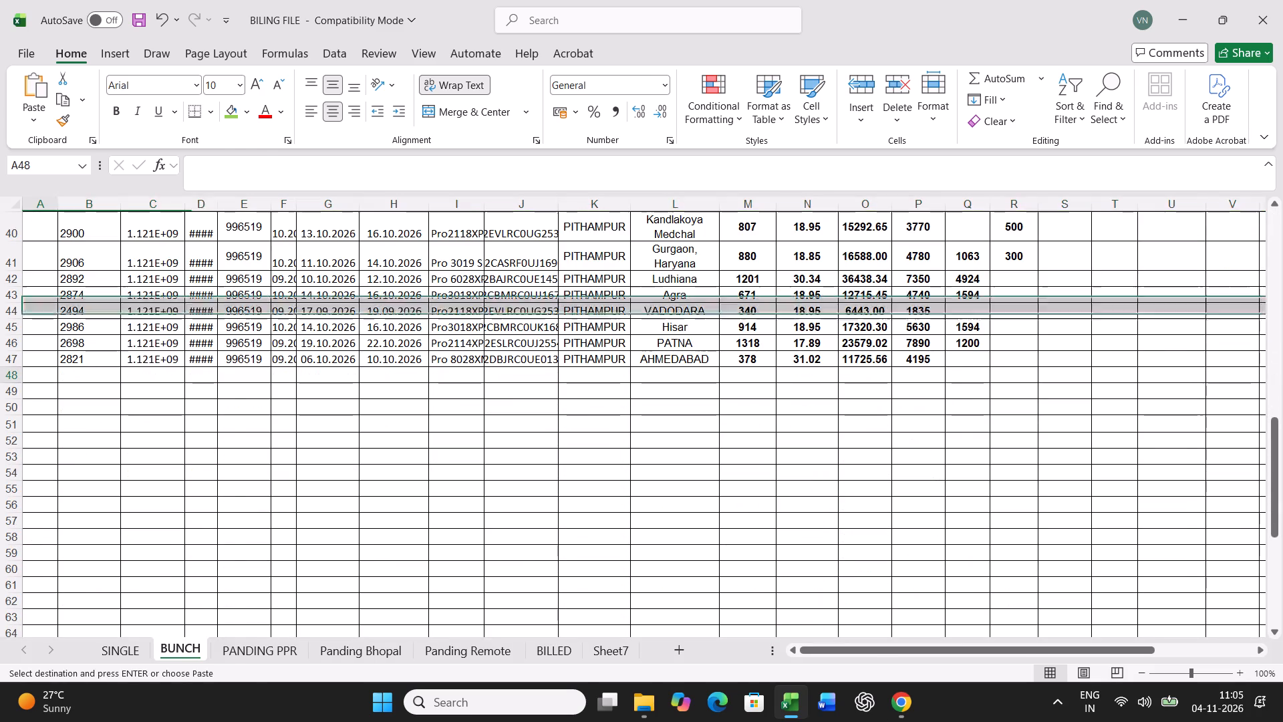
left_click(130, 302)
left_click(99, 308)
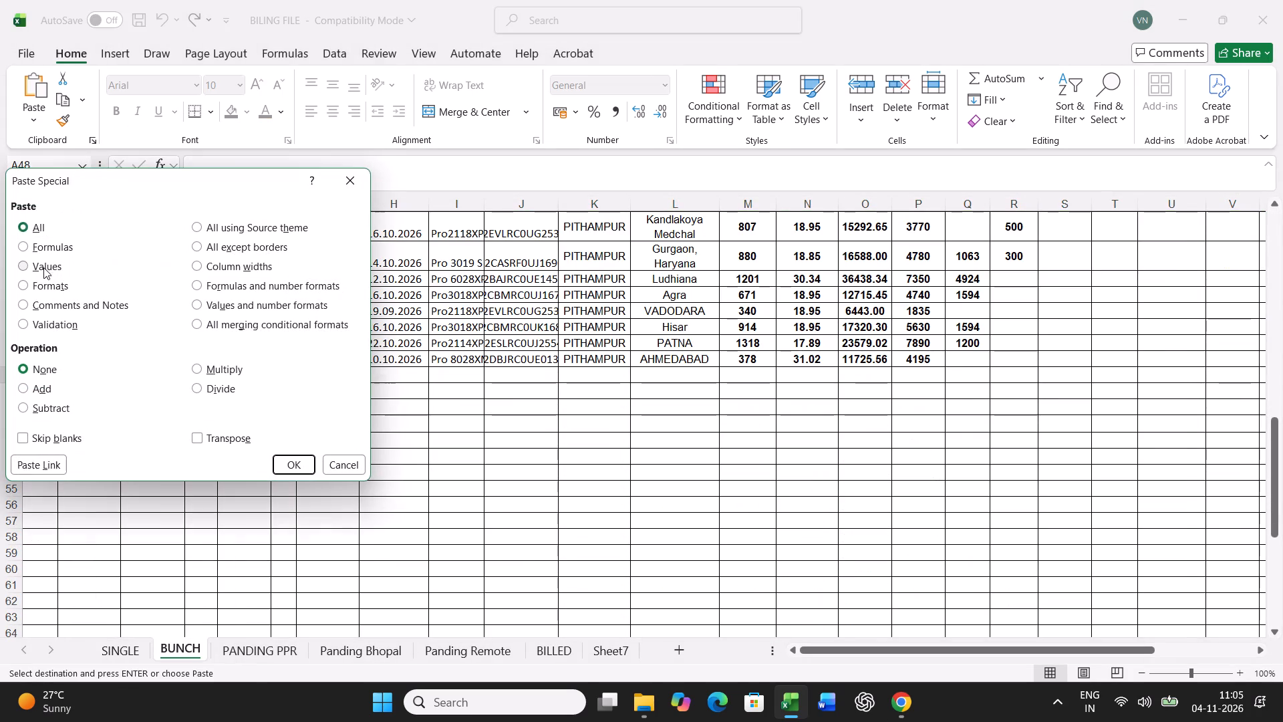
left_click(43, 267)
left_click(295, 464)
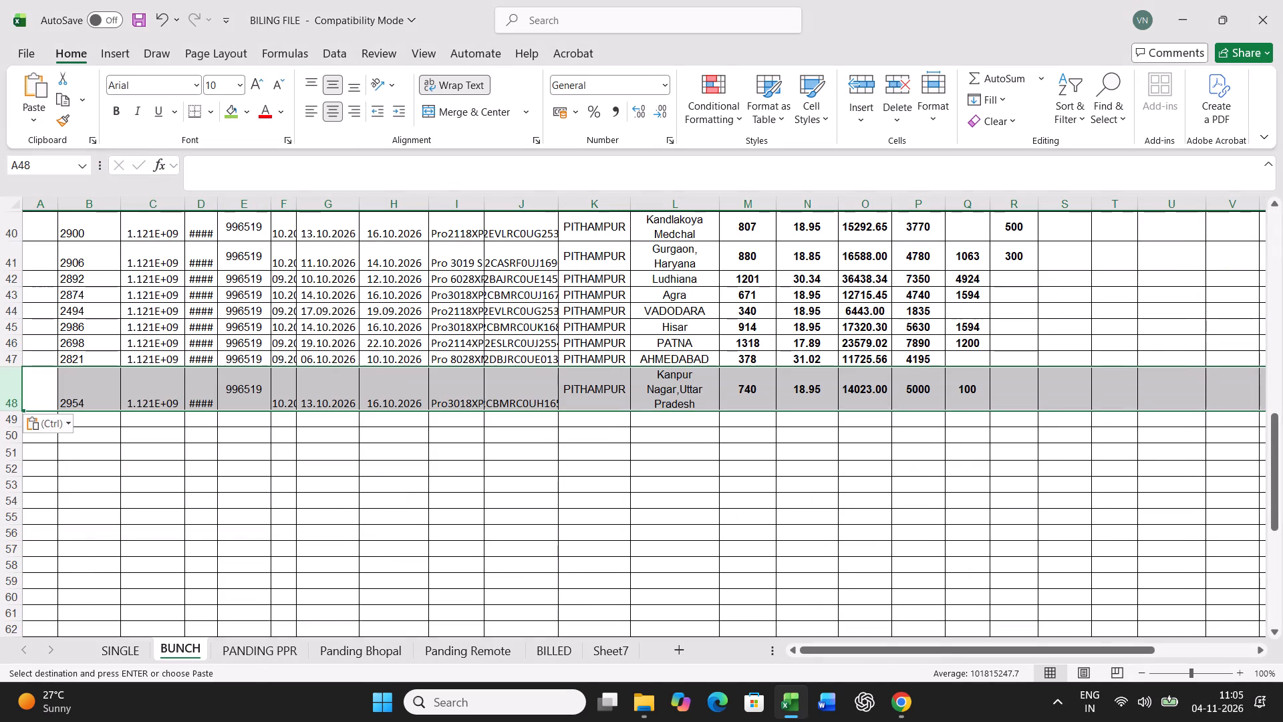
Open a search in PANDING PPR for the next pending vehicle's chassis number.
left_click(244, 652)
left_click(199, 647)
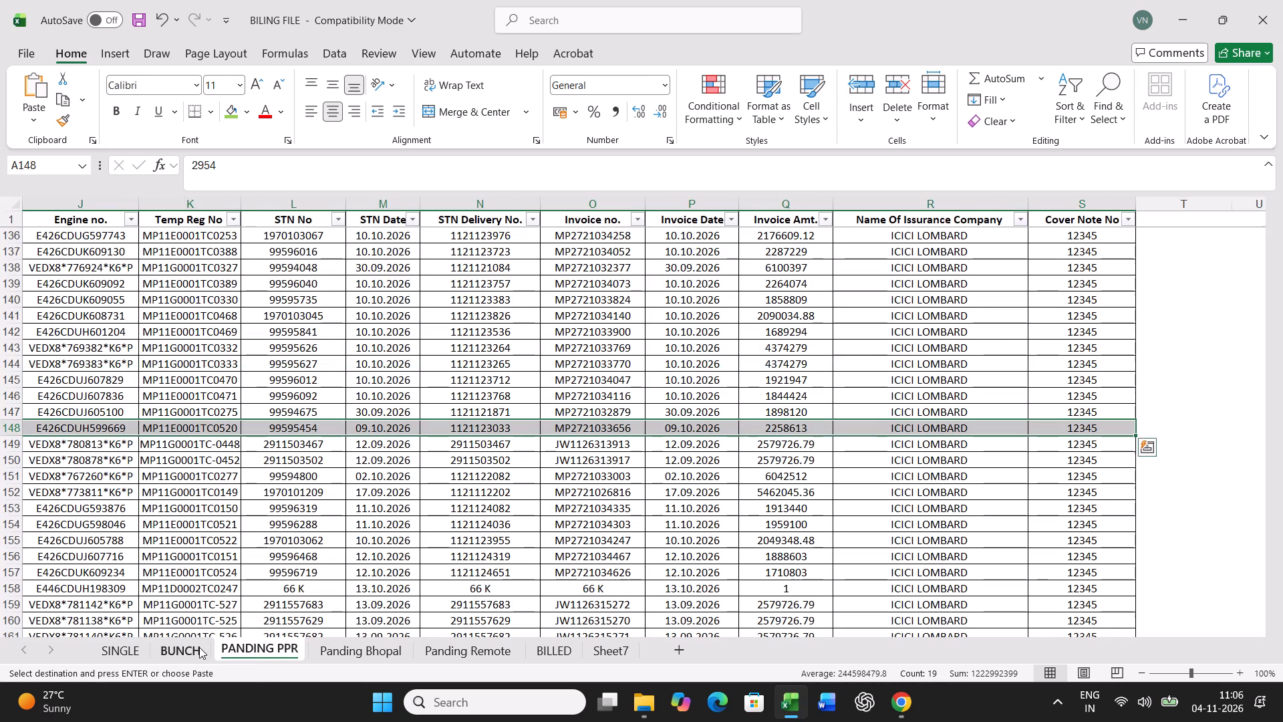
left_click(260, 647)
left_click(547, 519)
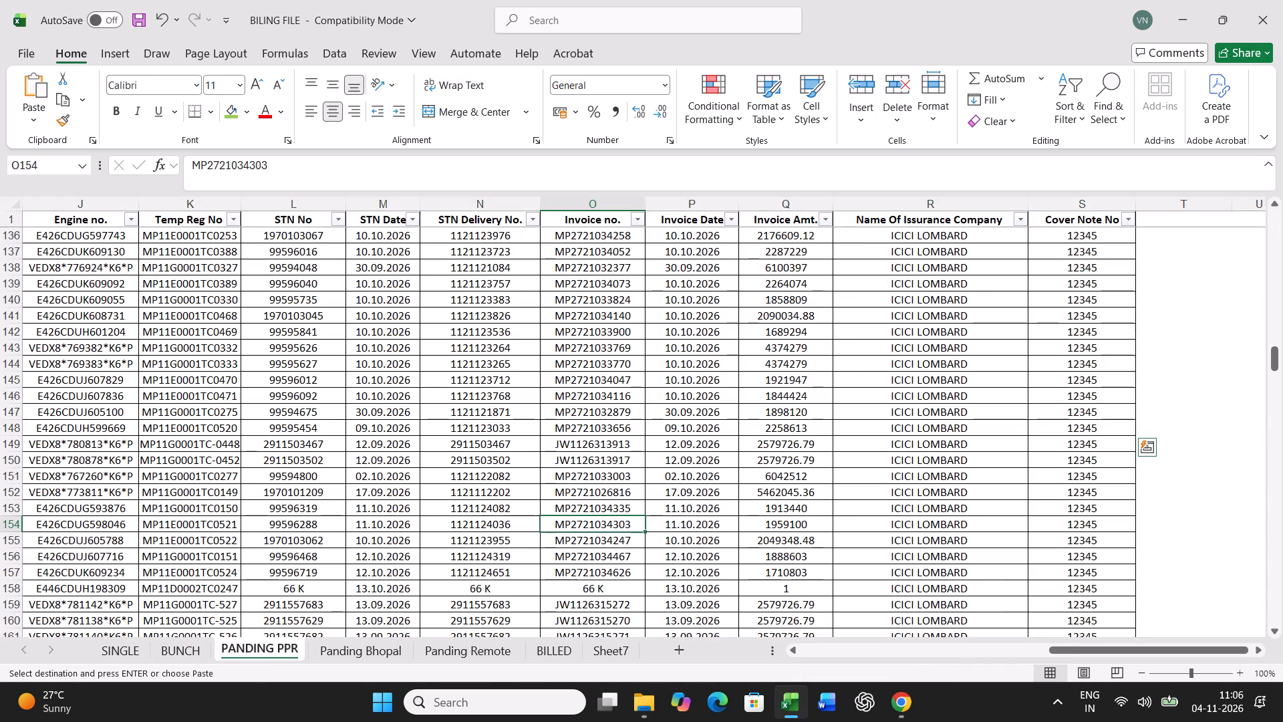
key("ctrl+f")
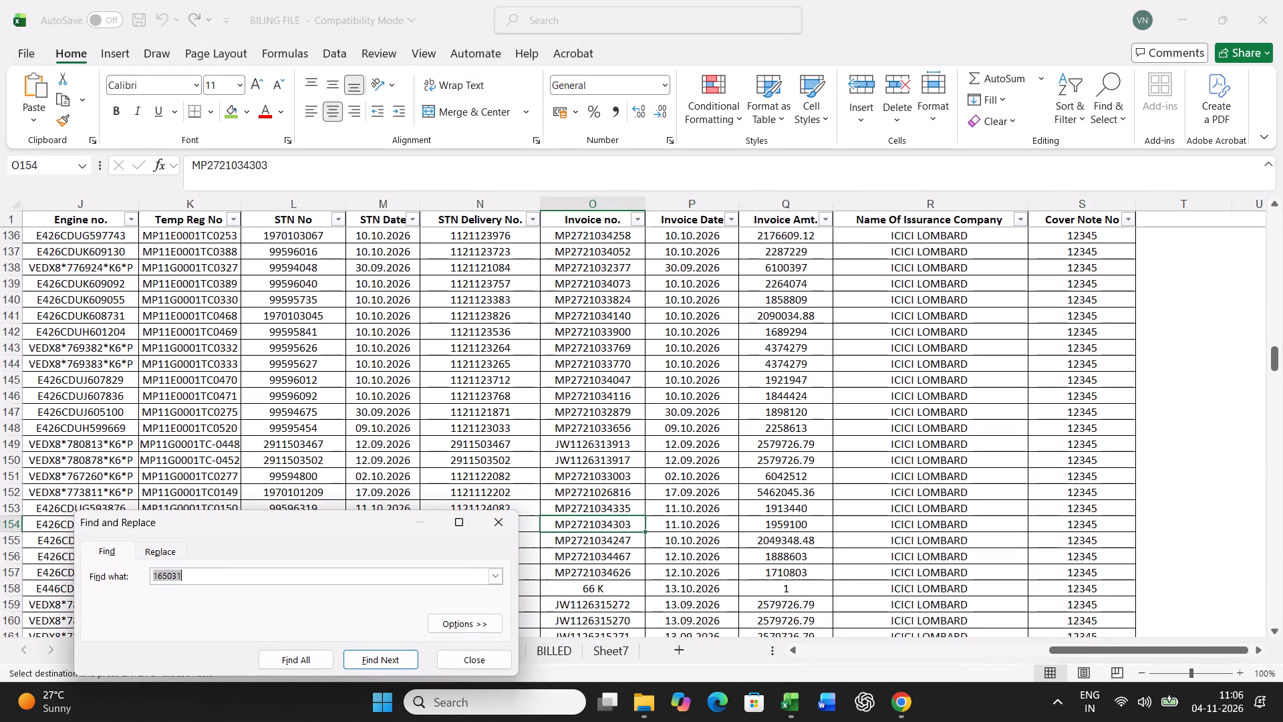
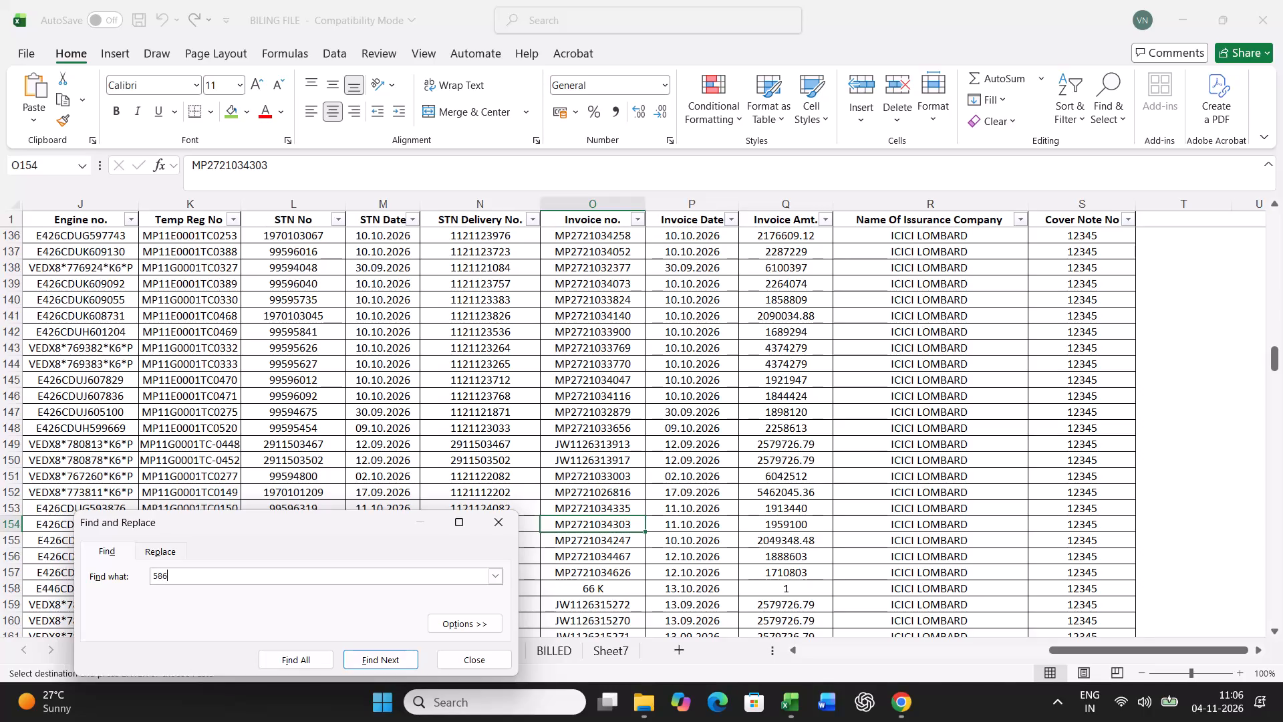
type("210")
key("Return")
key("Return")
key("Return")
key("Return")
key("Escape")
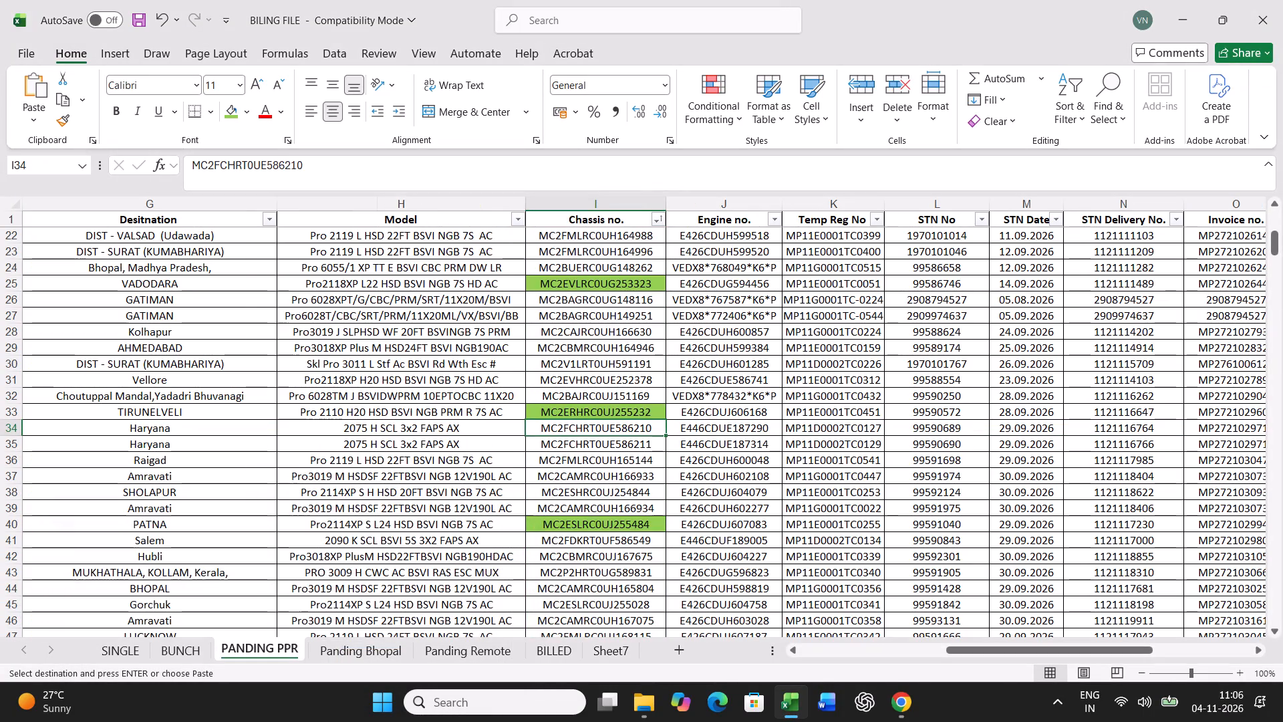
left_click(235, 110)
Copy the full record of LR No 2671 from PANDING PPR and paste it into BUNCH row 21, starting at A21.
key("Left")
key("Left")
key("Left")
key("Left")
key("Left")
key("Left")
key("Left")
key("Left")
key("Left")
key("Left")
key("Left")
key("Left")
key("Left")
key("Left")
key("Left")
key("Left")
key("Left")
key("Left")
key("Left")
key("Left")
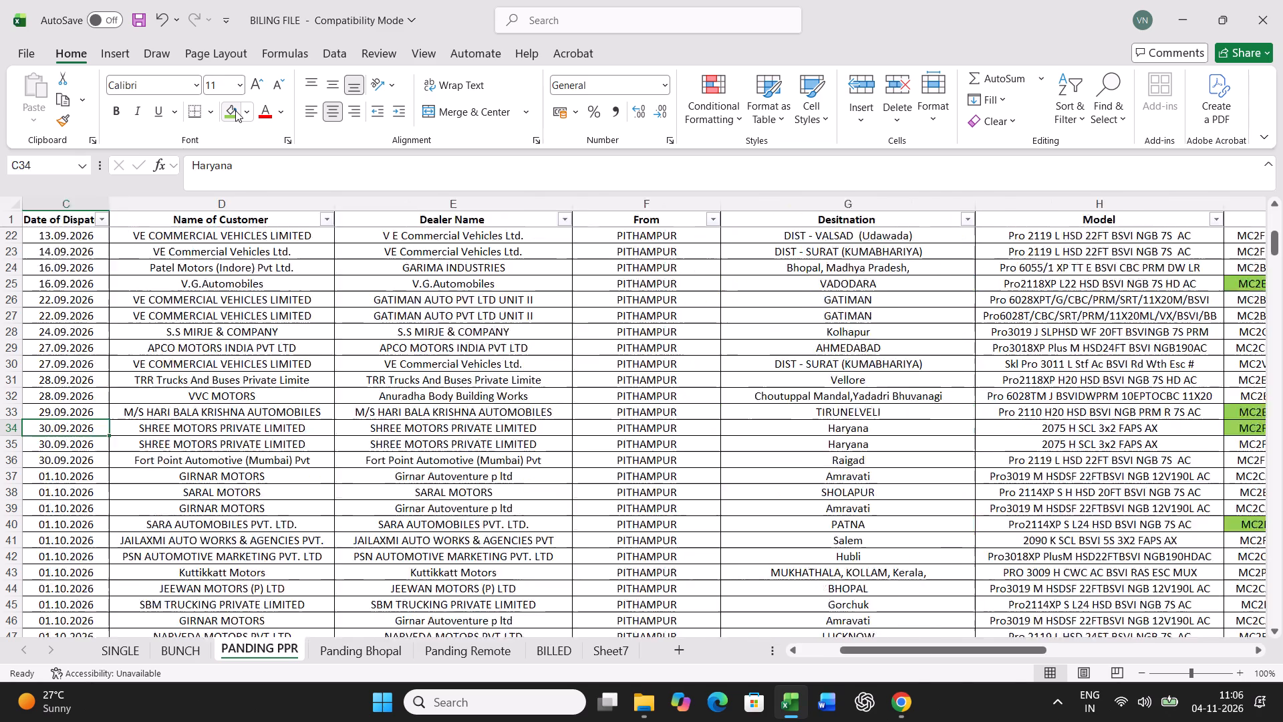
key("ctrl+shift+Right")
key("ctrl+c")
left_click(180, 648)
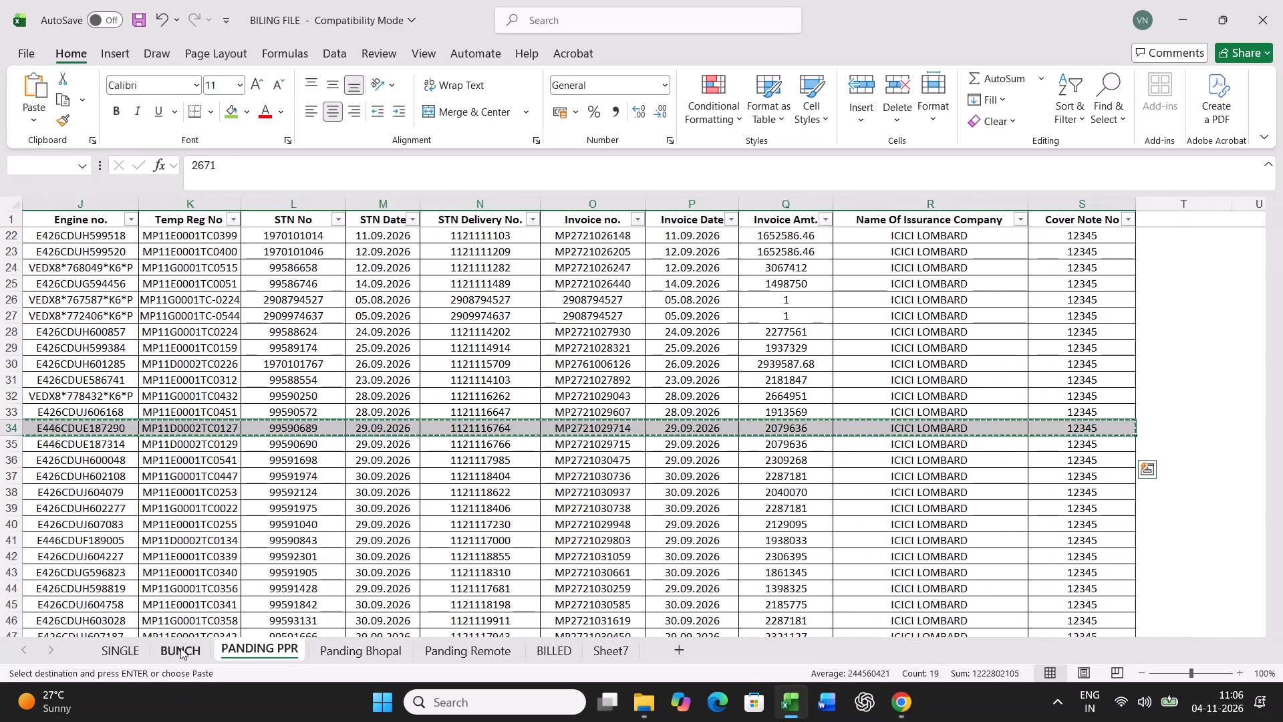
scroll(239, 547, "up", 18)
left_click(33, 592)
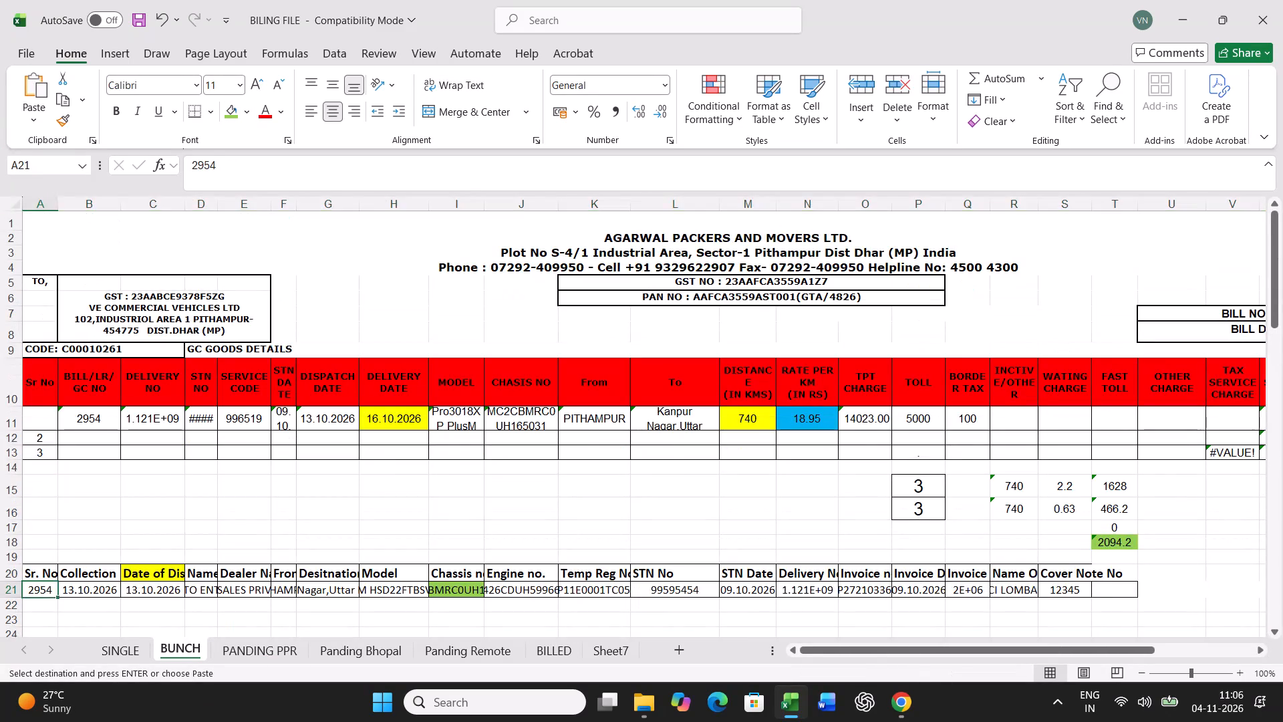
key("ctrl+v")
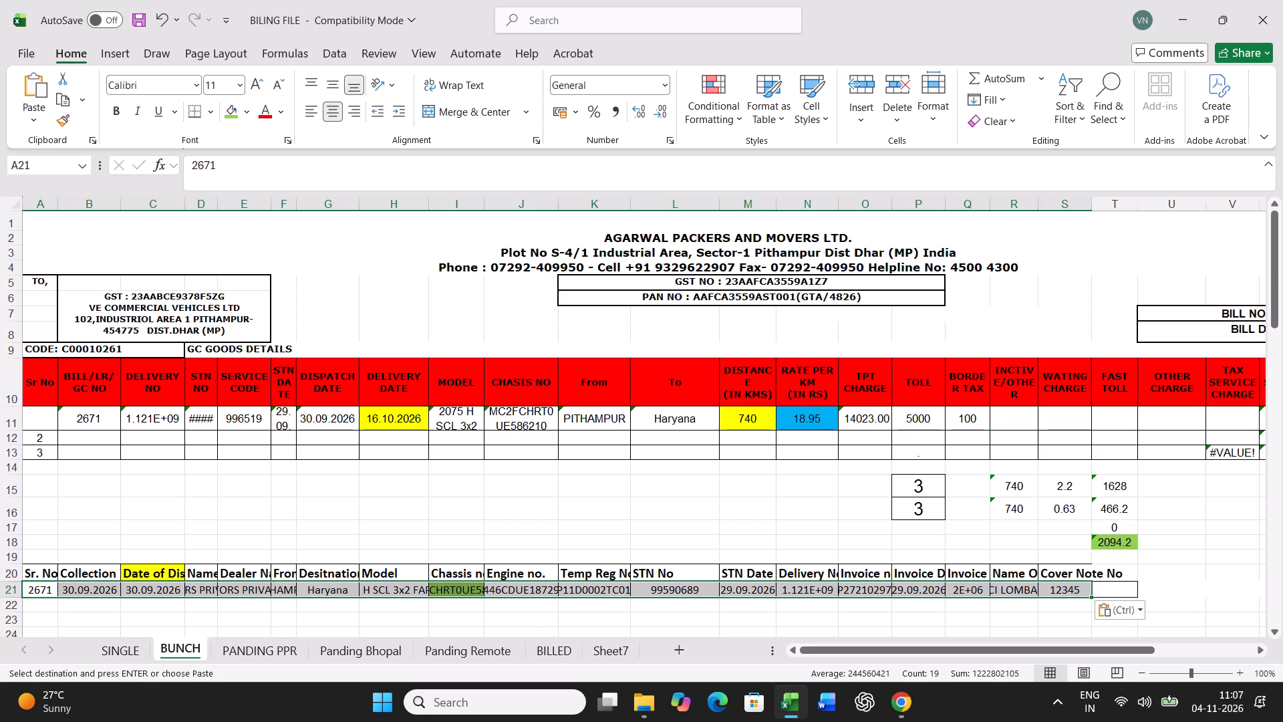
In billing row 11, set delivery date 02.10.2026, distance 911, rate per km 15.73, toll 2410 and border tax 1594.
left_click(402, 425)
type("02.10.2026")
key("Right")
key("Right")
key("Right")
key("Right")
key("Right")
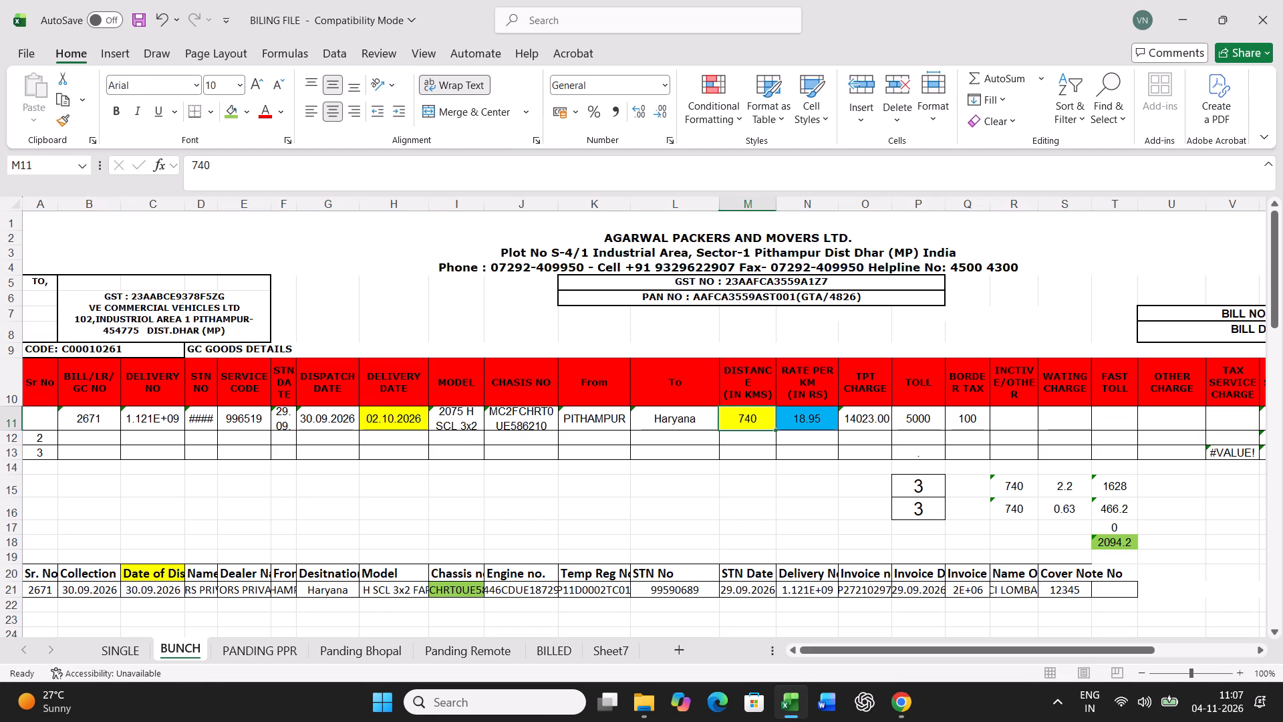
type("911")
key("Right")
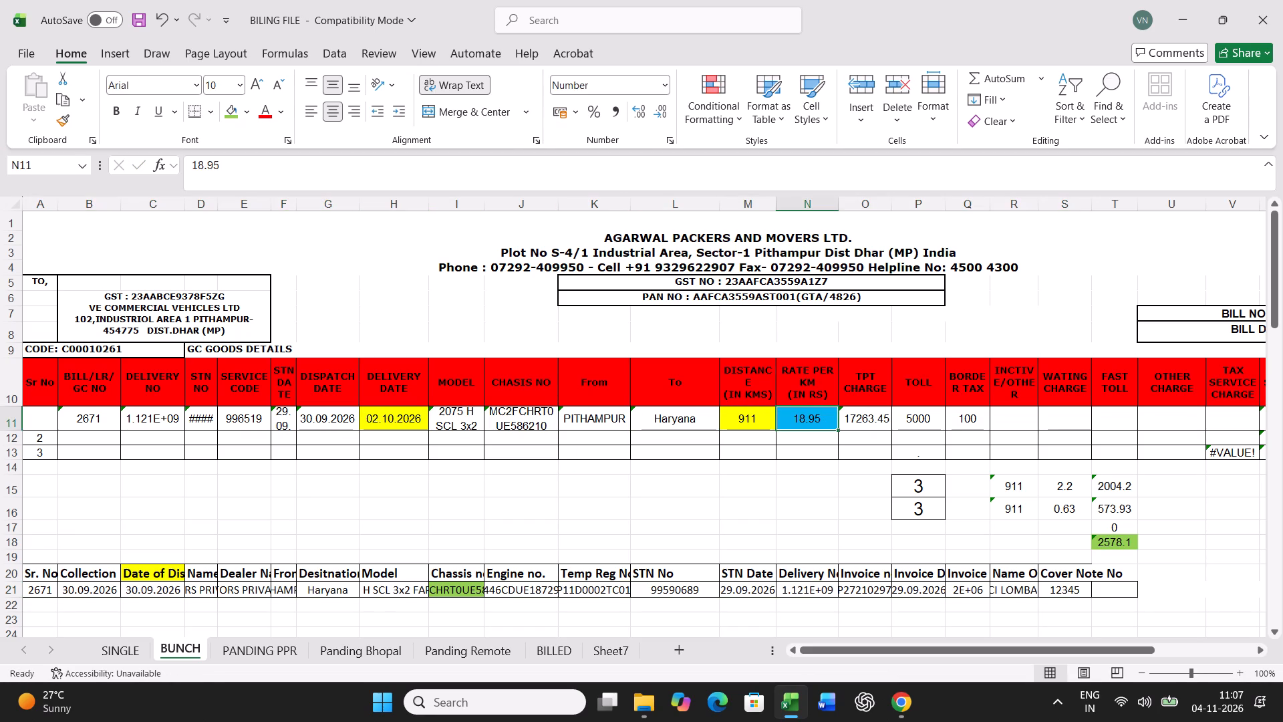
type("15.73")
key("Right")
key("Right")
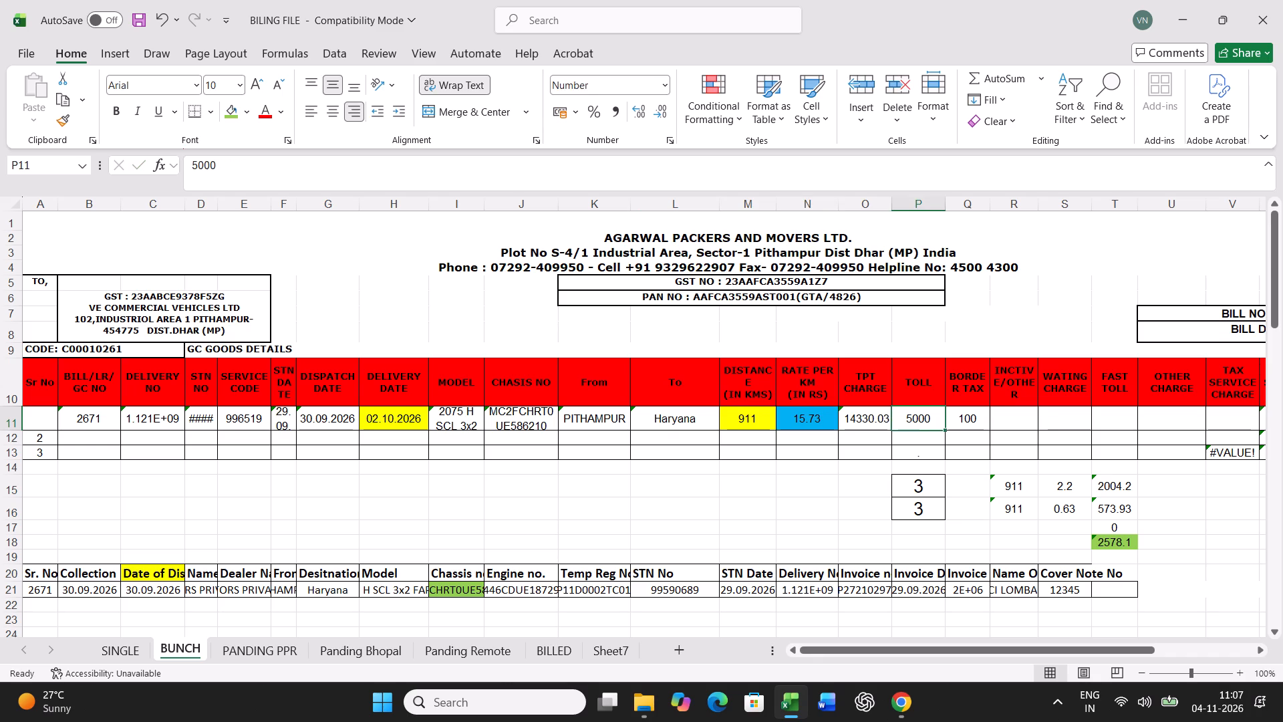
type("2410")
key("Right")
type("1594")
key("Return")
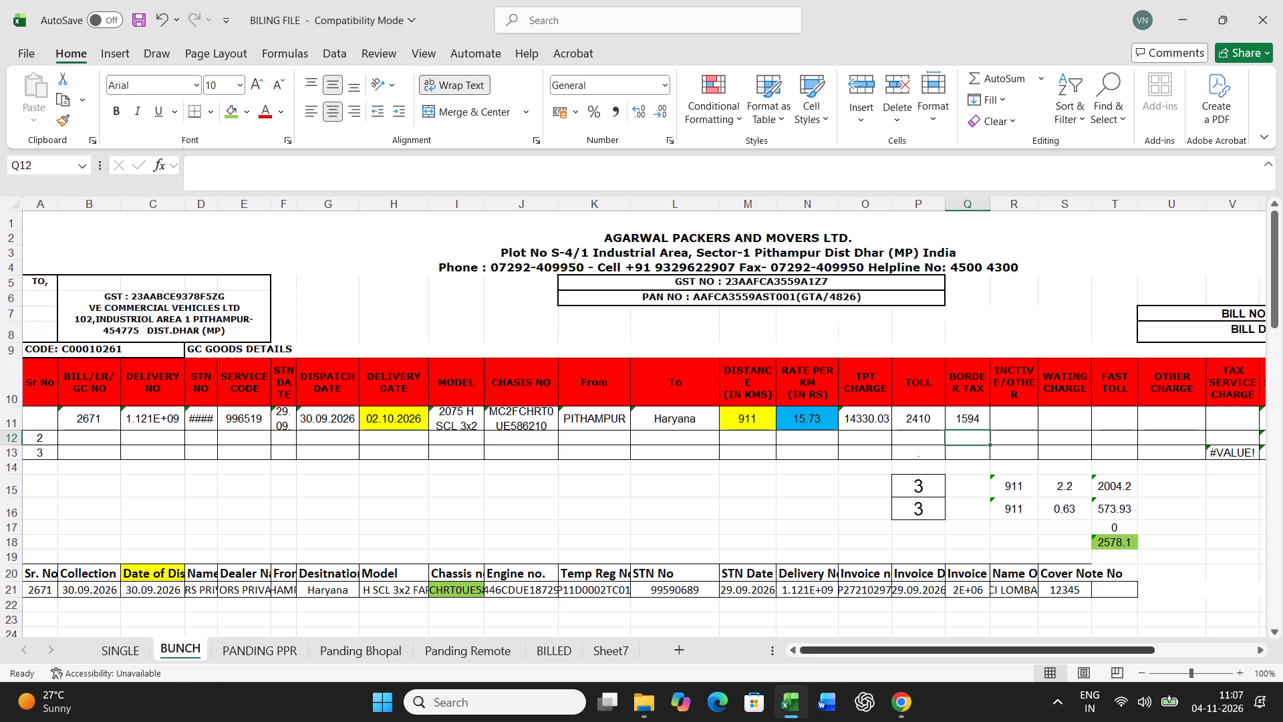
Set the actual transit time in P16 to 2.
left_click(899, 490)
key("Return")
key("2")
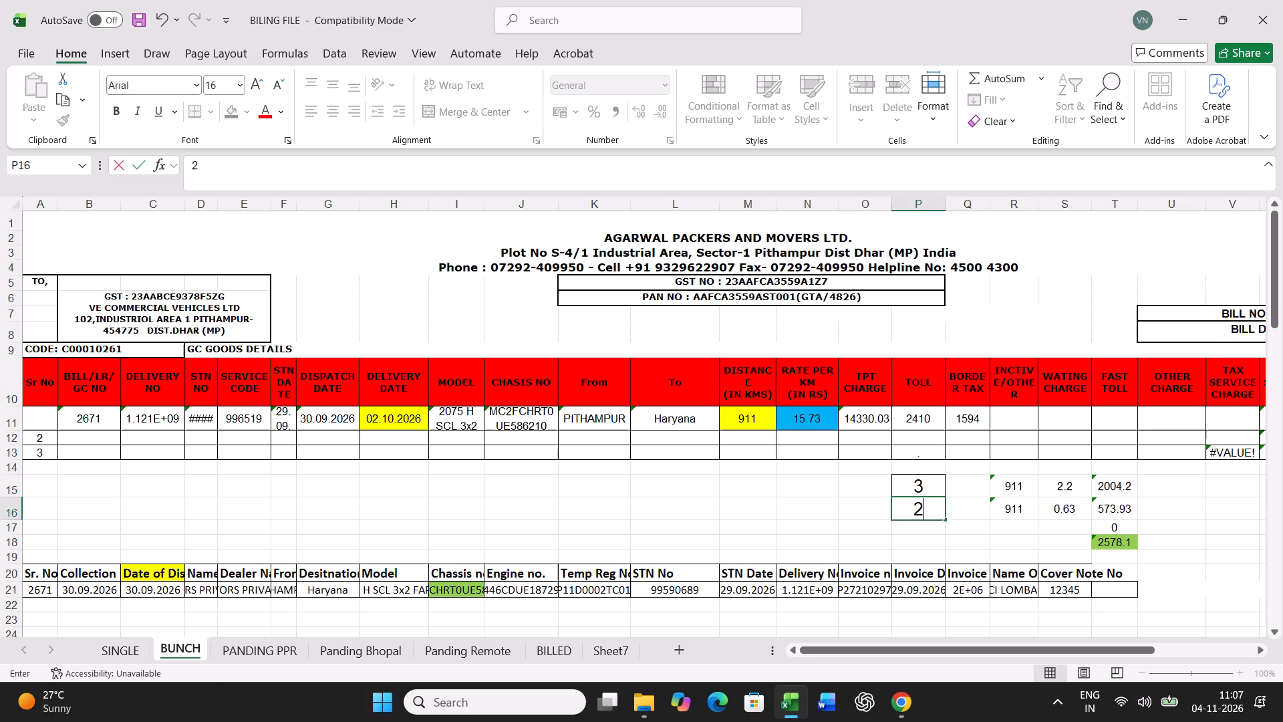
key("Return")
Print the freight bill for G.C. No 2671 from the SINGLE sheet.
left_click(124, 644)
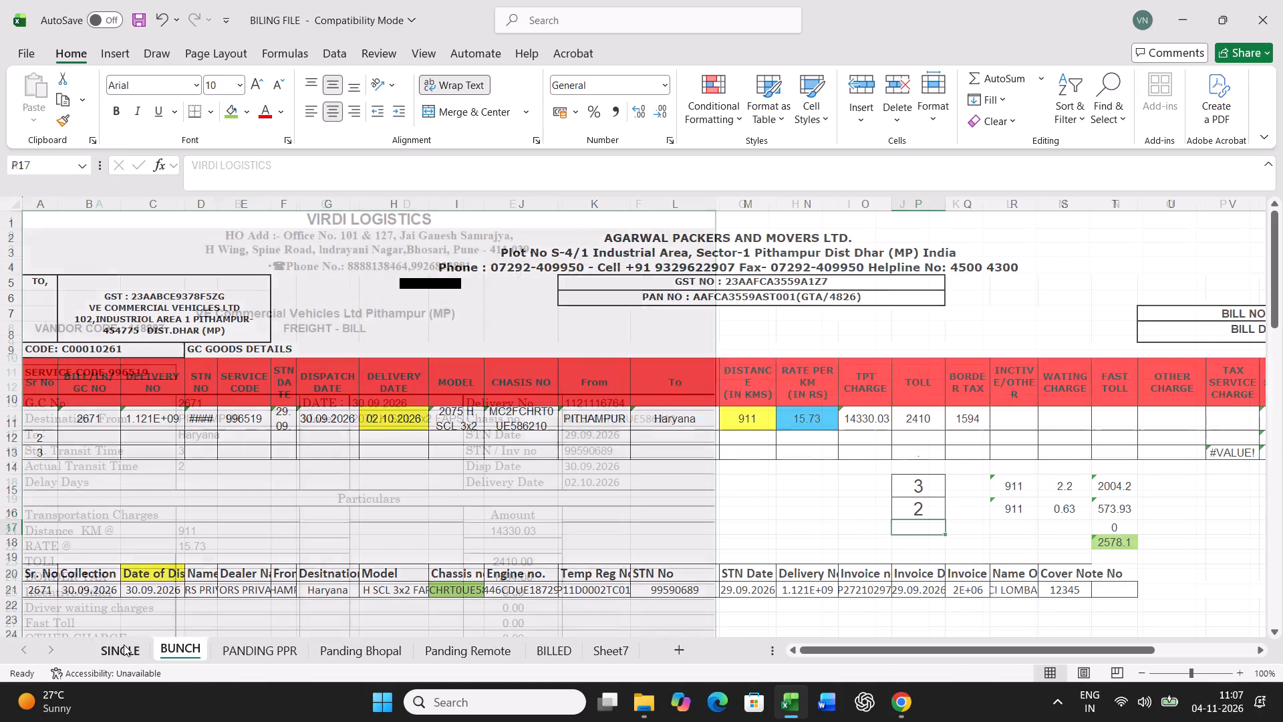
key("ctrl+p")
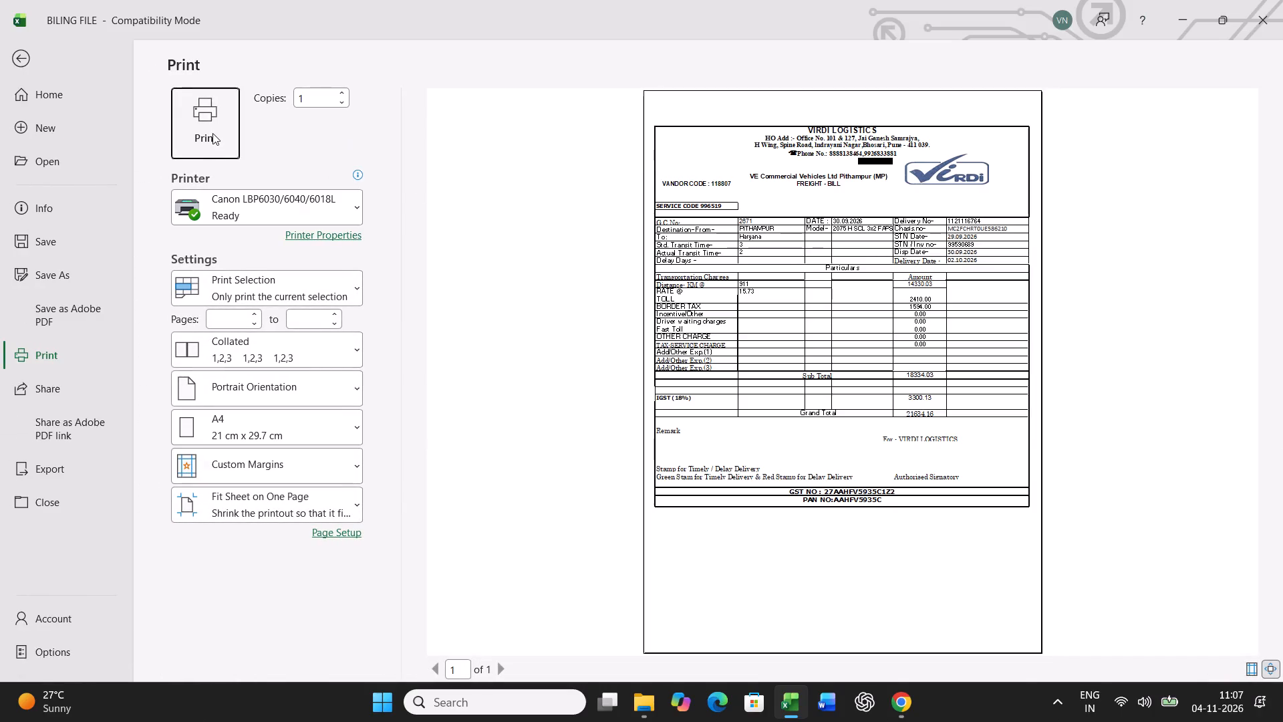
left_click(212, 130)
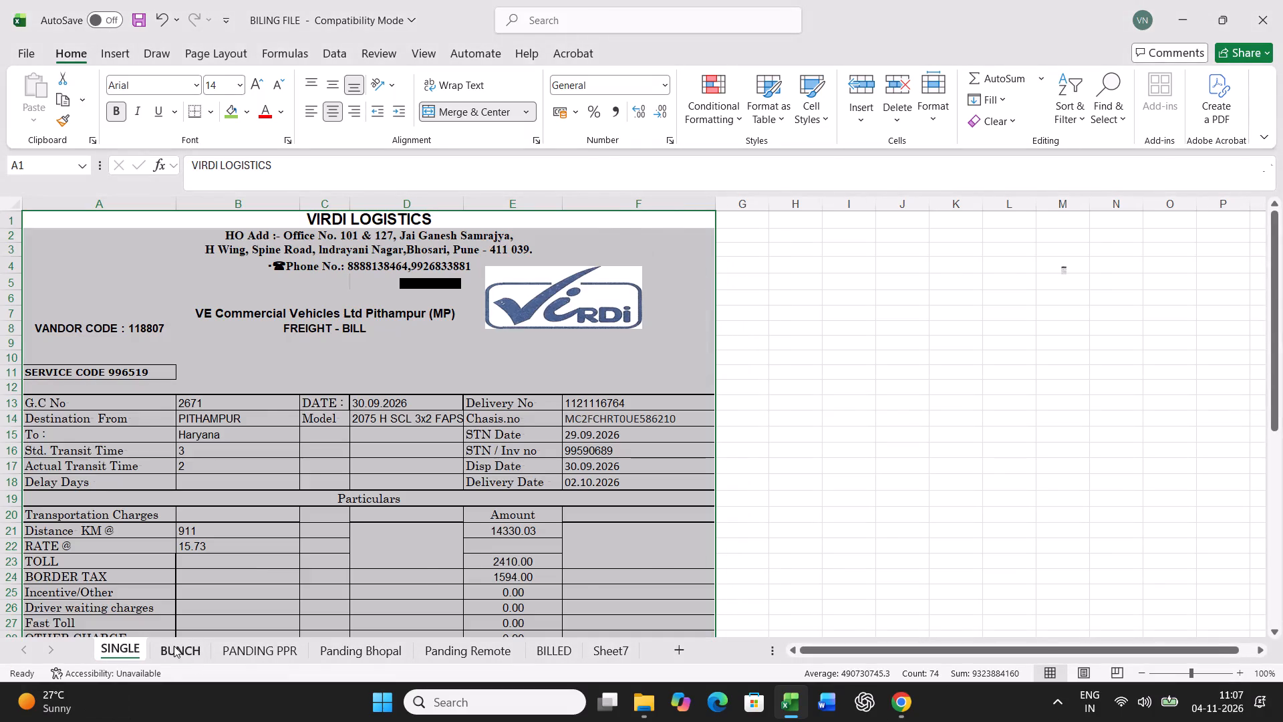
Copy billing row 11 in BUNCH and paste it as values only into row 49 of the lower GC goods table.
left_click(174, 646)
left_click(6, 418)
key("ctrl+c")
scroll(436, 467, "down", 12)
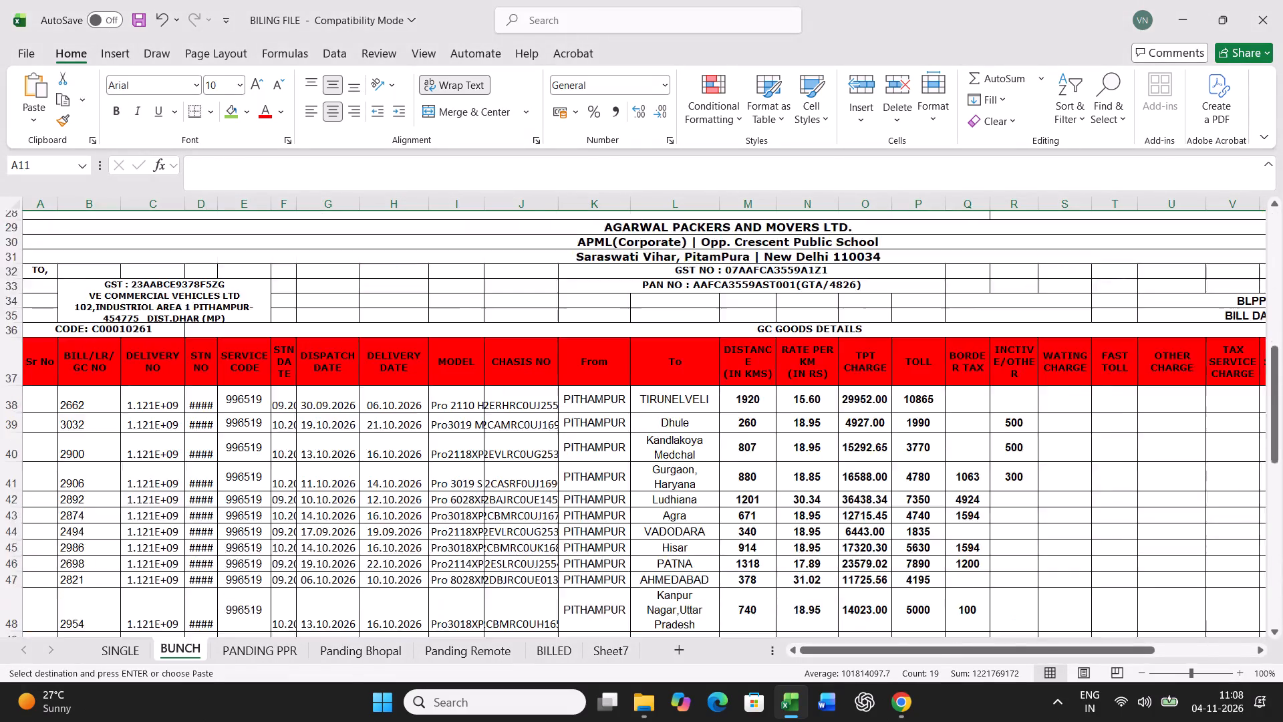
scroll(436, 467, "down", 3)
right_click(45, 460)
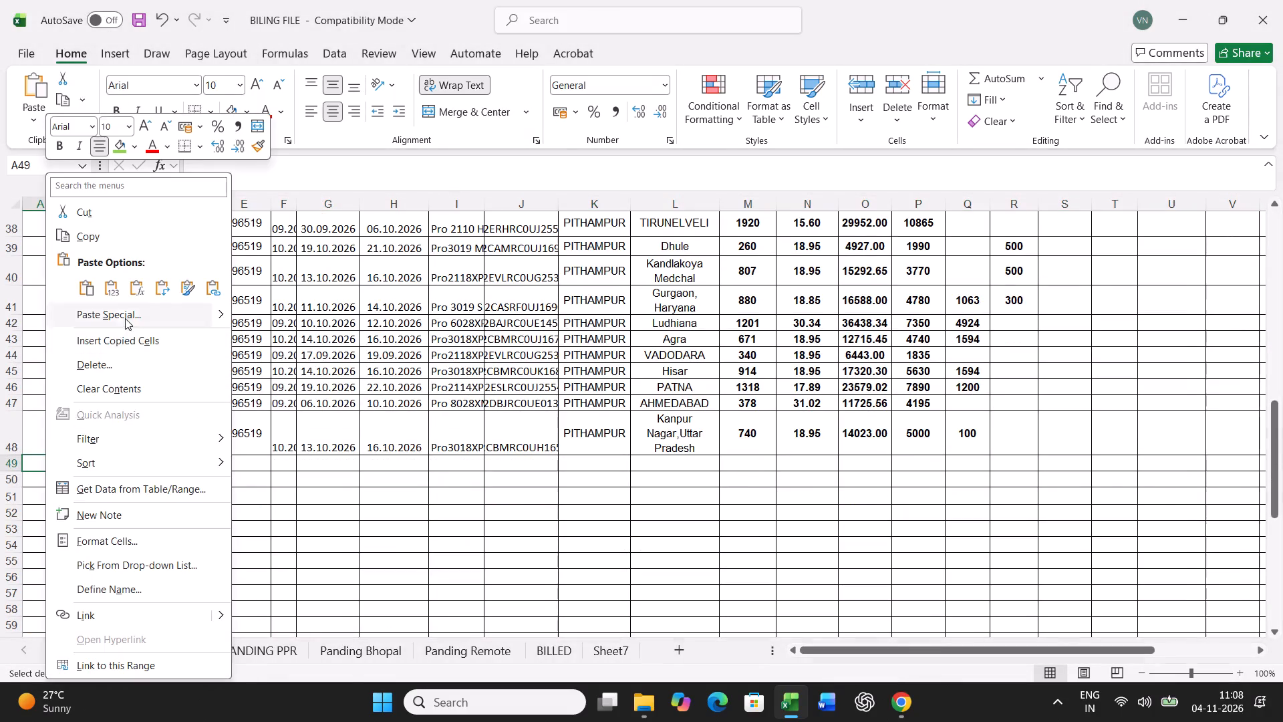
left_click(125, 318)
left_click(43, 282)
left_click(298, 464)
left_click(293, 473)
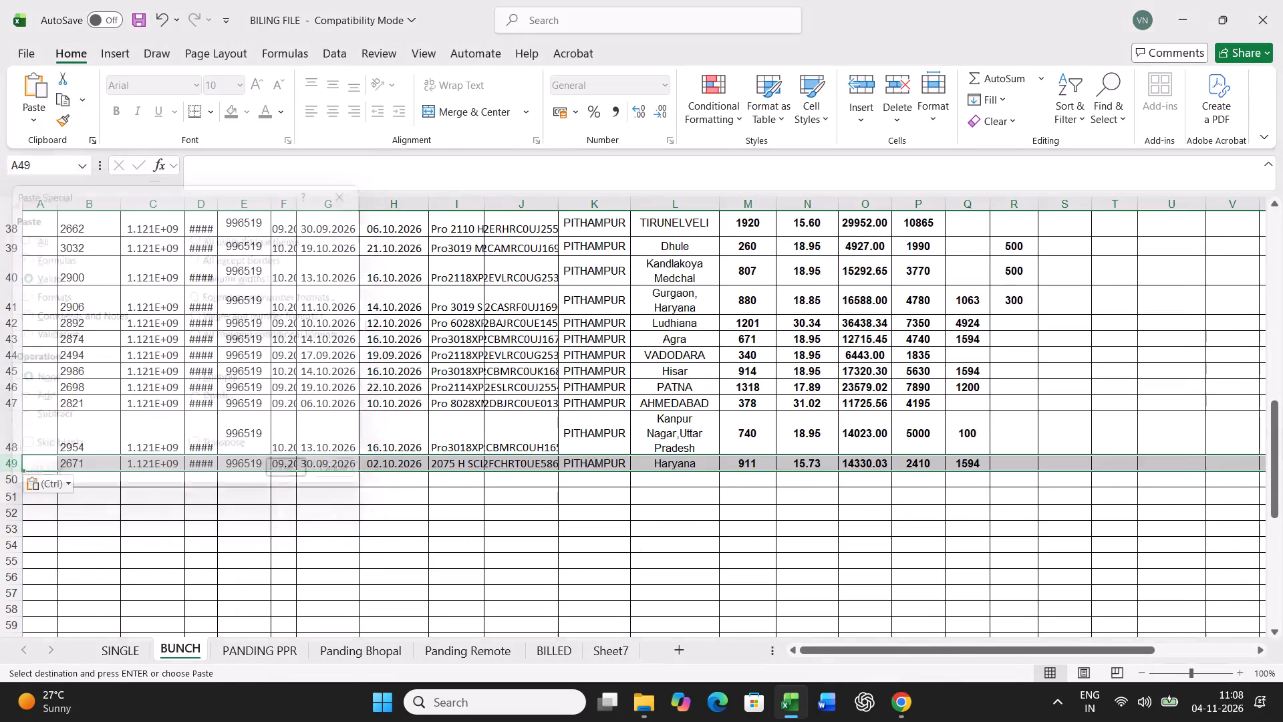
left_click(295, 657)
left_click(519, 518)
key("ctrl+f")
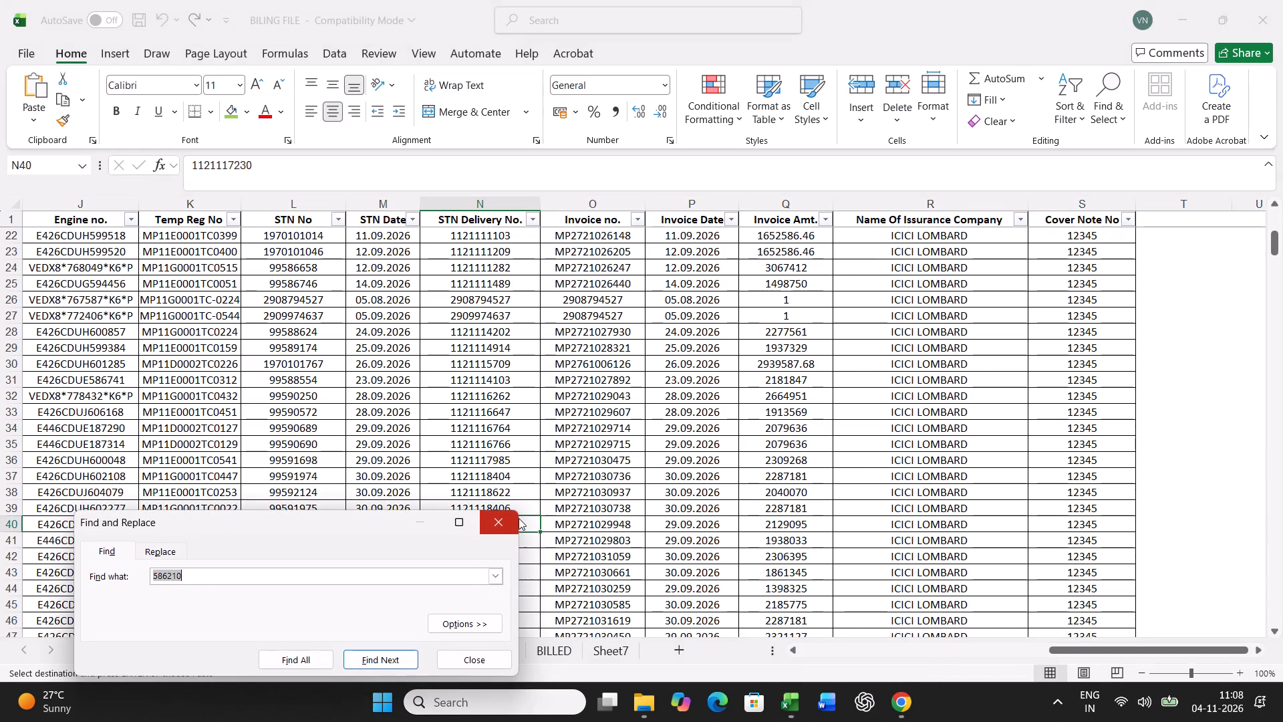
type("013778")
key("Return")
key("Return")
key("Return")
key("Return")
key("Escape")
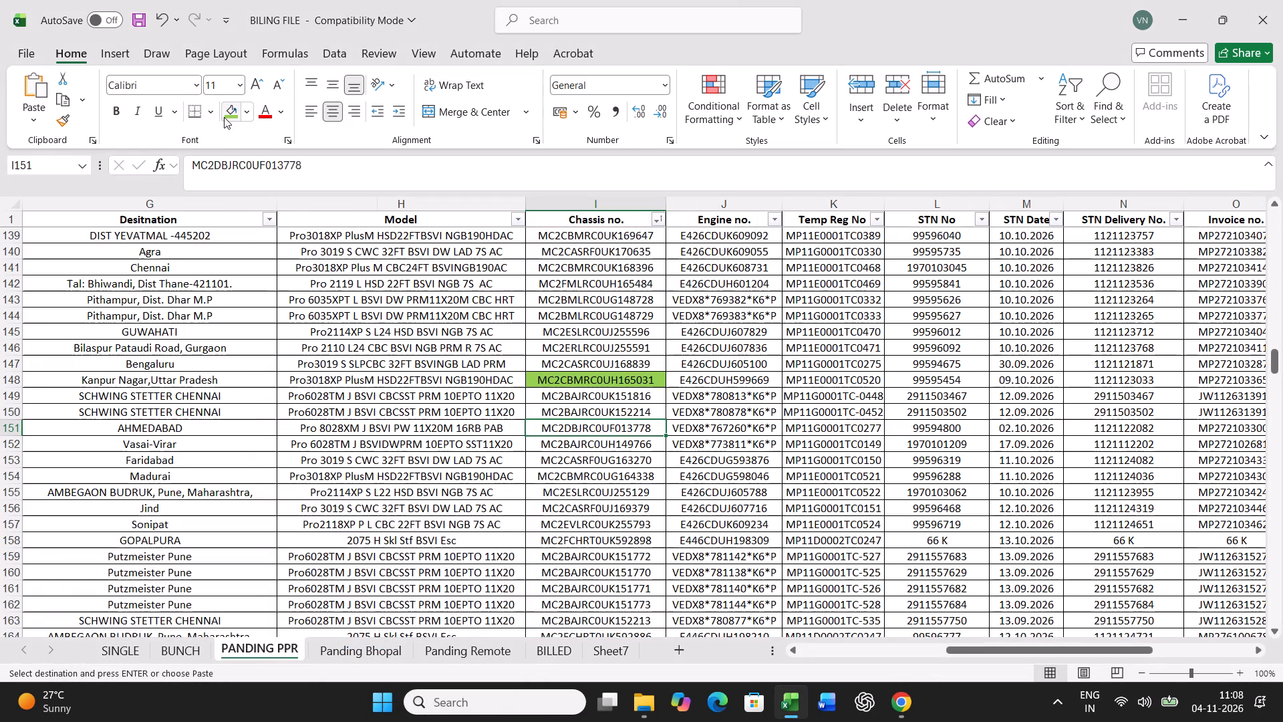
left_click(224, 117)
key("Left")
key("Left")
key("Left")
key("Left")
key("Left")
key("Left")
key("Left")
key("Left")
key("Left")
key("Left")
key("Left")
key("Left")
key("Left")
key("Left")
key("Left")
key("Left")
key("Left")
key("Left")
key("Left")
key("Left")
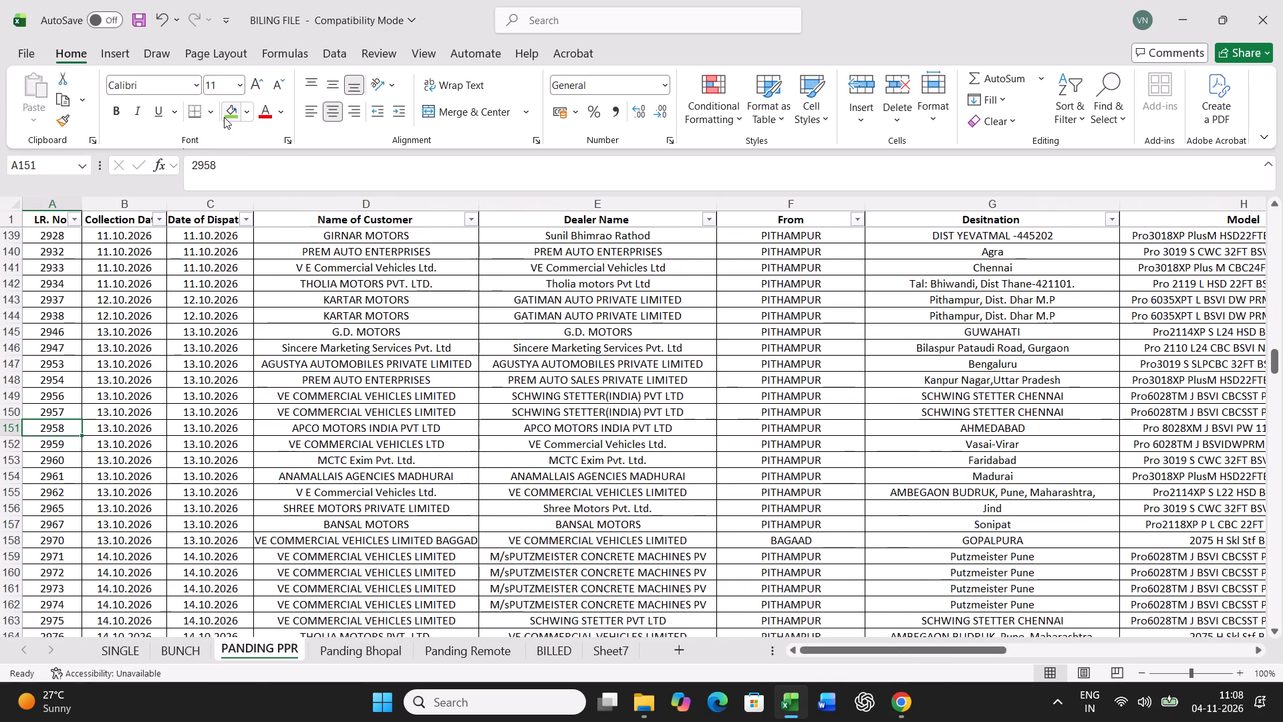
key("ctrl+shift+Right")
key("ctrl+c")
left_click(170, 640)
scroll(526, 437, "up", 4)
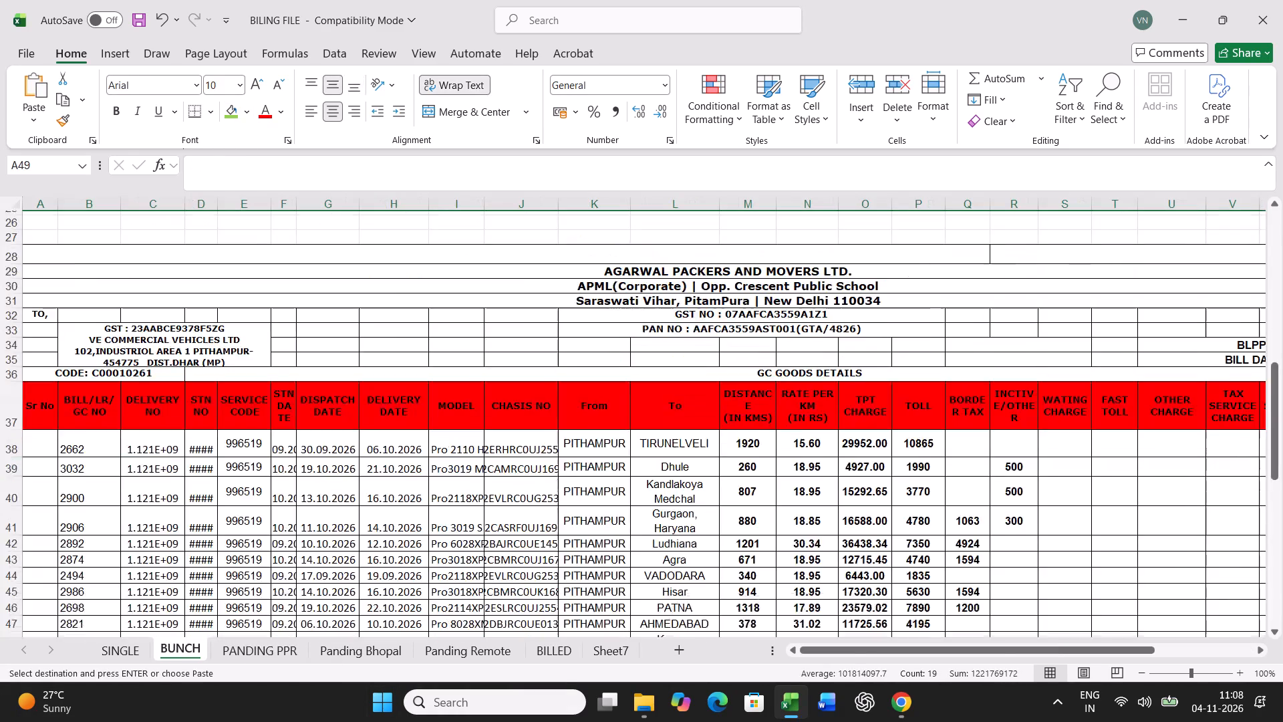
scroll(526, 437, "up", 14)
left_click(47, 592)
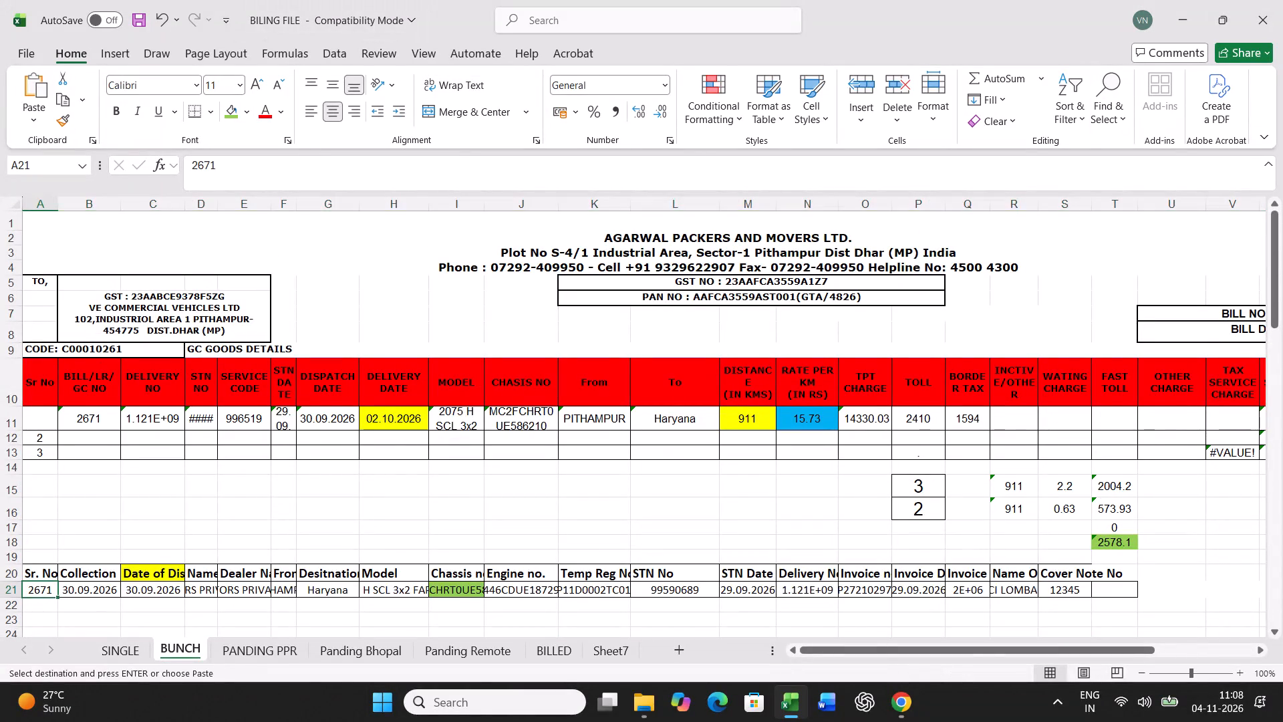
key("ctrl+v")
In billing row 11, set delivery date 15.10.2026, distance 378, rate per km 31.02 and toll 2850, and clear the border tax.
left_click(398, 422)
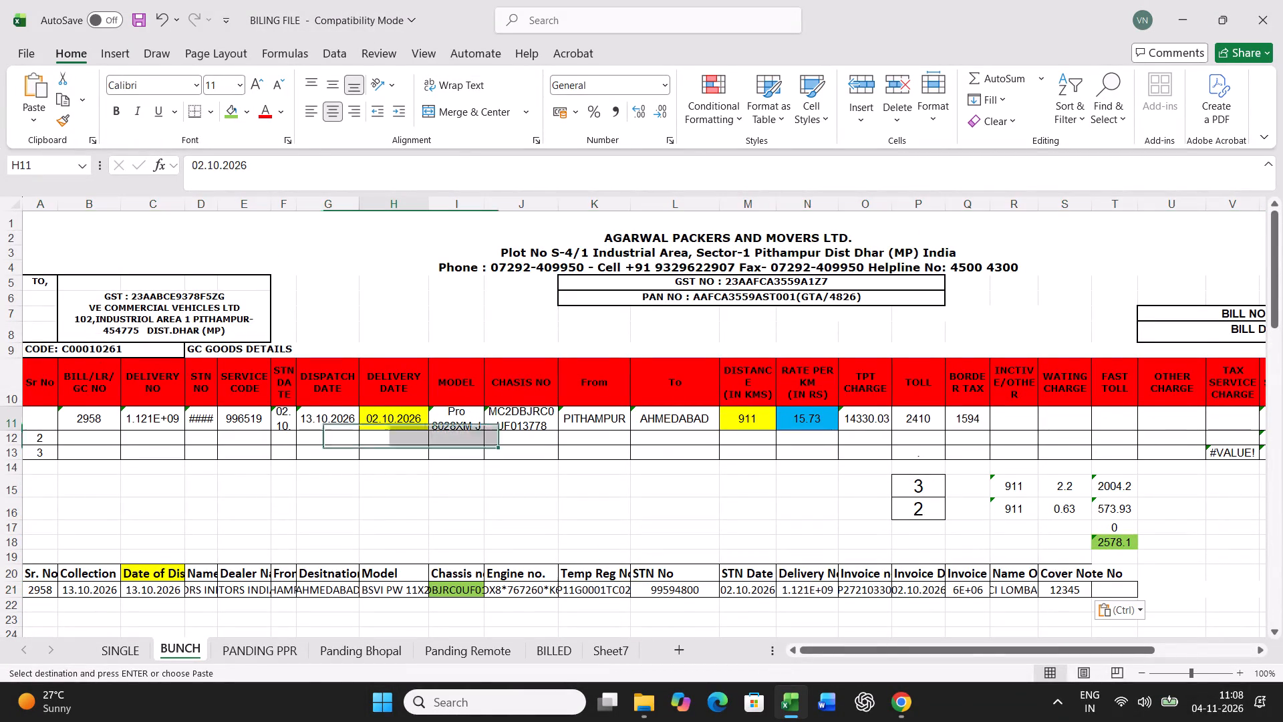
type("15.10.2026")
key("Right")
key("Right")
key("Right")
key("Right")
key("Right")
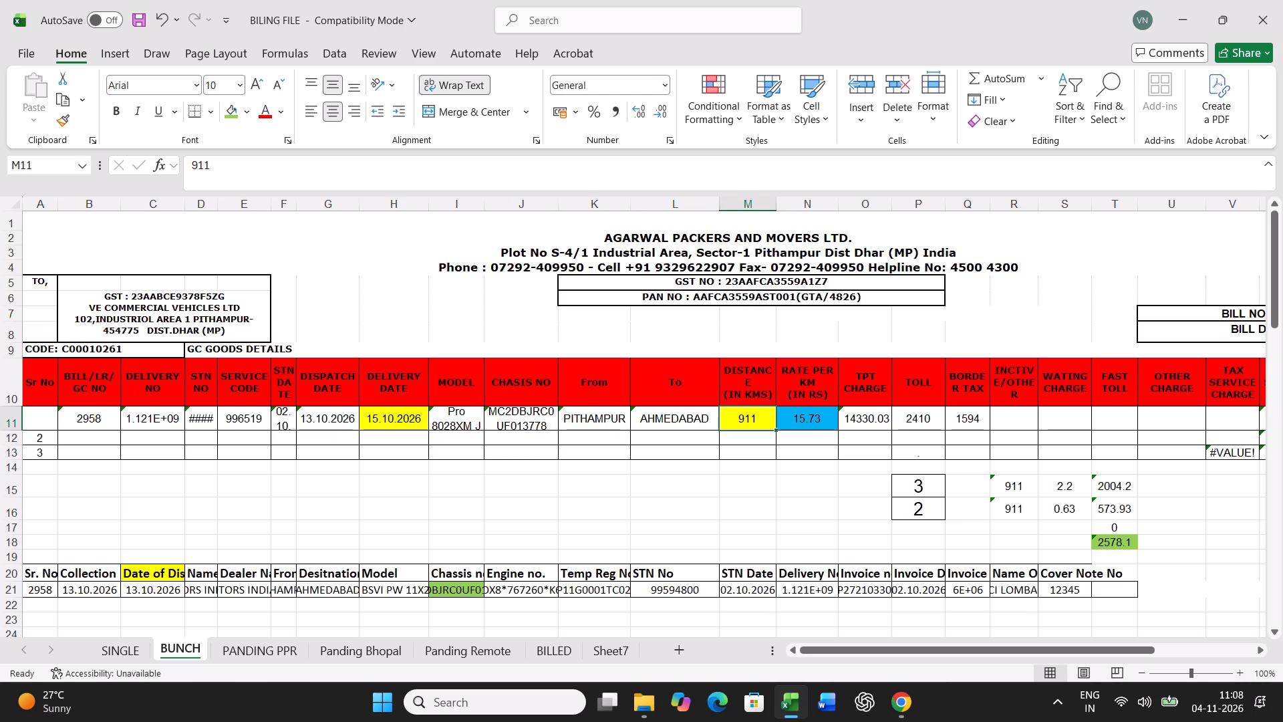
type("378")
key("Right")
type("31.02")
key("Right")
key("Right")
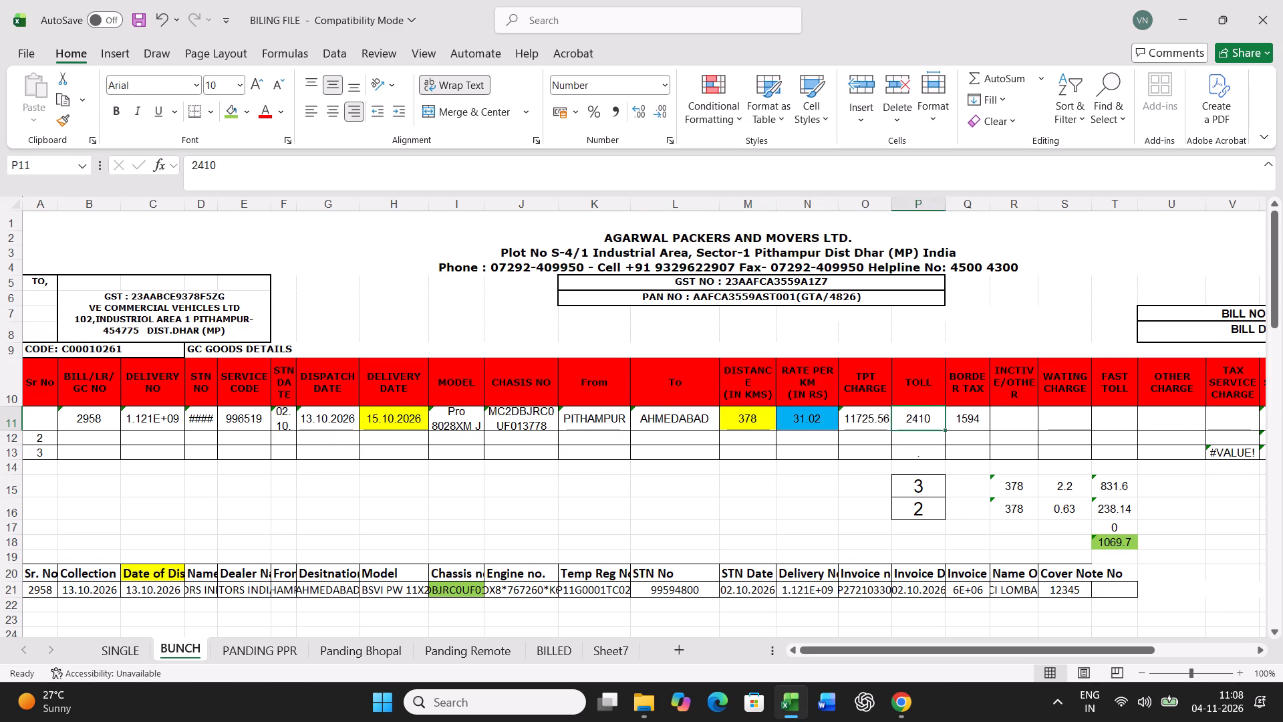
type("2850")
key("Right")
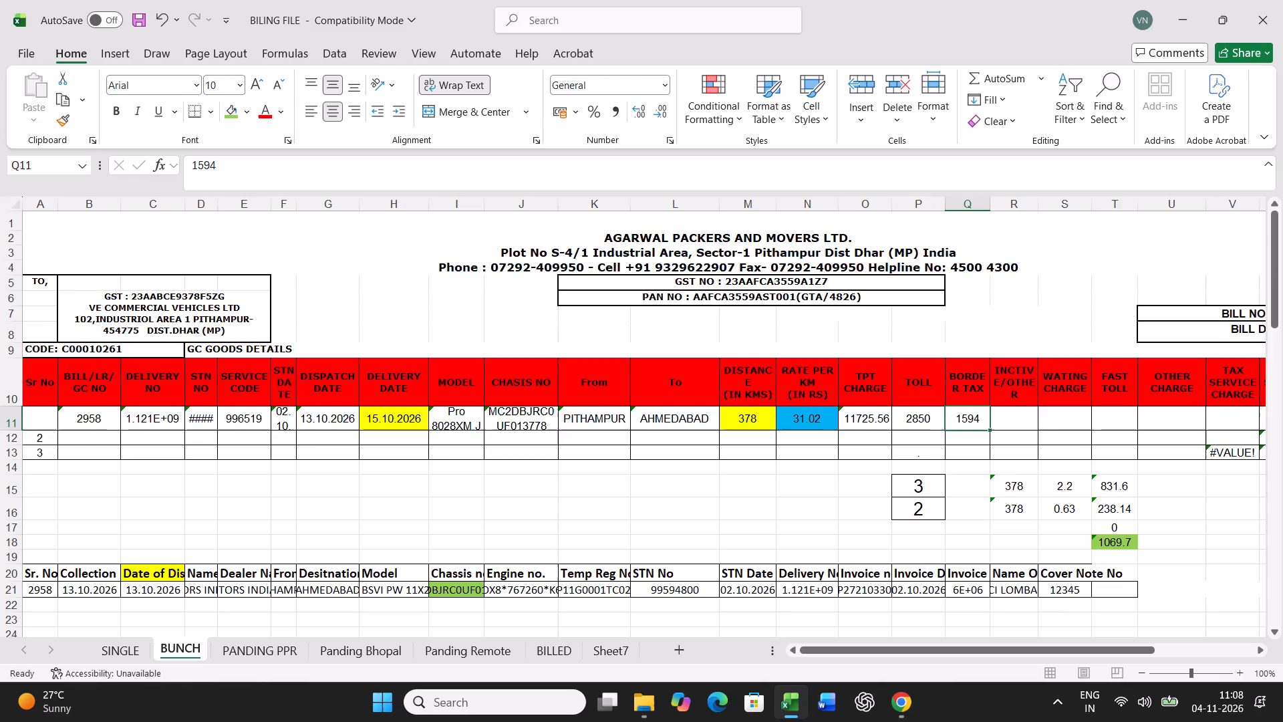
key("Delete")
Set the standard transit time in P15 to 2.
left_click(946, 476)
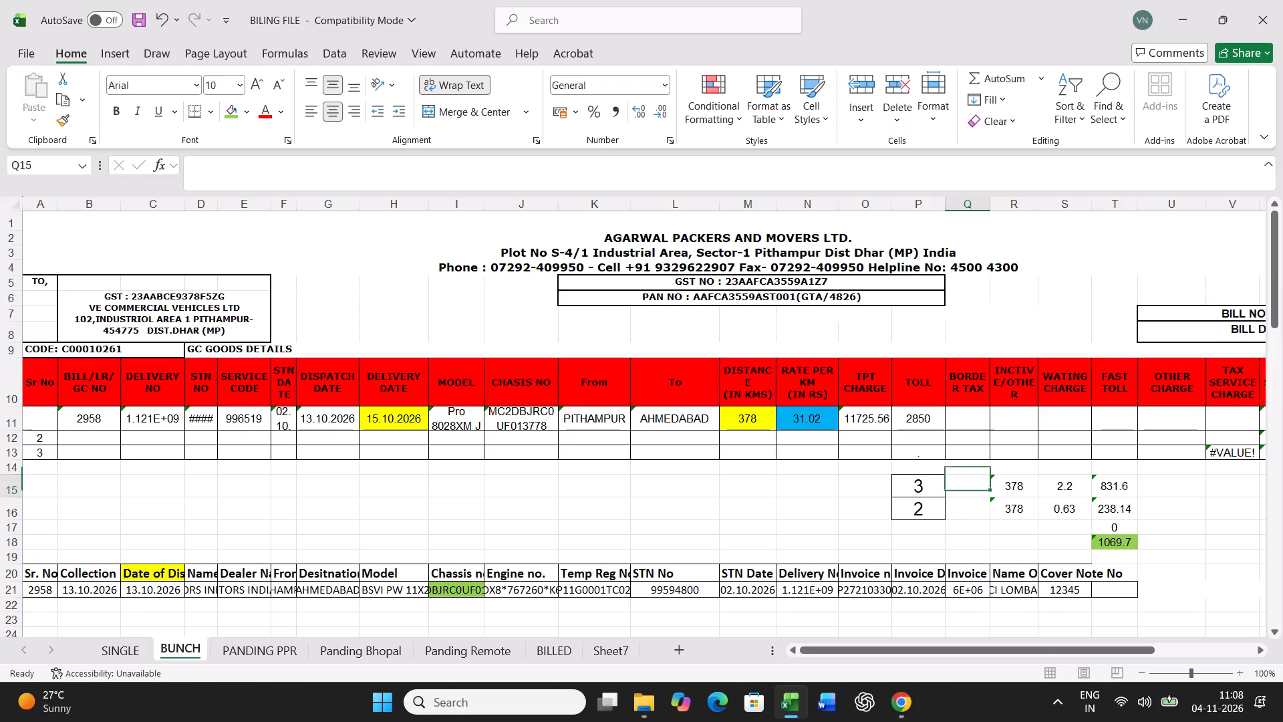
left_click(923, 483)
key("2")
key("Return")
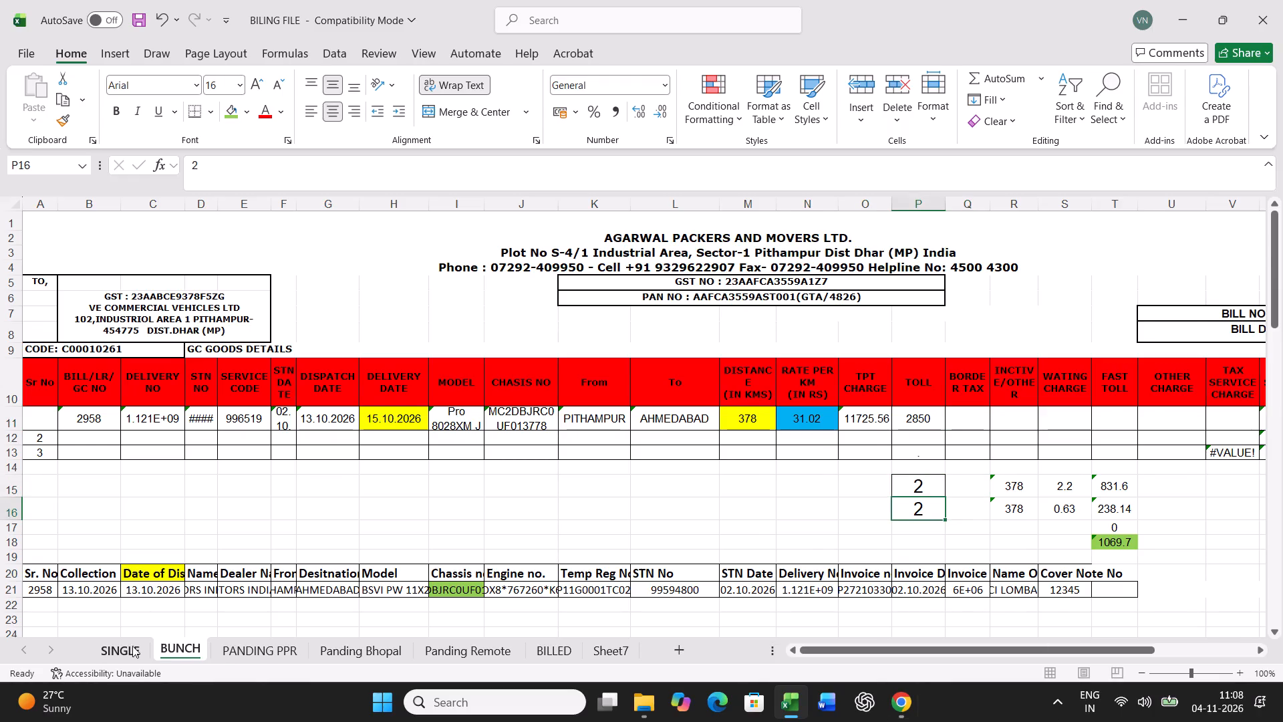
Print the freight bill for G.C. No 2958 from the SINGLE sheet.
left_click(130, 646)
key("ctrl+p")
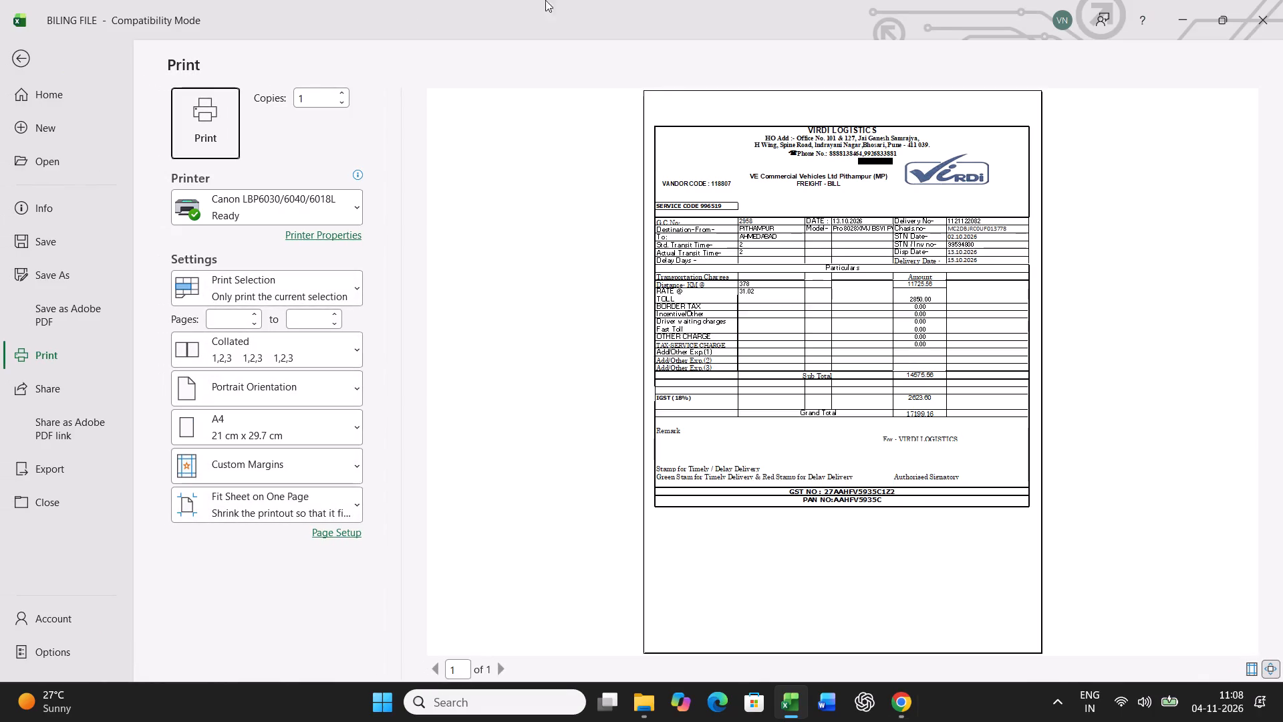
left_click(210, 113)
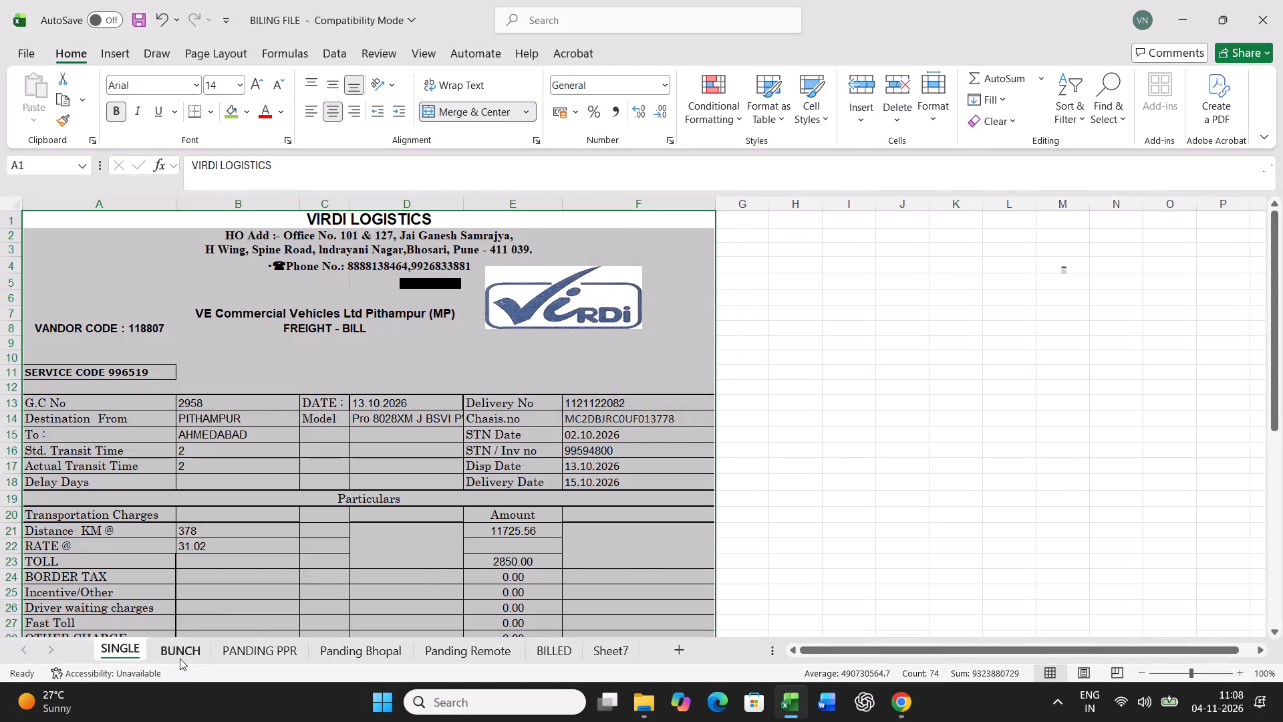
Copy billing row 11 in BUNCH and paste it as values only into row 50 of the lower GC goods table.
left_click(180, 657)
left_click(8, 418)
key("ctrl+c")
scroll(253, 436, "down", 7)
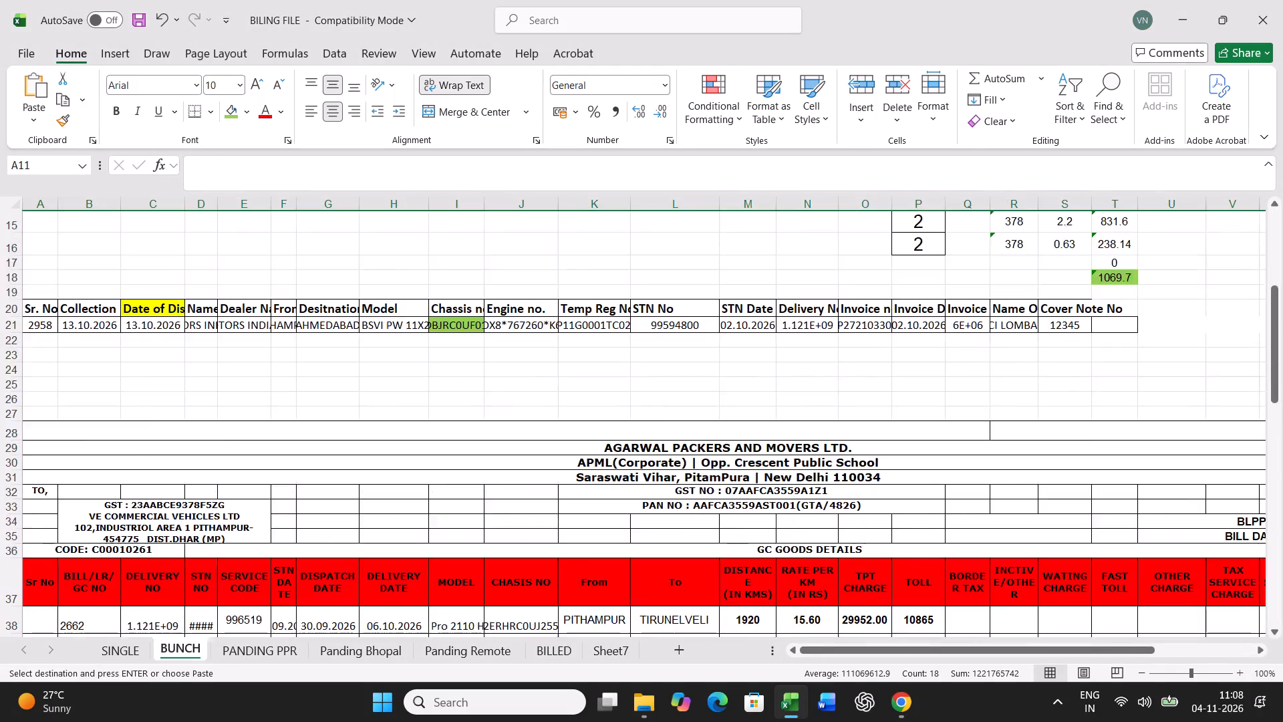
scroll(253, 436, "down", 9)
right_click(40, 435)
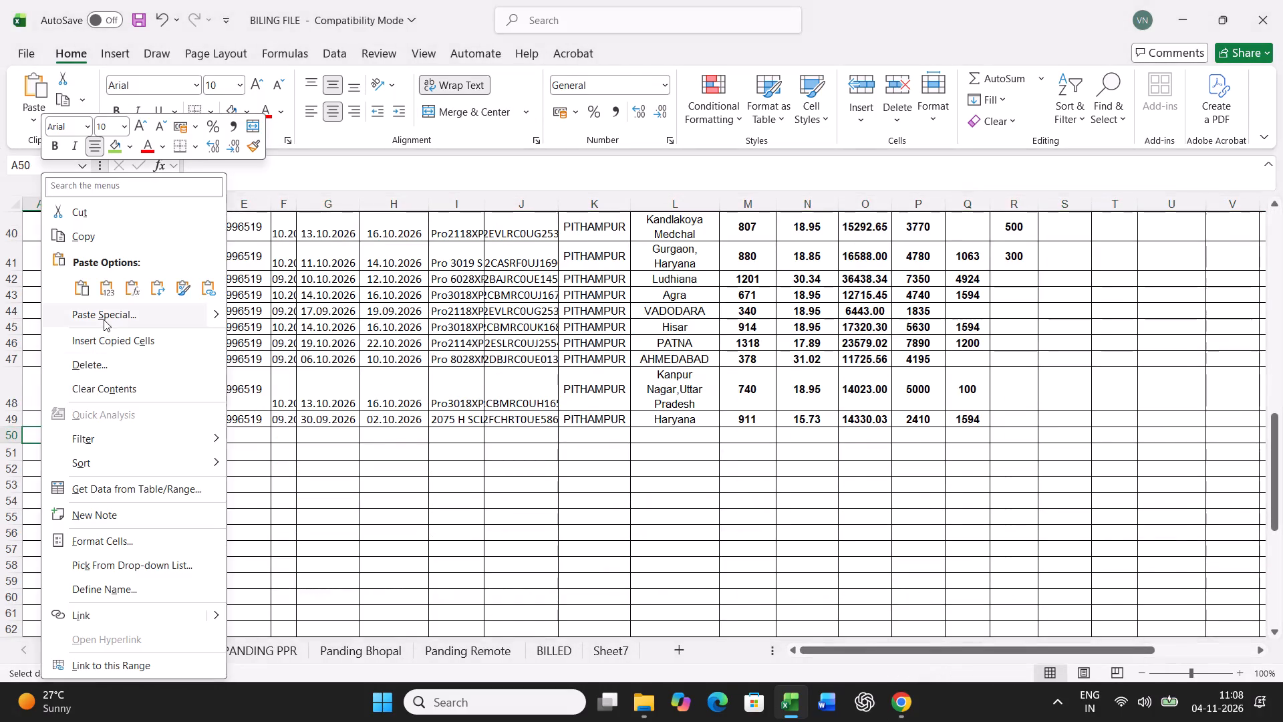
left_click(104, 320)
left_click(53, 276)
left_click(289, 482)
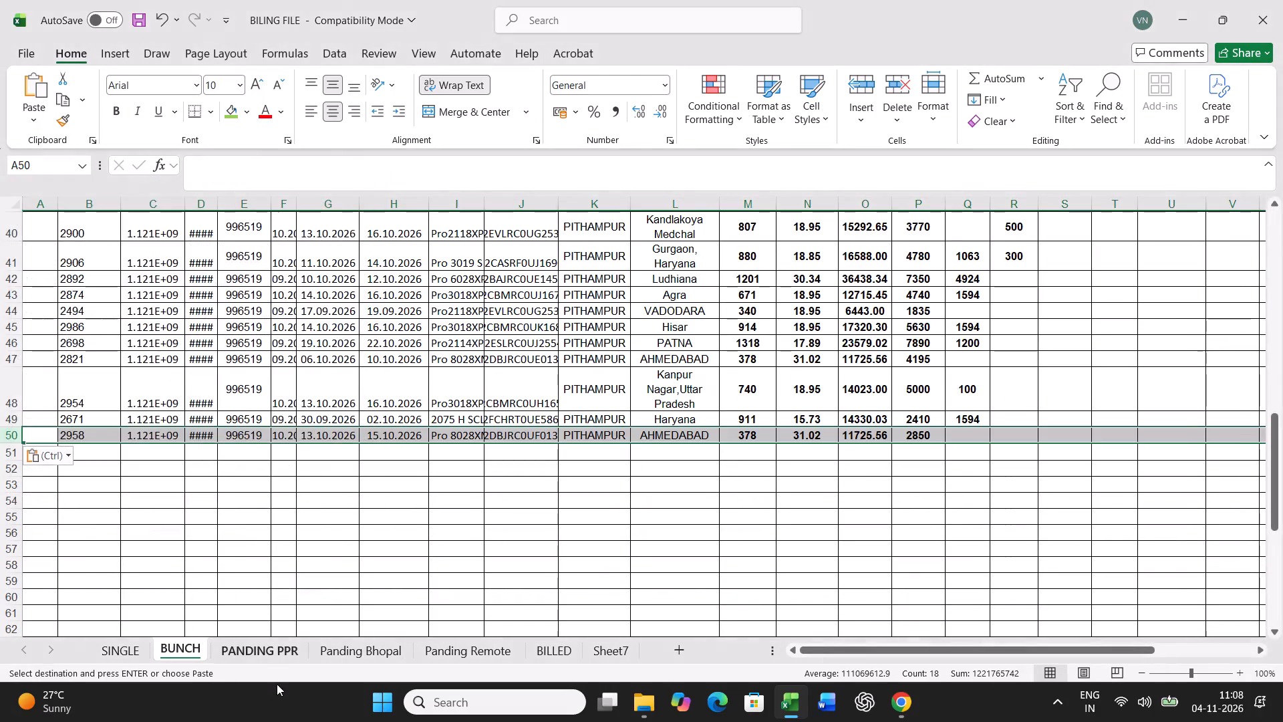
Find the chassis number containing 149776 in the PANDING PPR sheet and highlight its cell green.
left_click(256, 654)
left_click(598, 509)
key("ctrl+f")
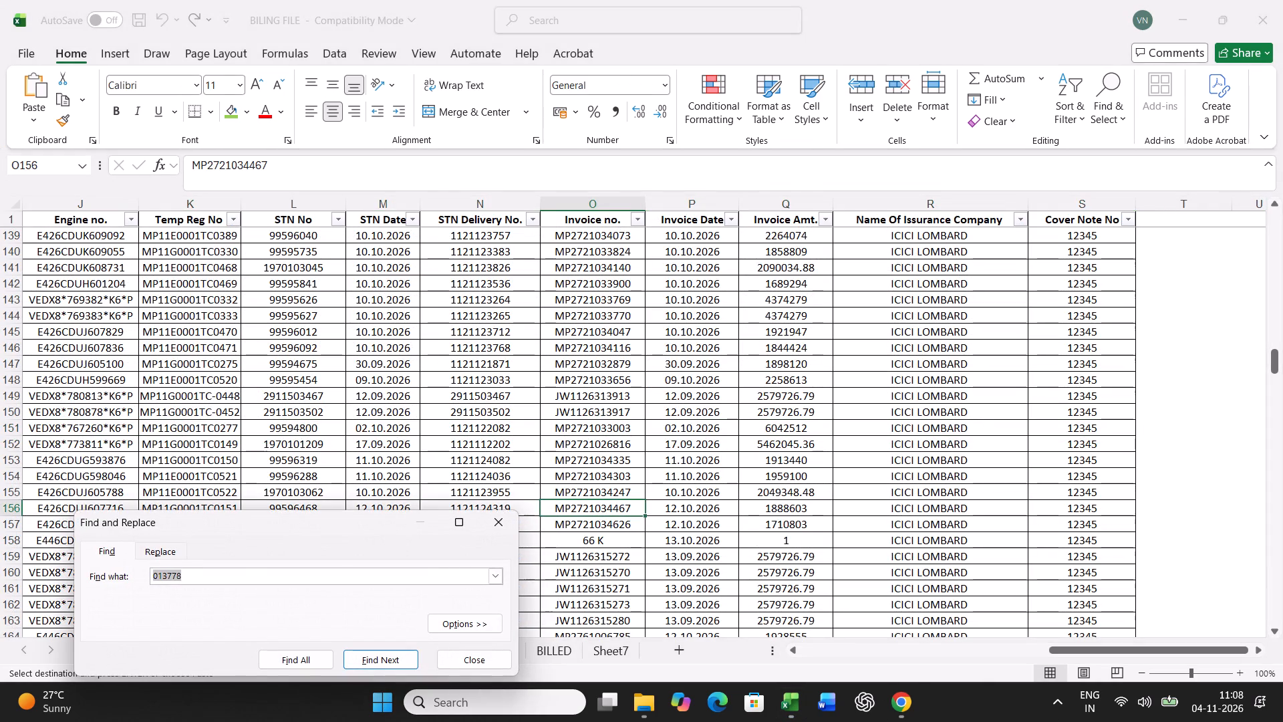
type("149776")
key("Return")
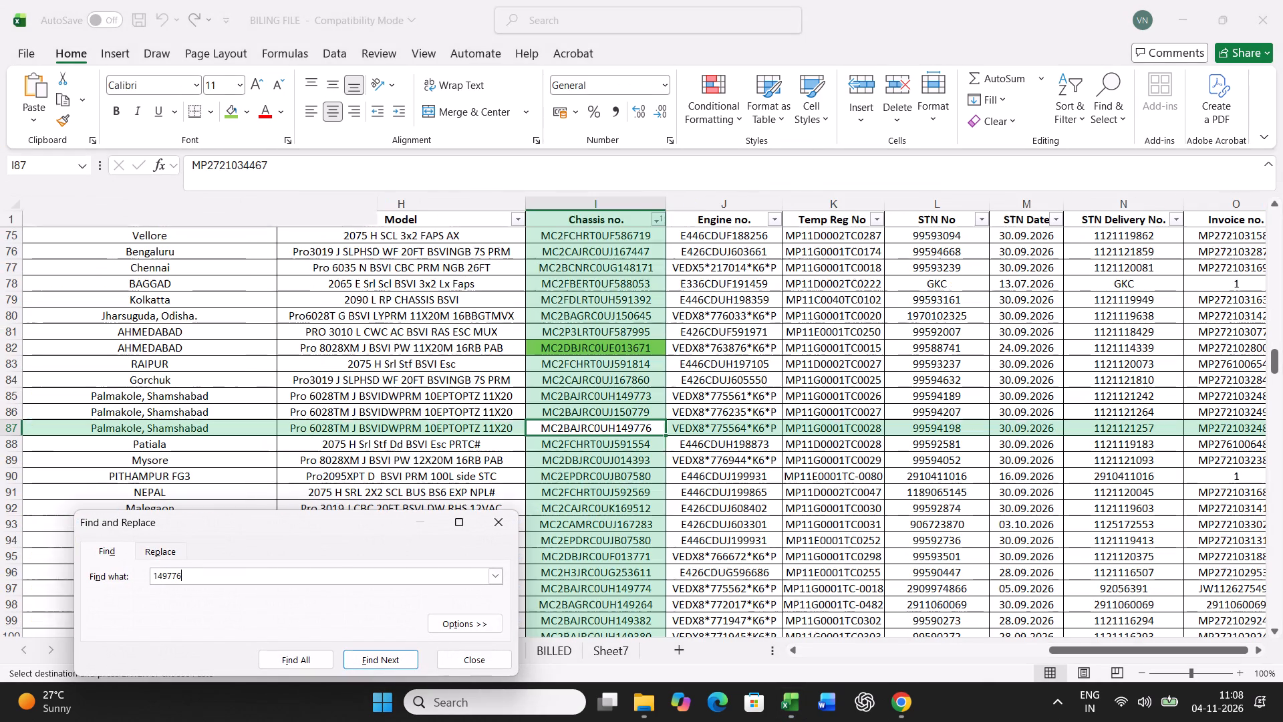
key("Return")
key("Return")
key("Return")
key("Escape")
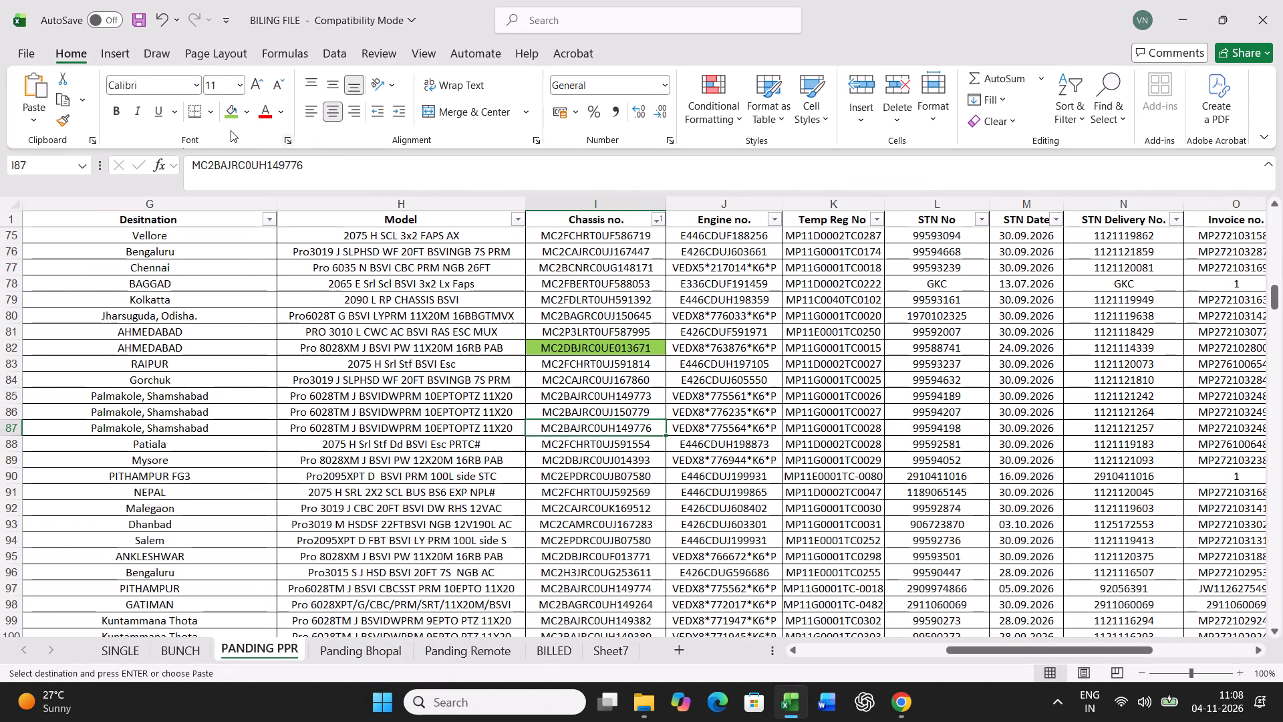
left_click(233, 118)
Copy the full record of LR No 2830 from PANDING PPR and paste it into BUNCH starting at A21.
key("Left")
key("Left")
key("Left")
key("Left")
key("Left")
key("Left")
key("Left")
key("Left")
key("Left")
key("Left")
key("Left")
key("Left")
key("Left")
key("Left")
key("Left")
key("Left")
key("Left")
key("Left")
key("Left")
key("Left")
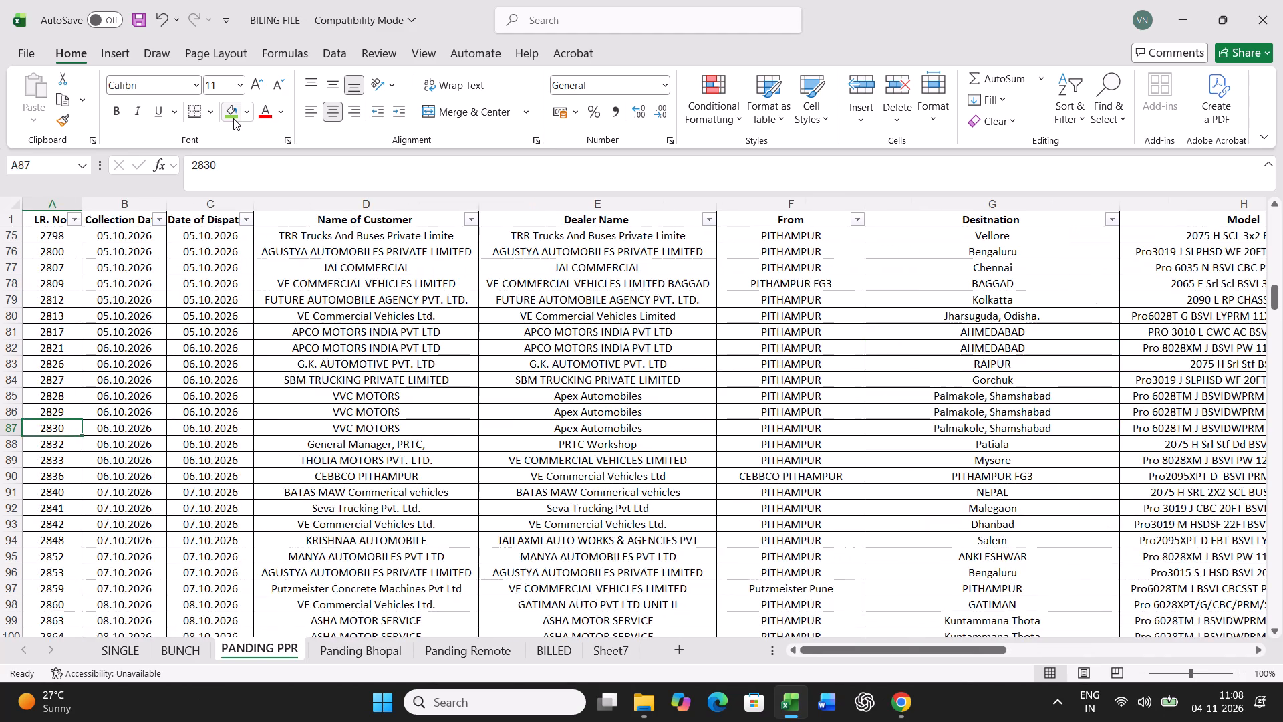
key("ctrl+shift+Right")
key("ctrl+c")
left_click(172, 653)
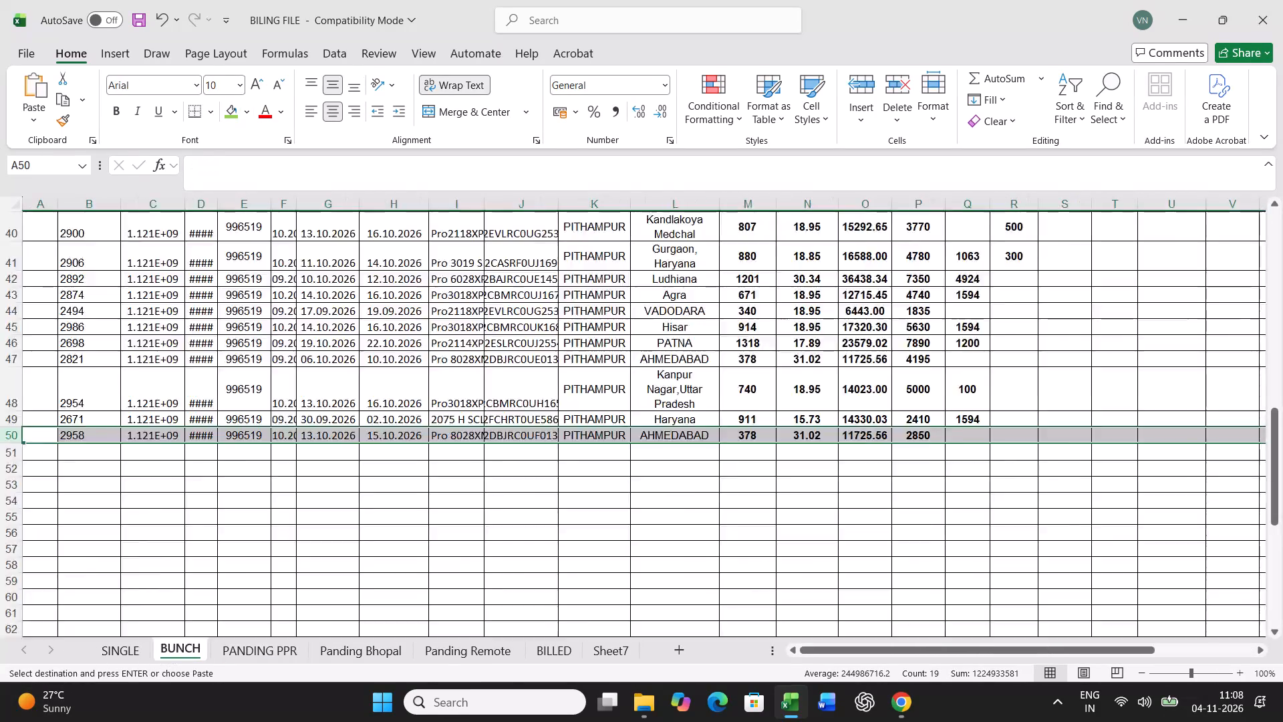
scroll(199, 500, "up", 15)
left_click(43, 546)
key("ctrl+v")
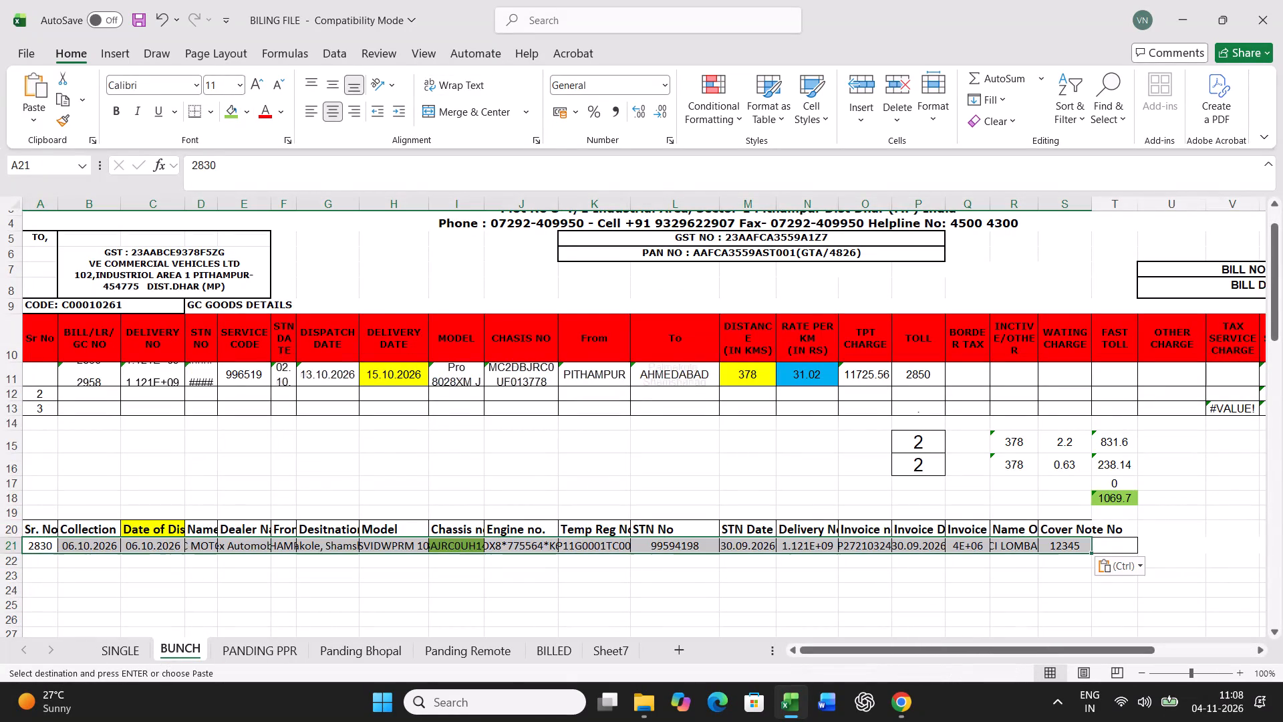
Set the date of dispatch in BUNCH row 21 to 08.10.2026.
left_click(148, 543)
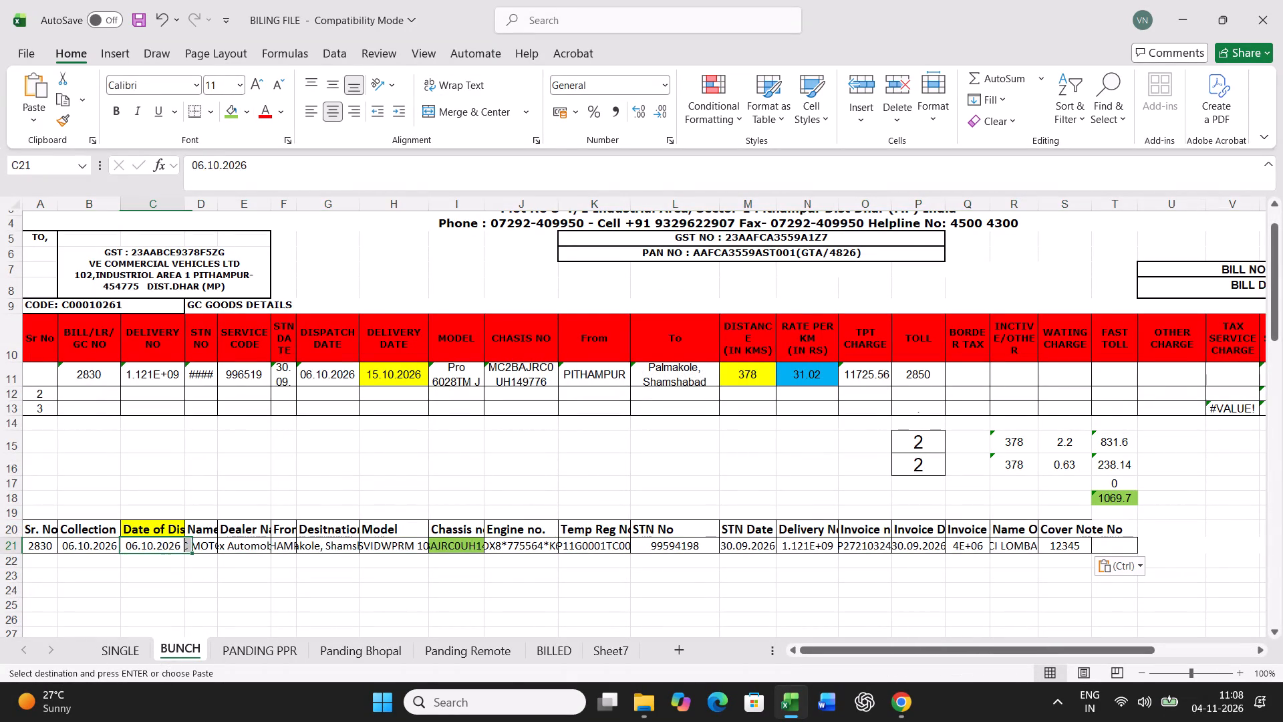
type("08.10.2026")
key("Return")
In billing row 11, set delivery date 10.10.2026, distance 835, rate per km 30.34, toll 5210 and incentive/other 500.
left_click(419, 372)
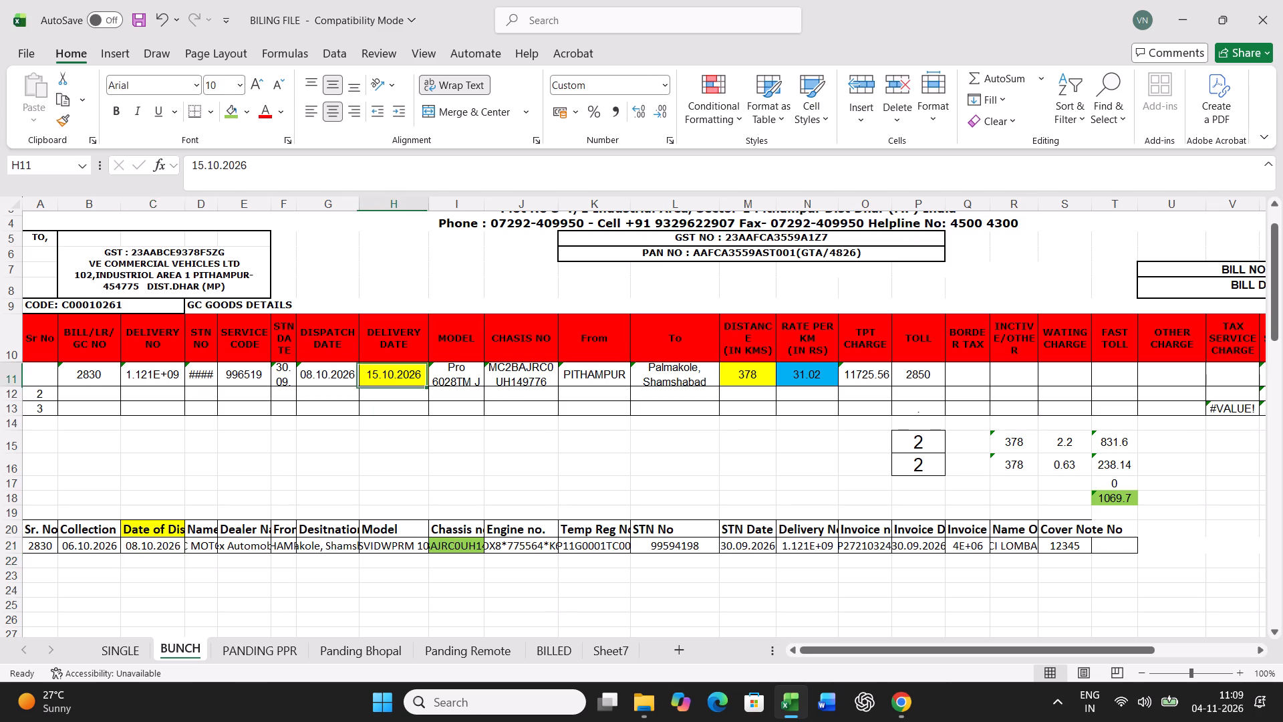
type("10.10.2026")
key("Right")
key("Right")
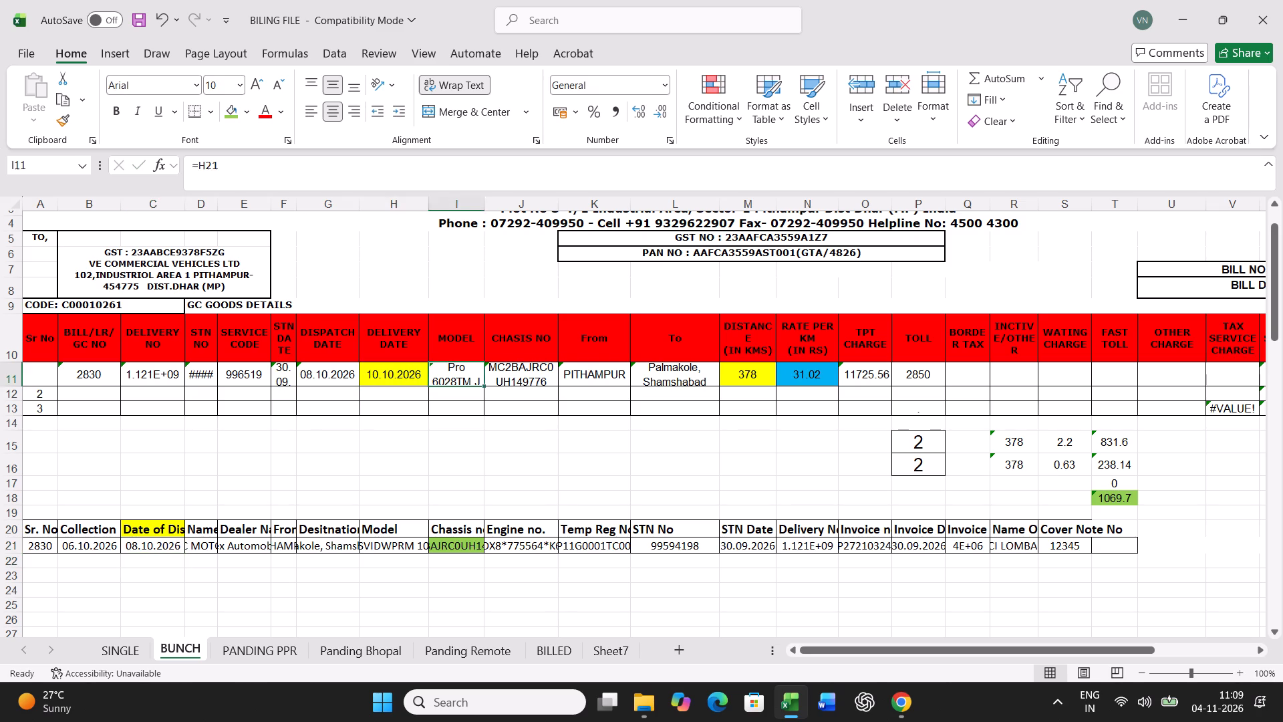
key("Right")
key("Right")
key("Right")
type("835")
key("Right")
type("30.34")
key("Right")
key("Right")
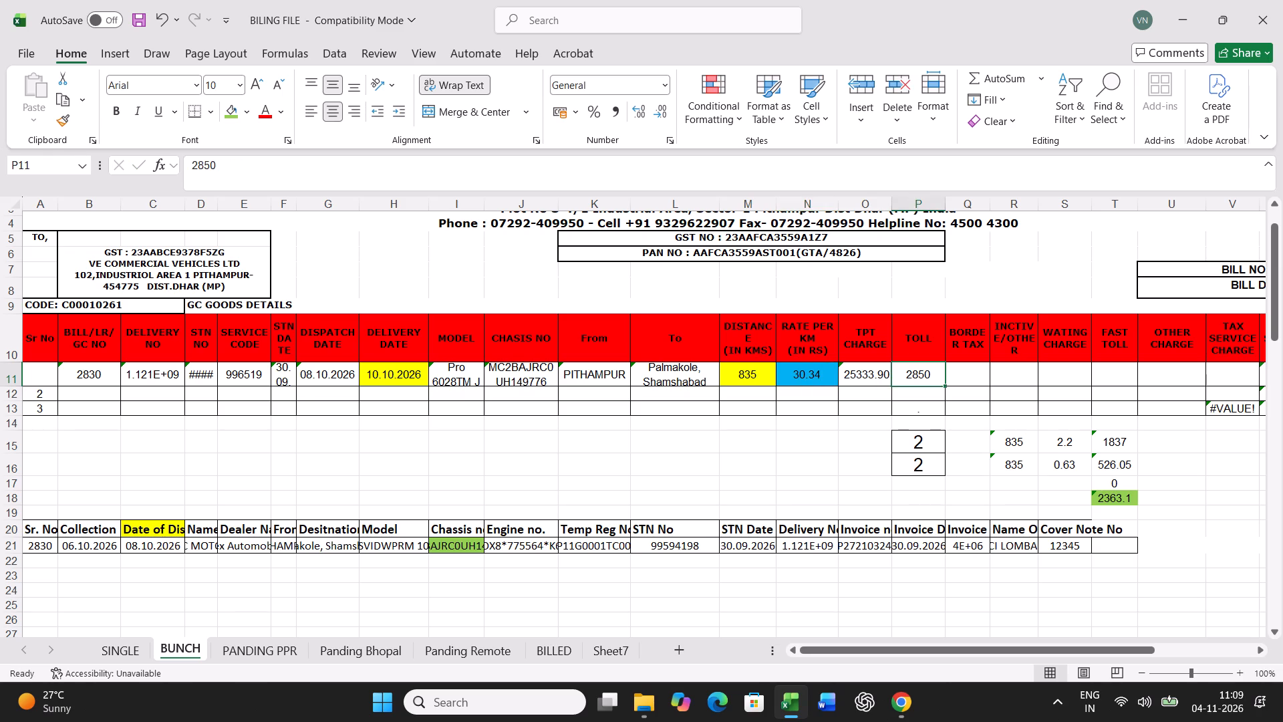
type("5210")
key("Right")
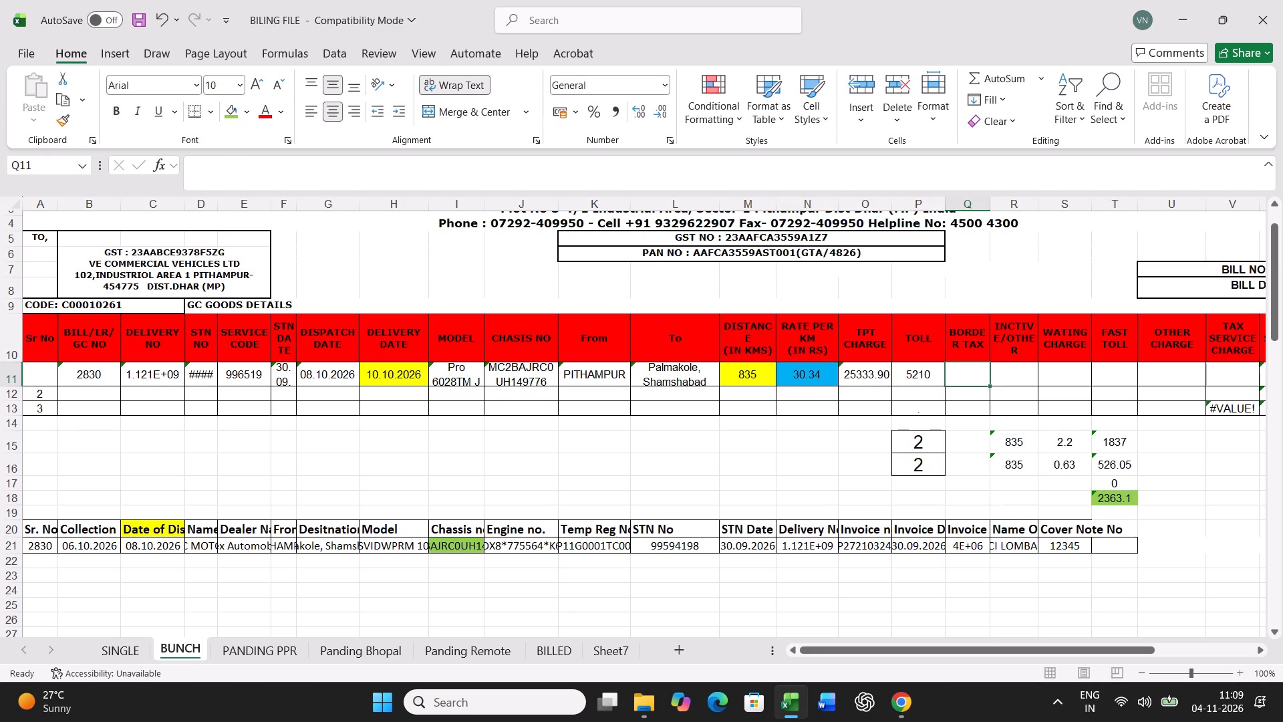
key("Right")
type("500")
key("Return")
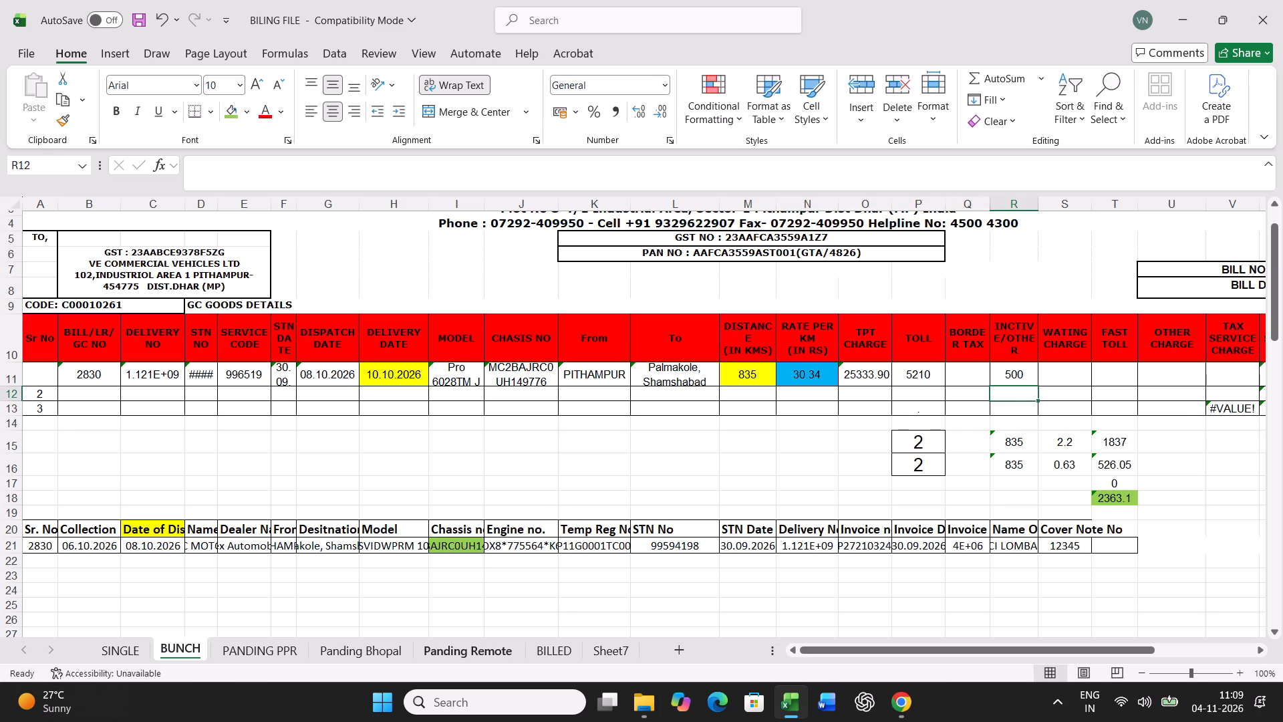
Set the standard transit time in P15 to 3.
left_click(903, 445)
key("3")
key("Return")
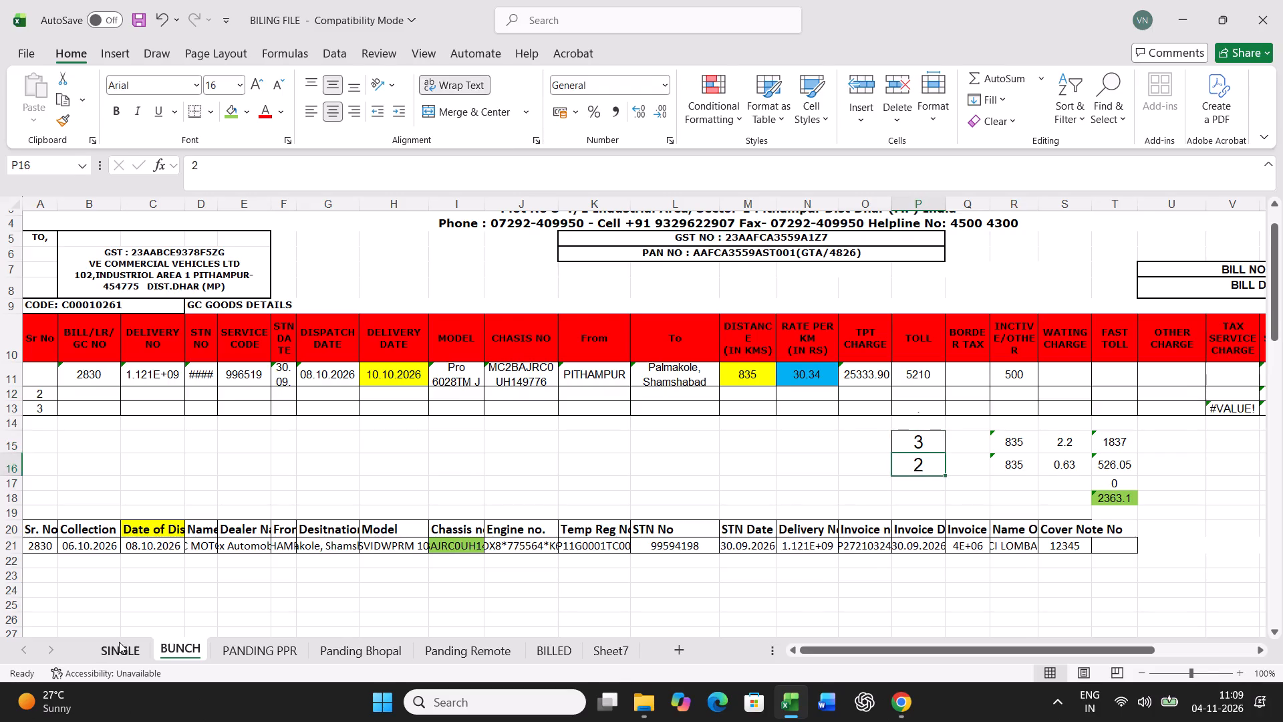
Print the freight bill for G.C. No 2830 from the SINGLE sheet.
left_click(119, 642)
key("ctrl+p")
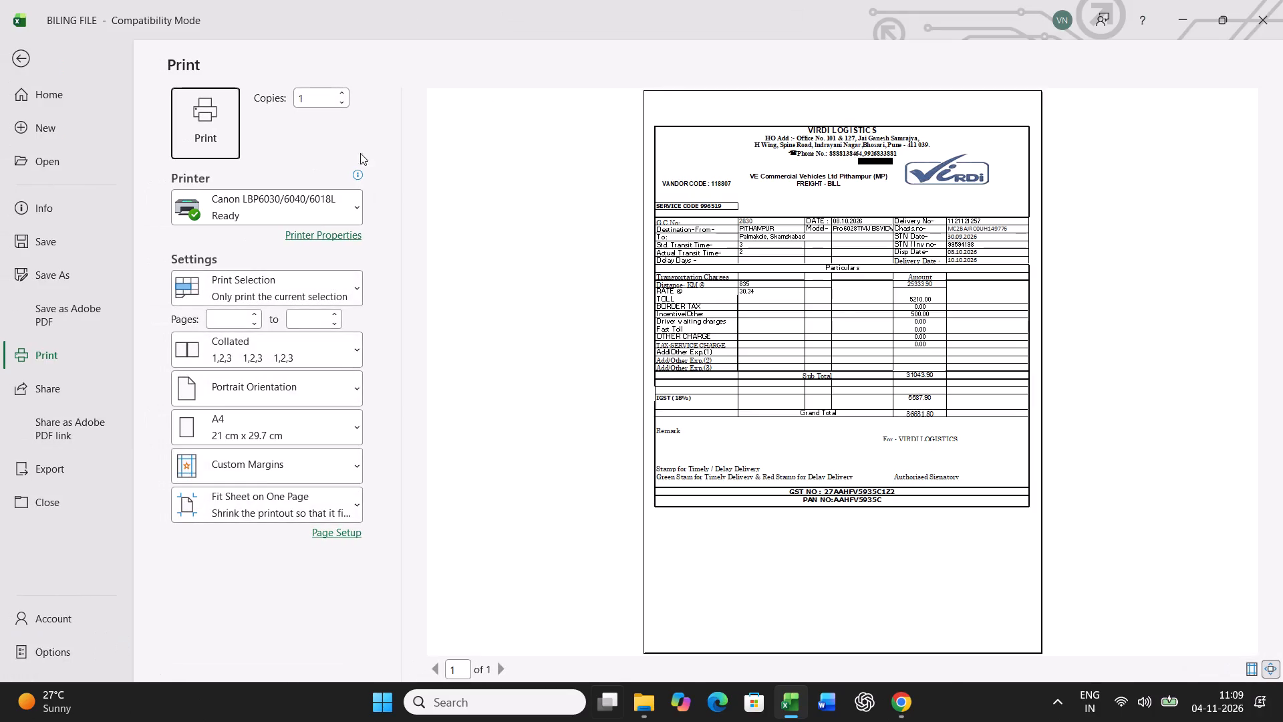
left_click(215, 114)
Copy billing row 11 in BUNCH and paste it as values only into row 51 of the lower GC goods table.
left_click(188, 648)
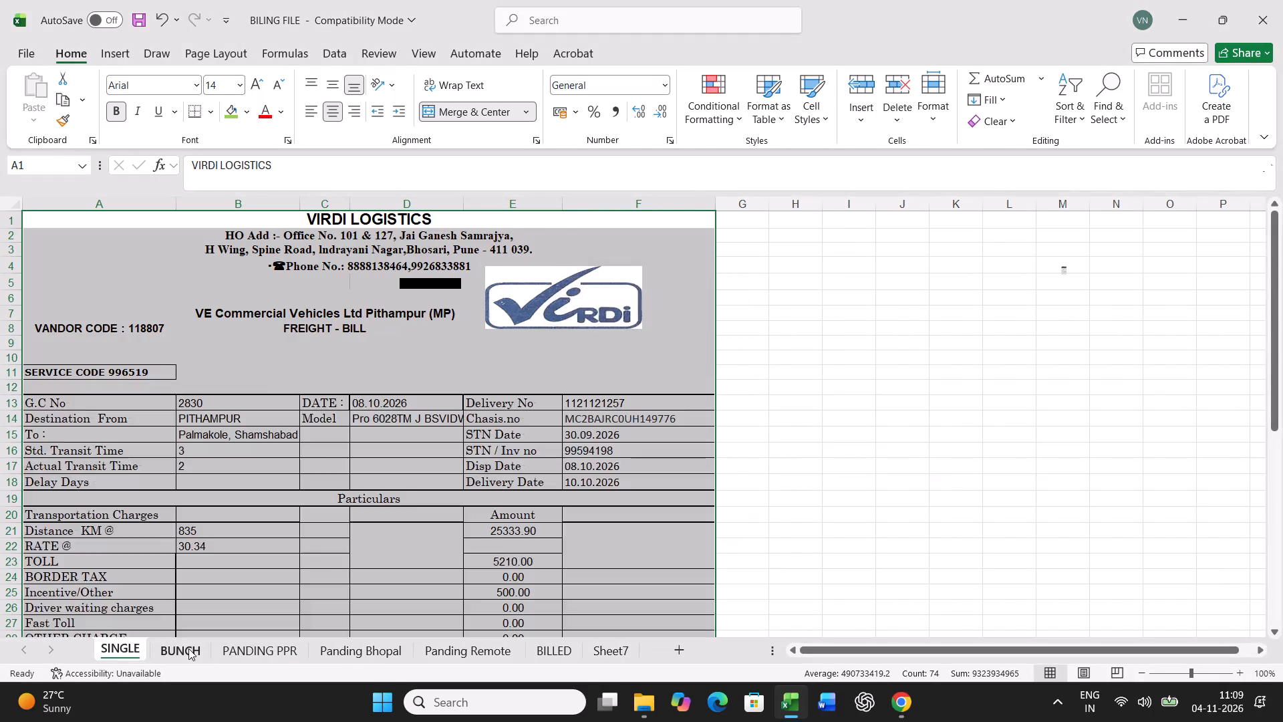
left_click(0, 372)
key("ctrl+c")
scroll(358, 467, "down", 12)
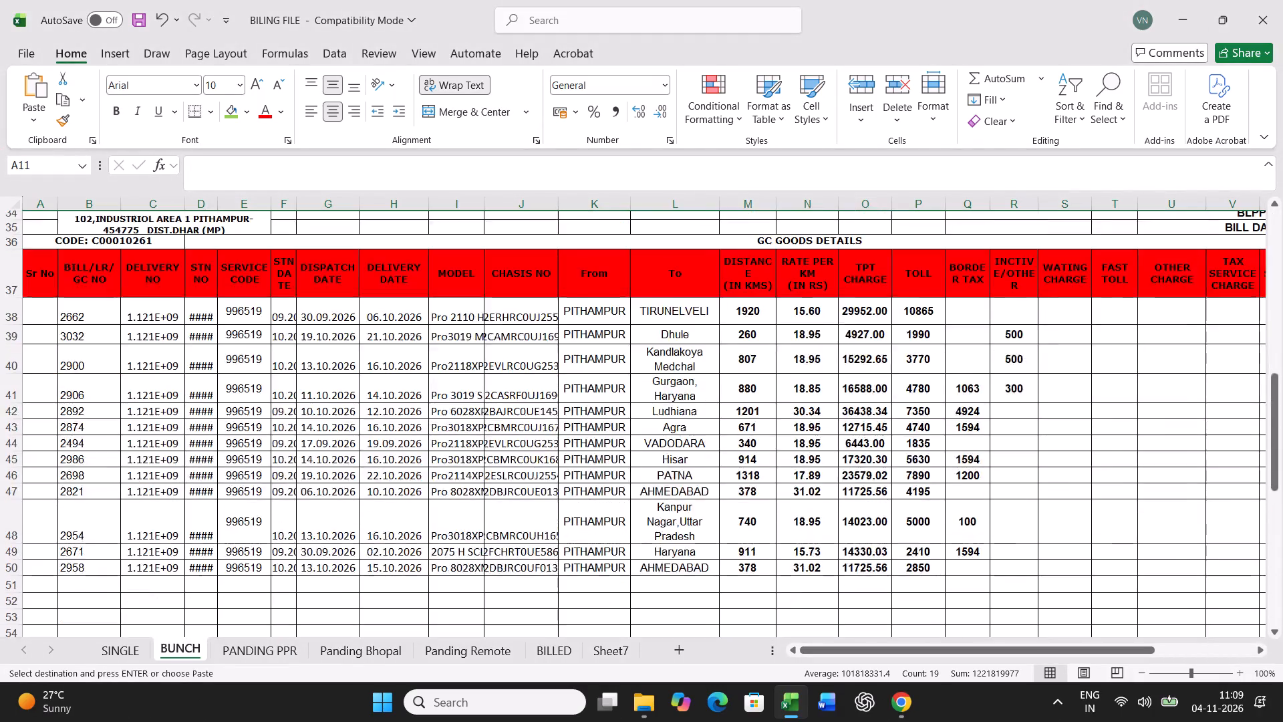
scroll(358, 467, "down", 4)
right_click(41, 408)
left_click(130, 310)
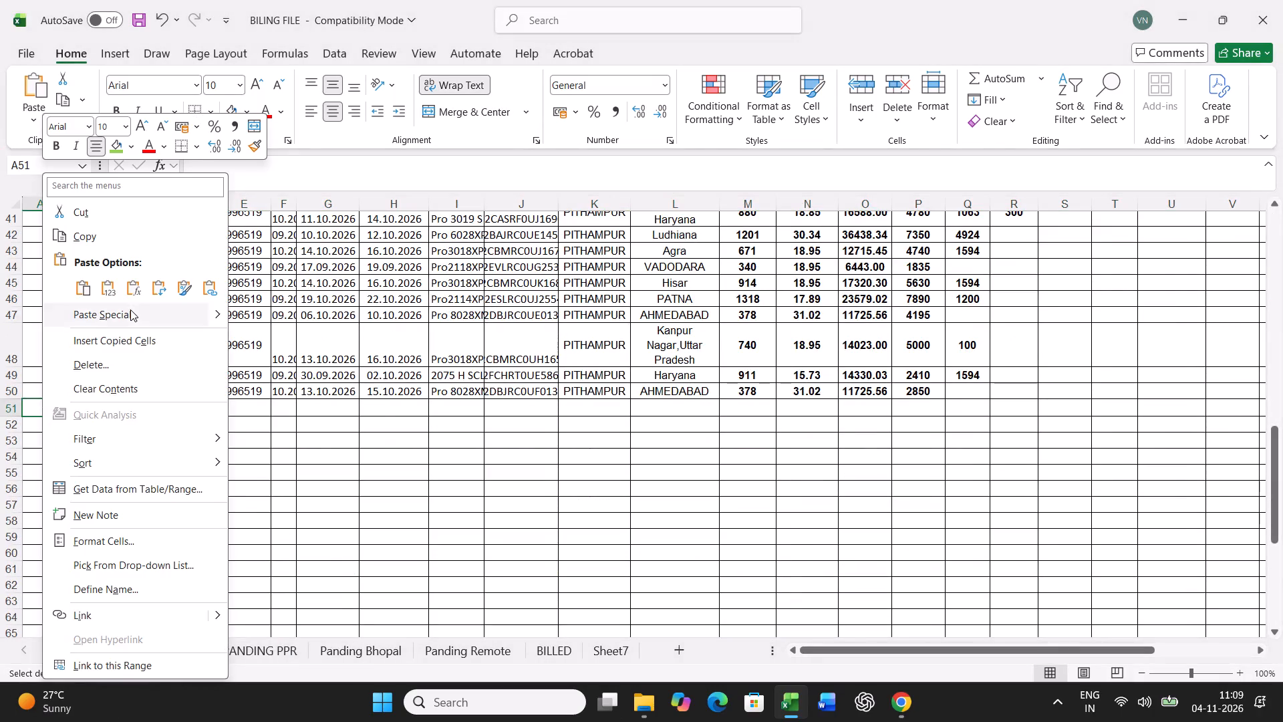
left_click(57, 263)
left_click(291, 463)
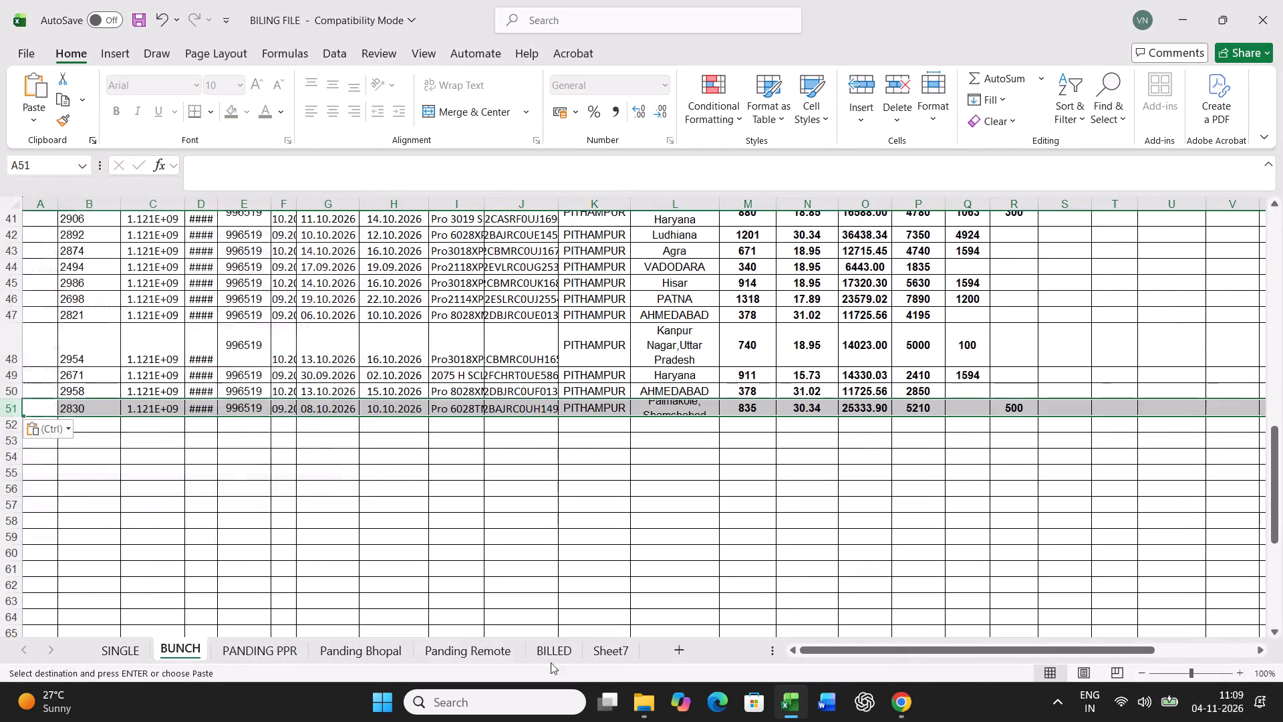
left_click(251, 650)
left_click(621, 477)
key("ctrl+f")
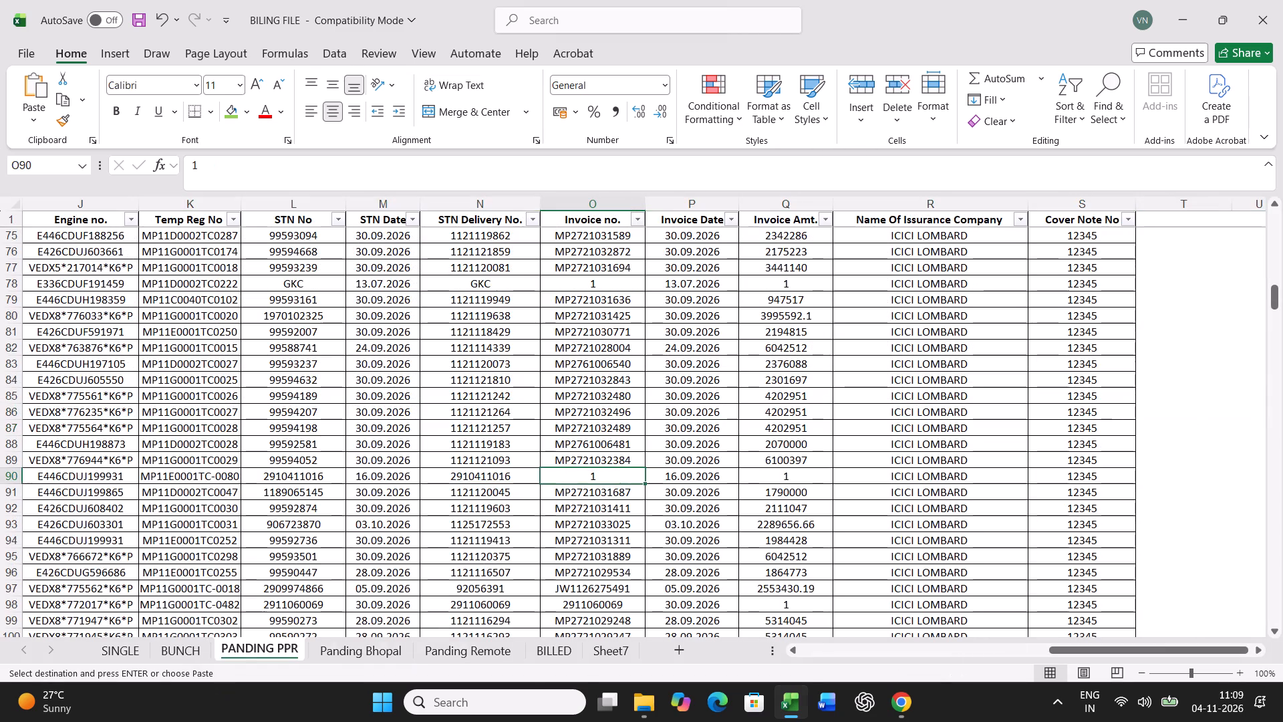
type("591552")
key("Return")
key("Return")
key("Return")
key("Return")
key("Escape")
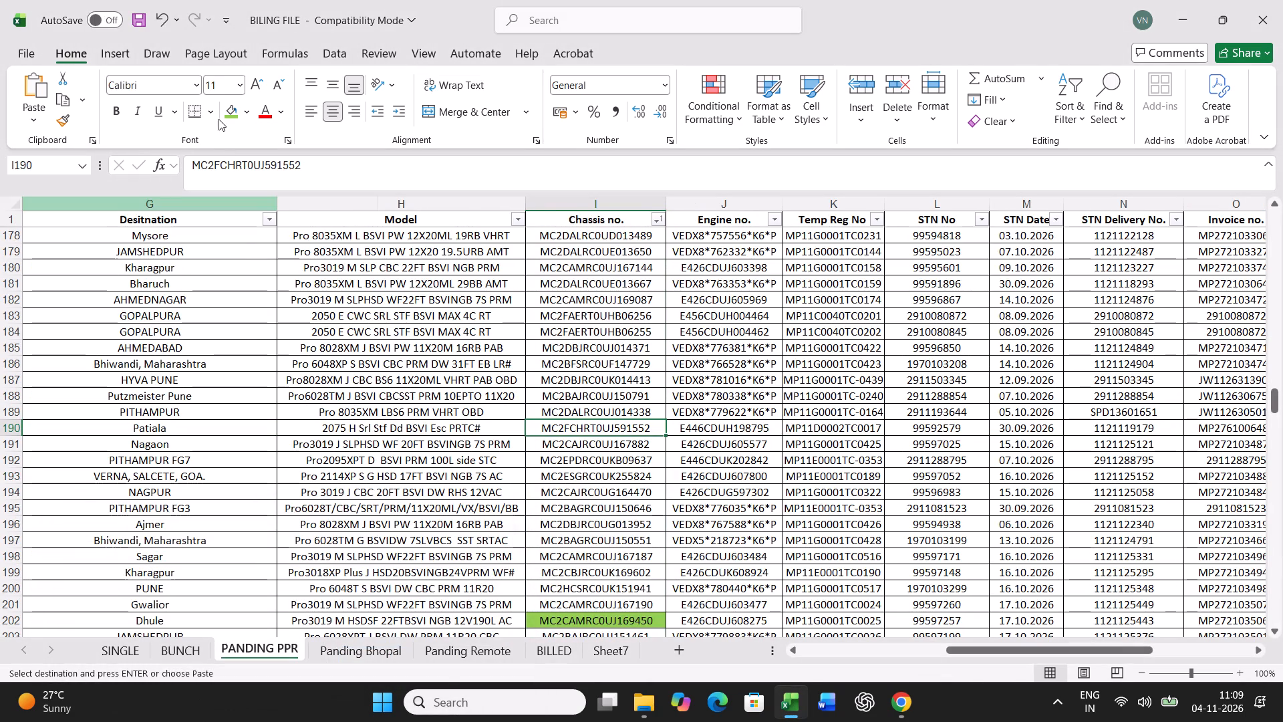
left_click(233, 110)
Copy the full record of LR No 3017 from PANDING PPR and paste it into BUNCH starting at A21.
key("Left")
key("Left")
key("Left")
key("Left")
key("Left")
key("Left")
key("Left")
key("Left")
key("Left")
key("Left")
key("Left")
key("Left")
key("Left")
key("Left")
key("Left")
key("Left")
key("Left")
key("Left")
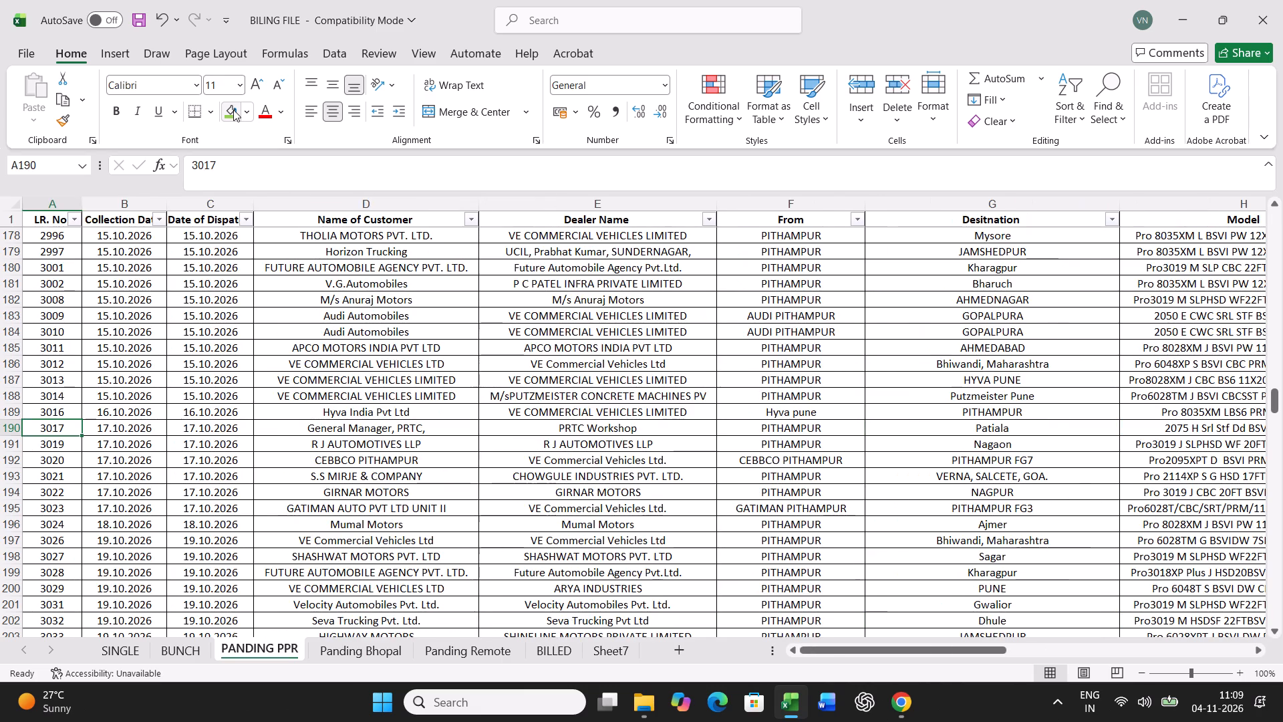
key("ctrl+shift+Right")
key("ctrl+c")
left_click(190, 653)
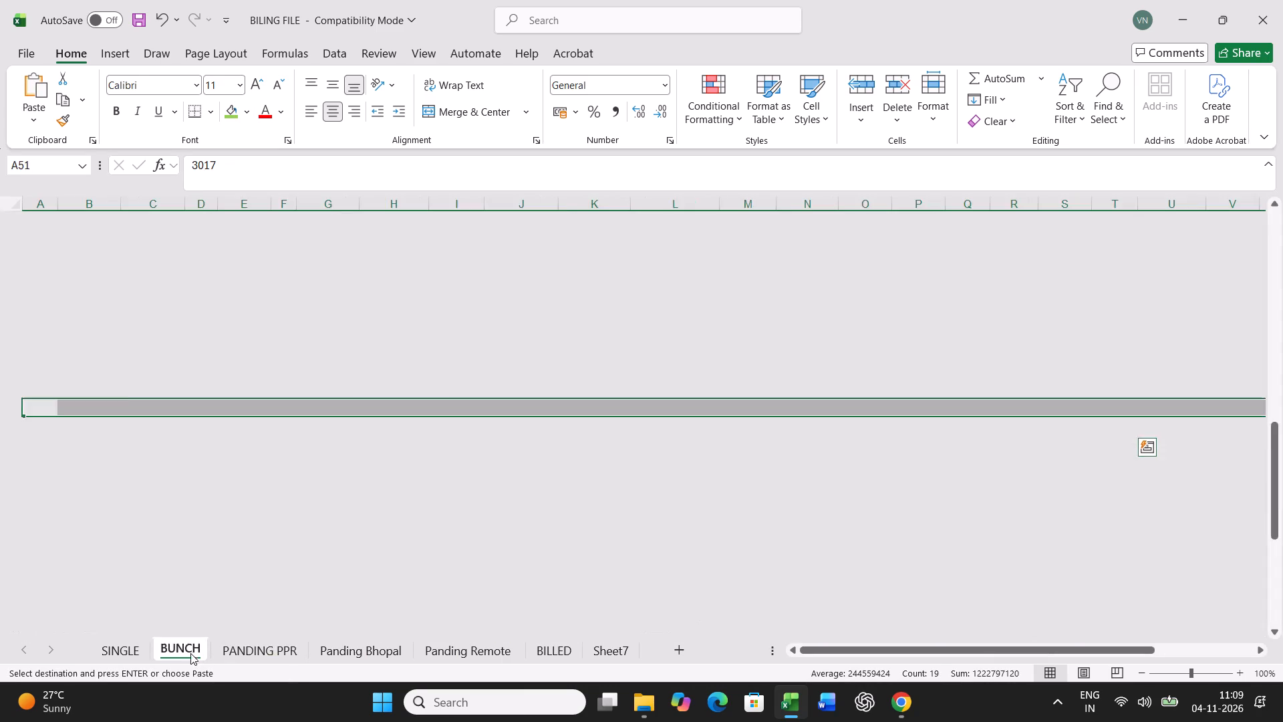
scroll(585, 425, "up", 20)
scroll(585, 425, "up", 4)
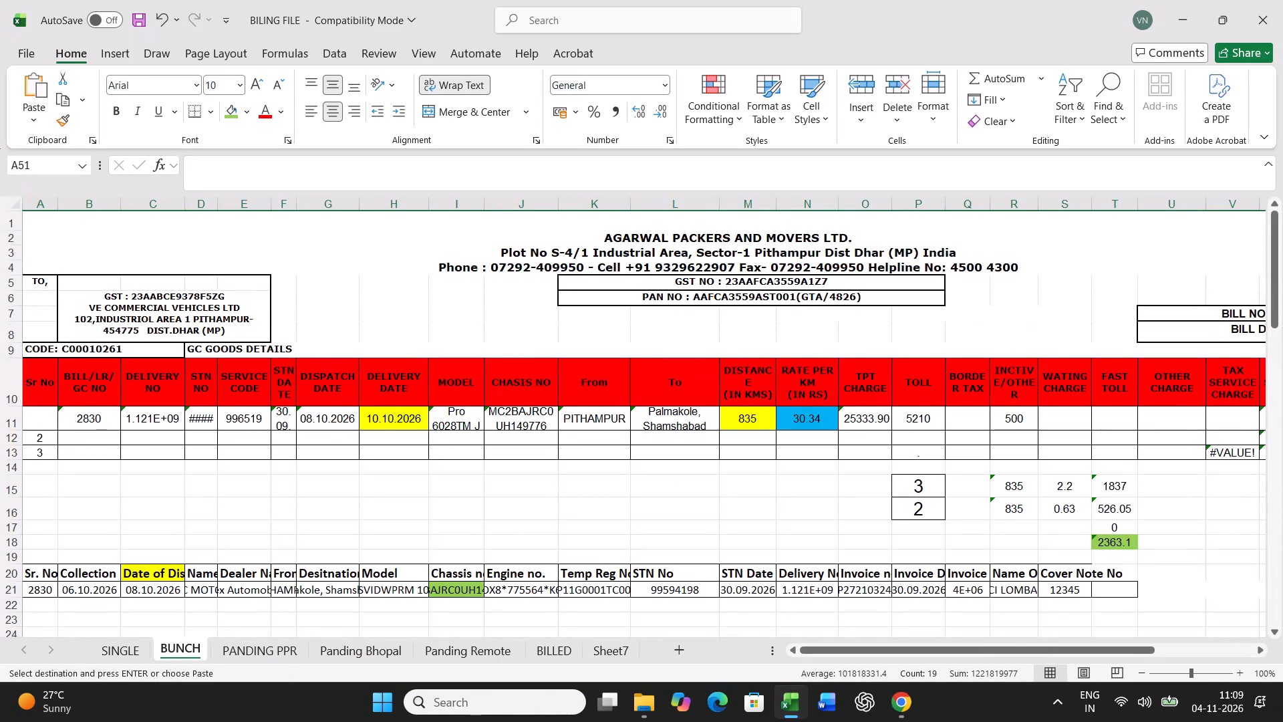
left_click(35, 595)
key("ctrl+v")
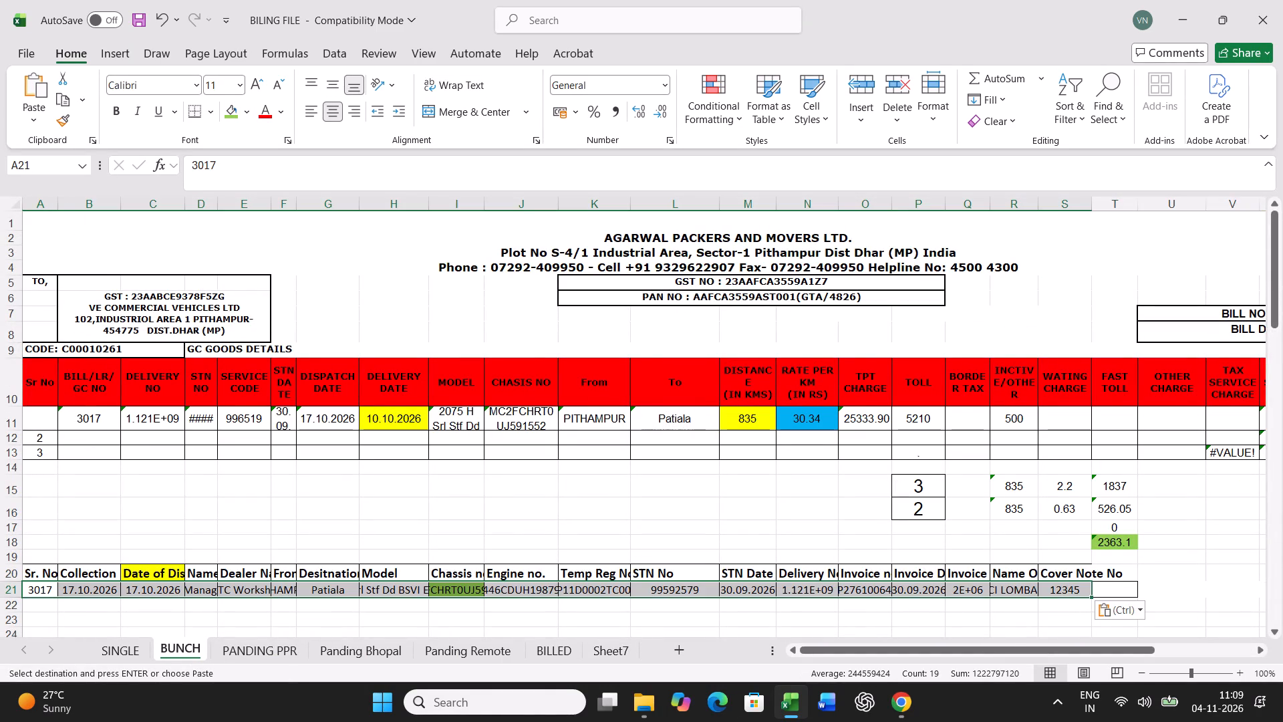
Set the date of dispatch in BUNCH row 21 to 18.10.2026.
left_click(152, 587)
type("18.10.2026")
key("Return")
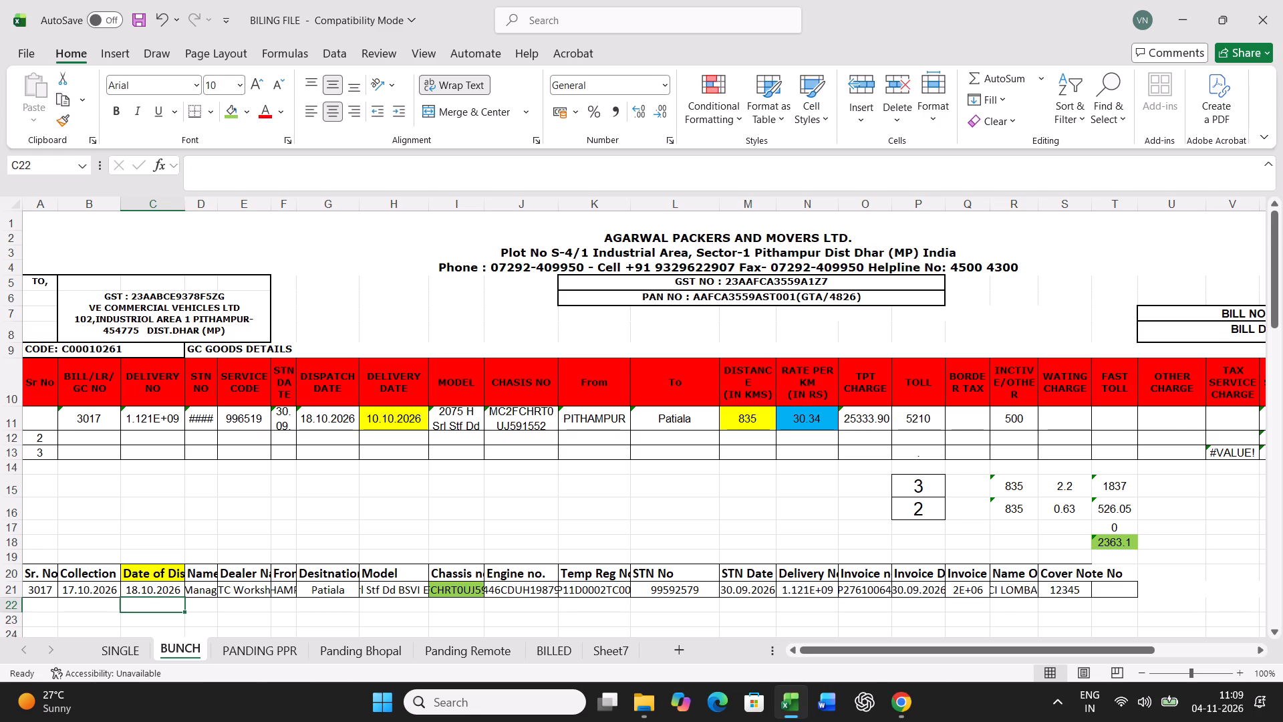
In billing row 11, set delivery date 23.10.2026, distance 1037, rate per km 15.73 and toll 2733, and clear the incentive/other amount.
left_click(400, 414)
type("23.10.2026")
key("Right")
key("Right")
key("Right")
key("Right")
key("Right")
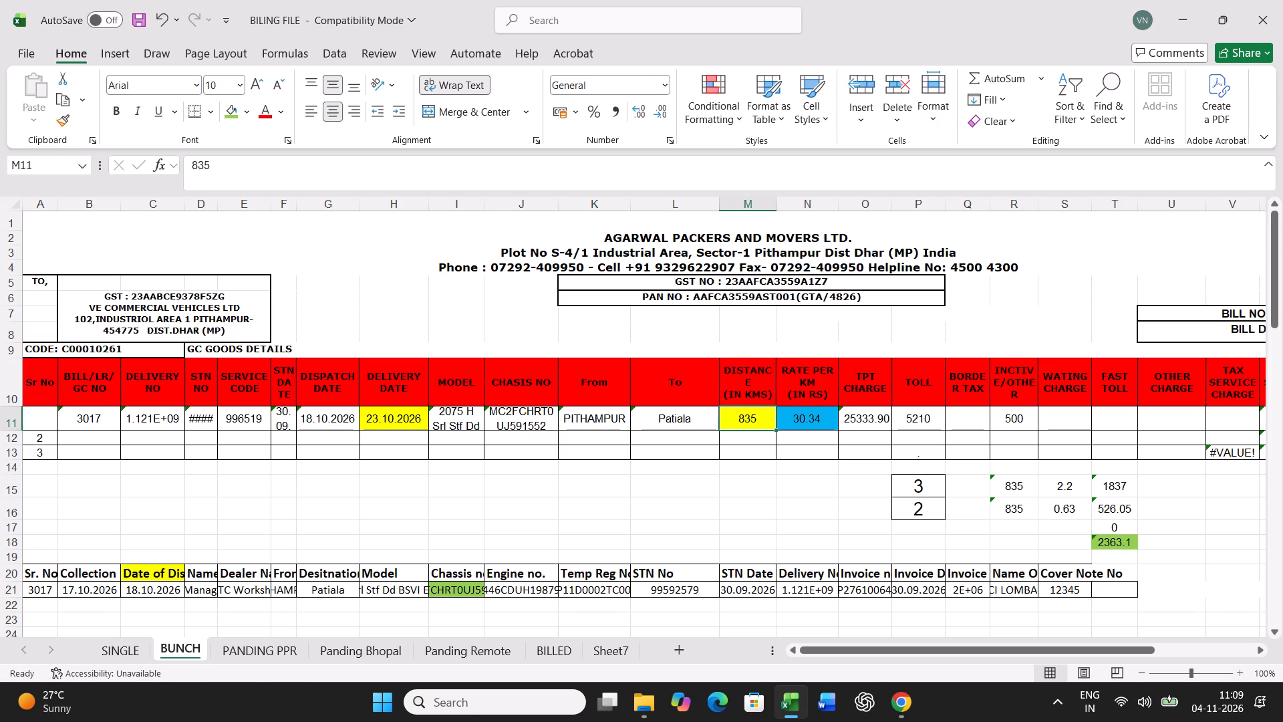
type("1037")
key("Right")
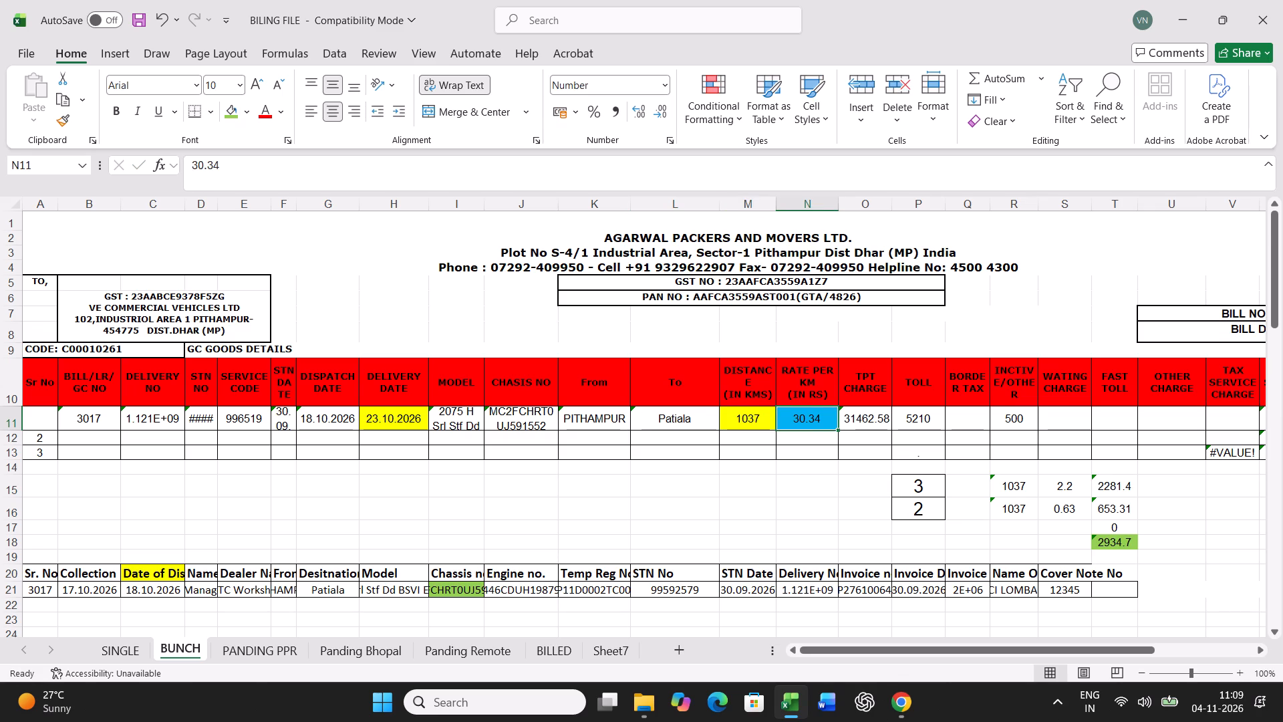
type("15.73")
key("Right")
key("Right")
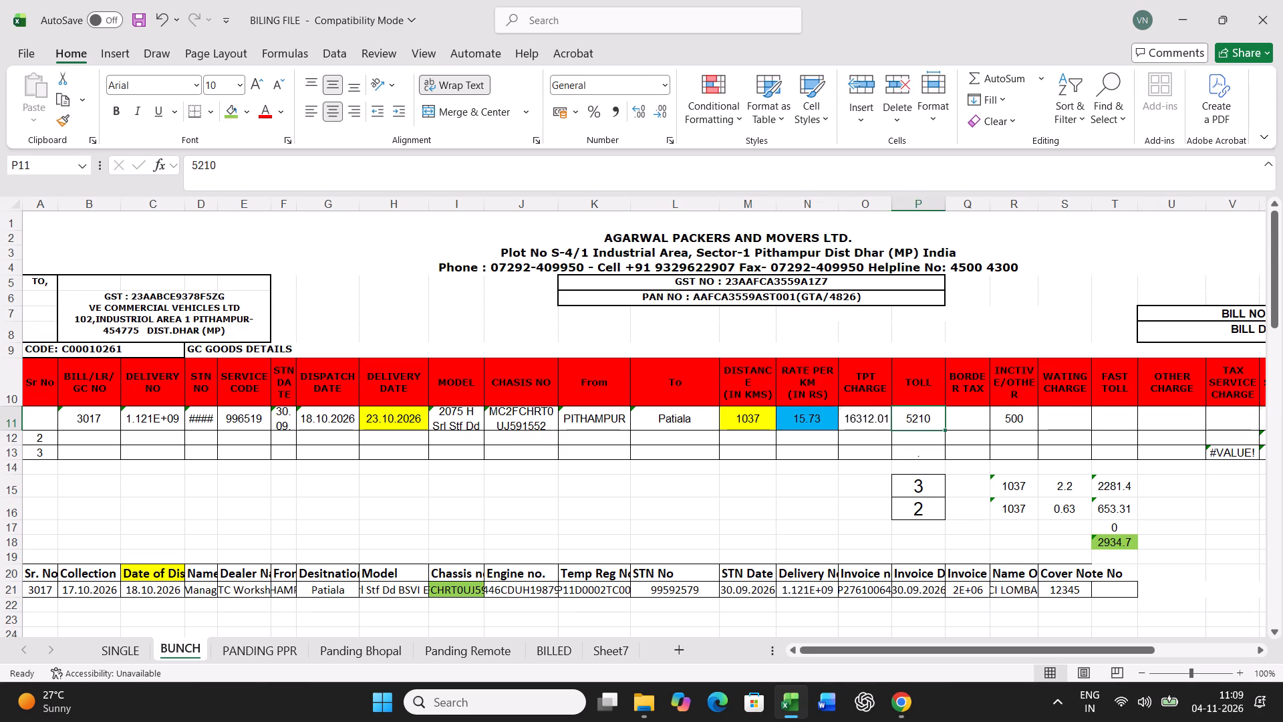
type("2733")
key("Right")
key("Right")
key("Delete")
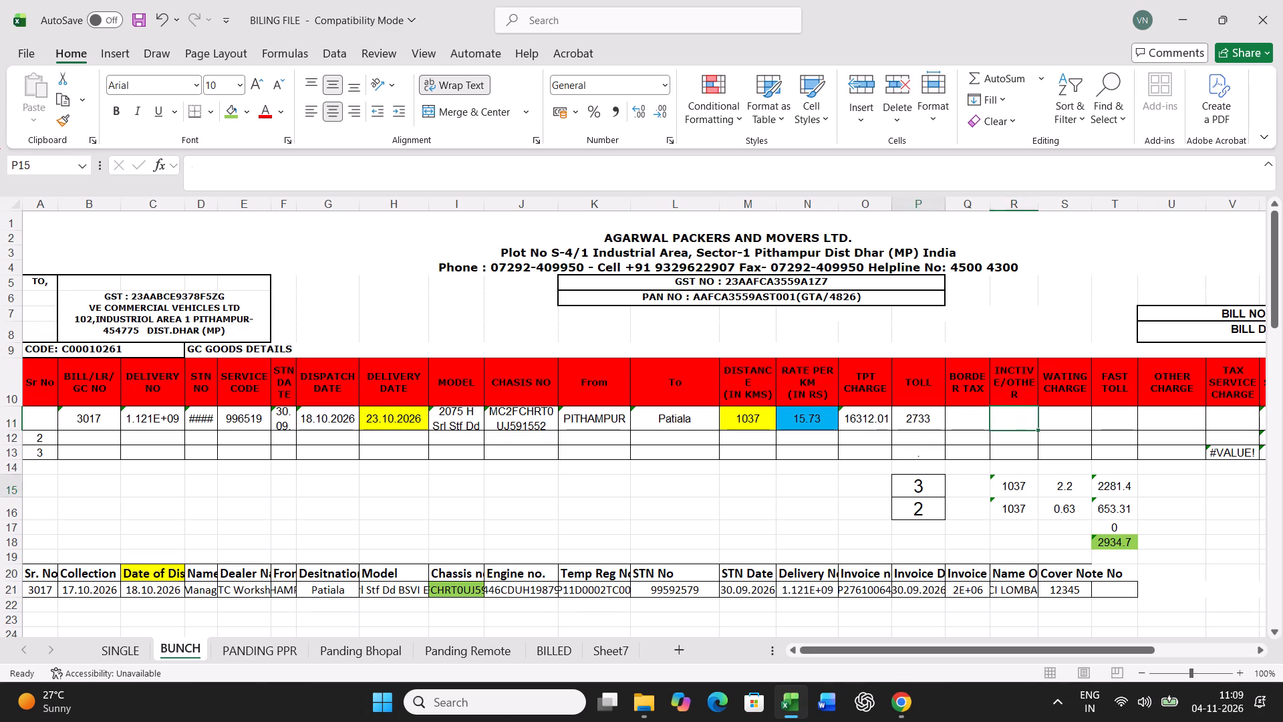
Set the standard transit time in P15 to 4 and the actual transit time in P16 to 5.
left_click(930, 491)
key("4")
key("Return")
key("5")
key("Return")
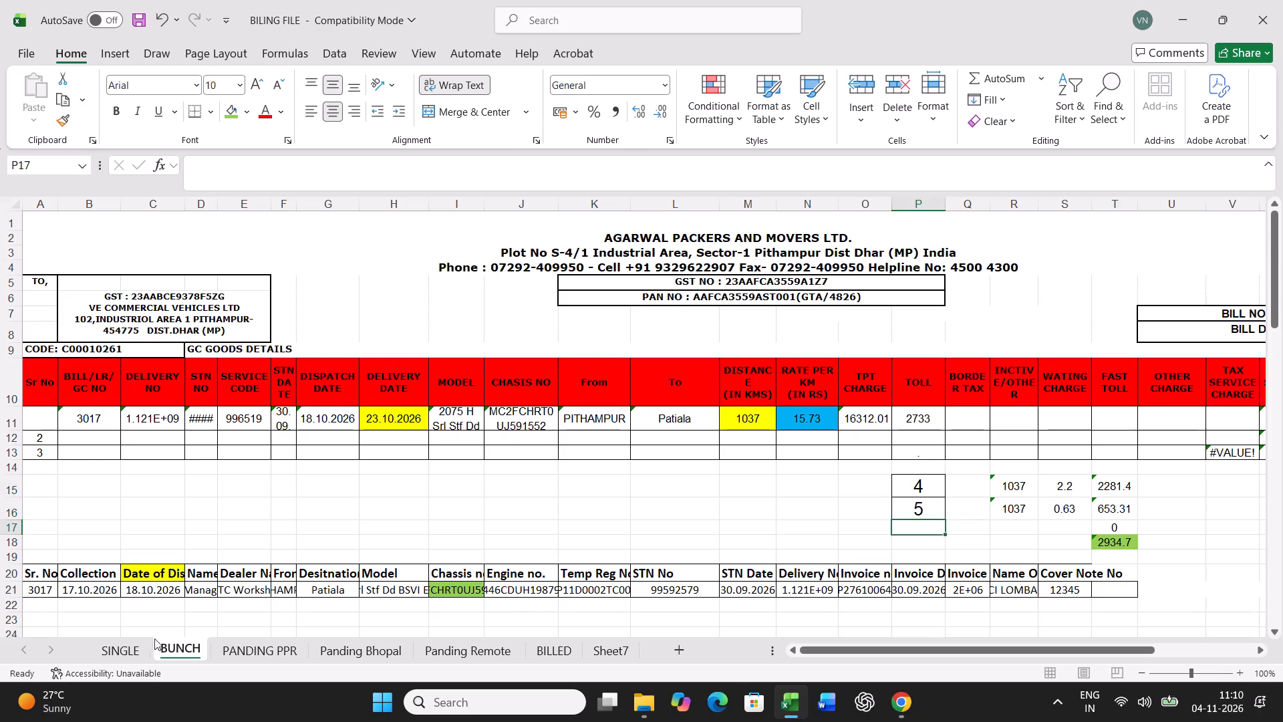
Print the freight bill for G.C. No 3017 from the SINGLE sheet.
left_click(113, 655)
key("ctrl+p")
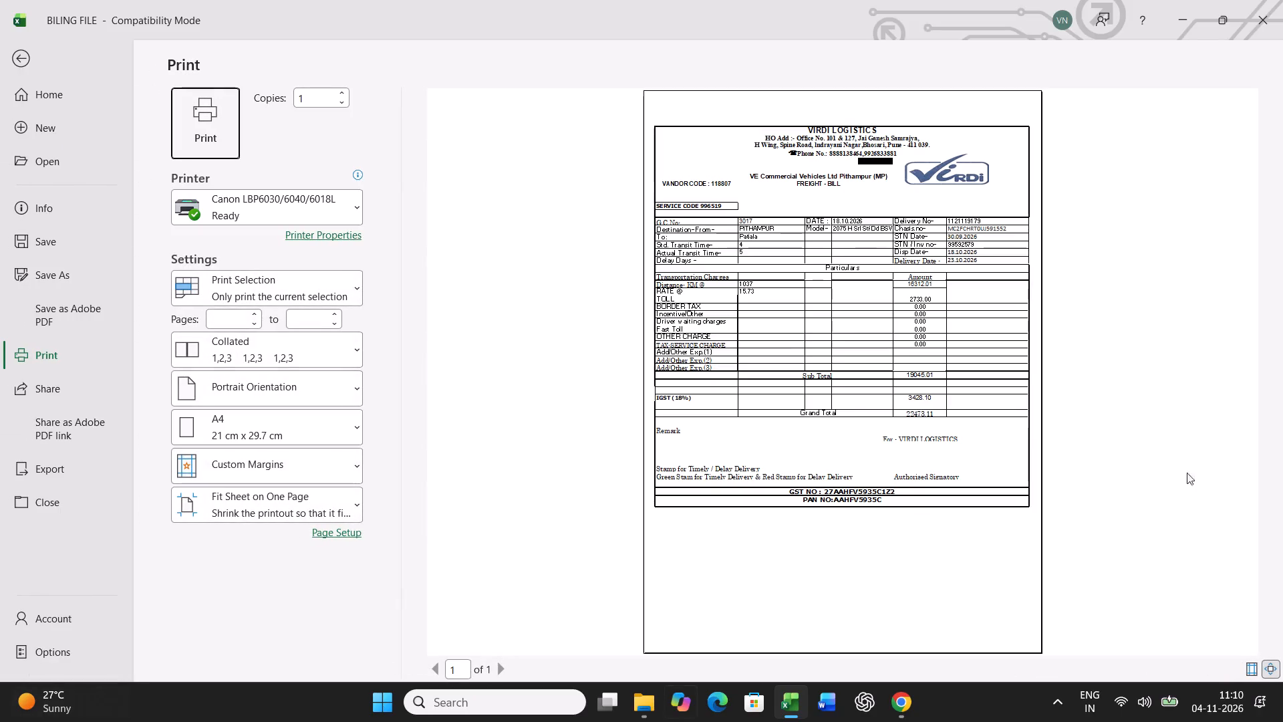
left_click(220, 121)
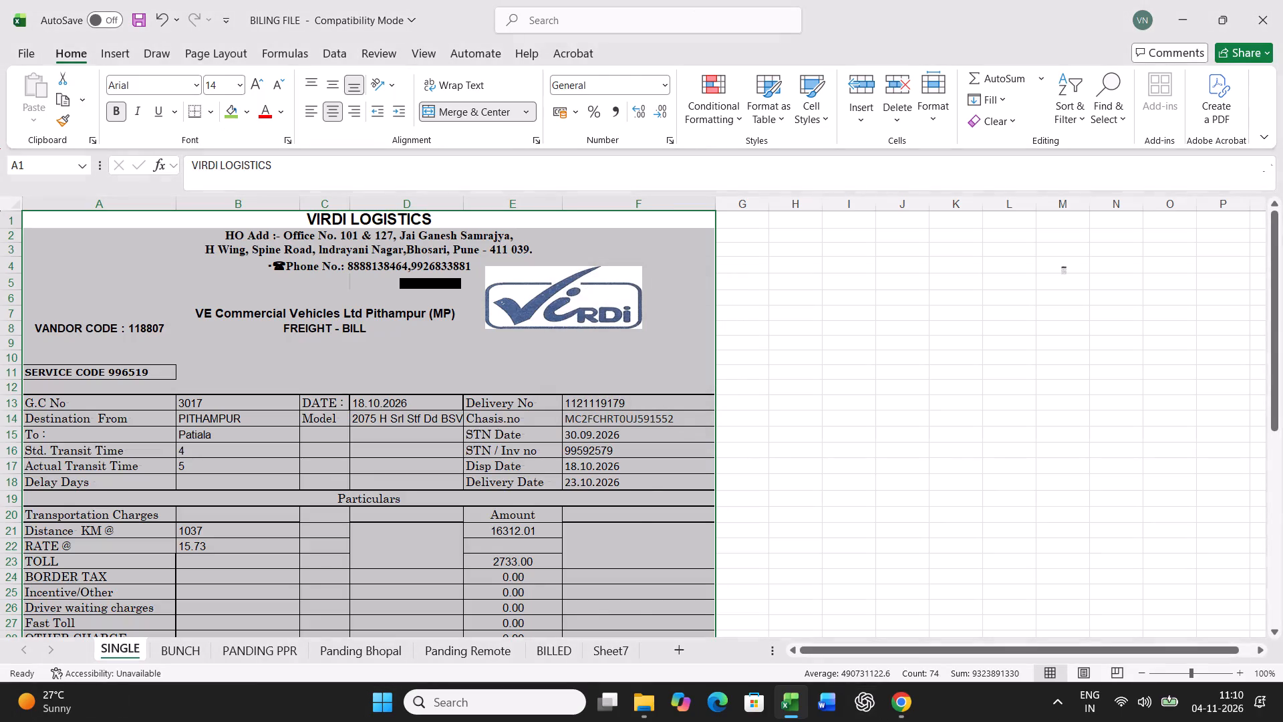
Copy billing row 11 in BUNCH and paste it as values into log row 52.
left_click(189, 645)
left_click(6, 417)
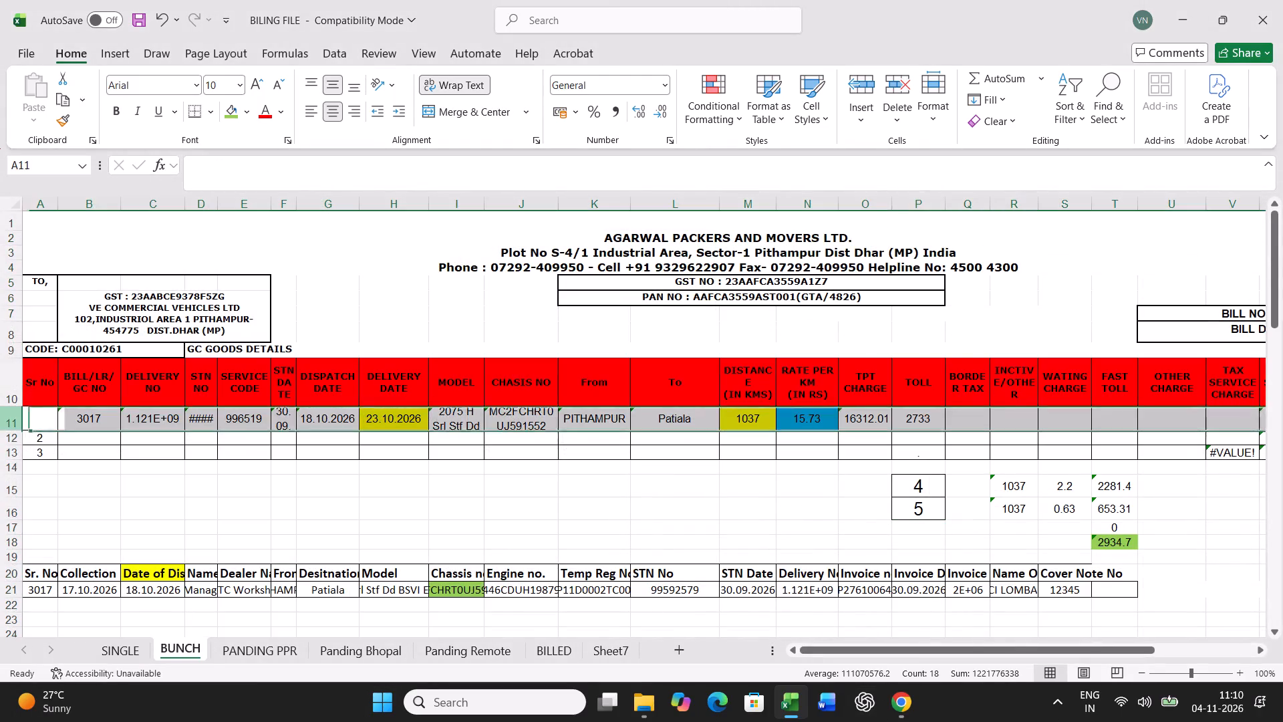
key("ctrl+c")
scroll(511, 501, "down", 16)
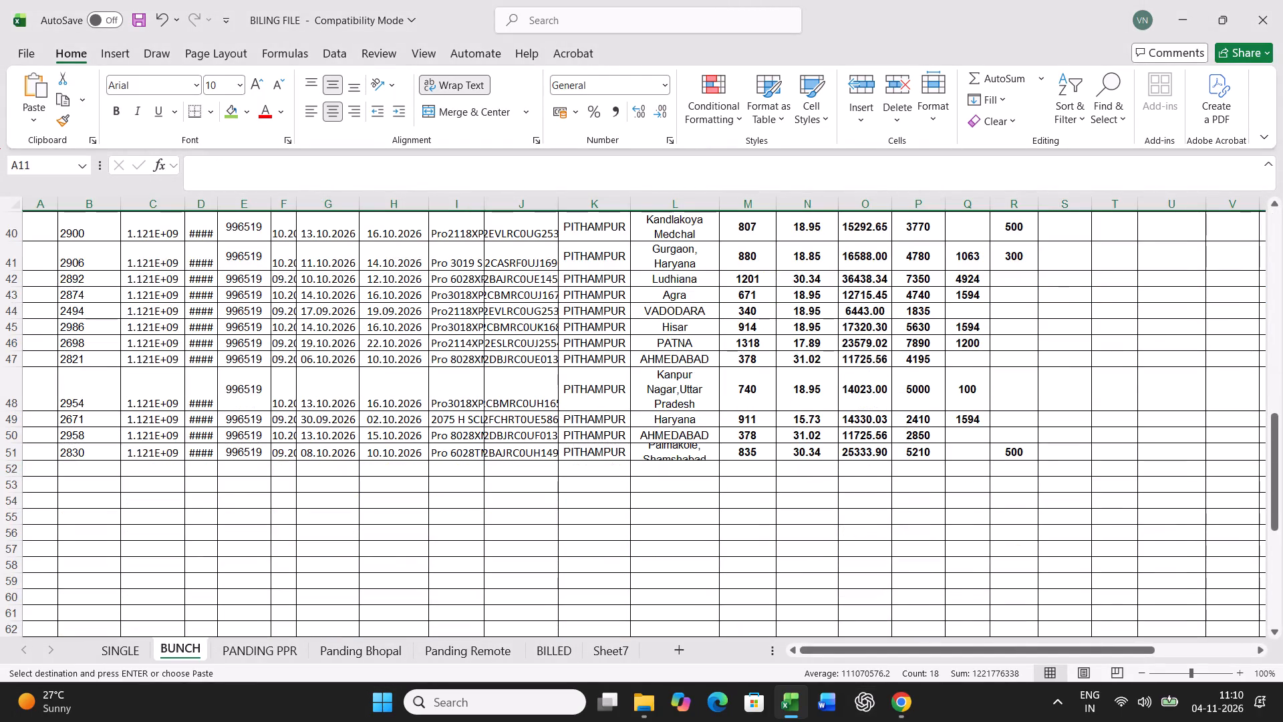
right_click(40, 470)
left_click(110, 316)
left_click(49, 280)
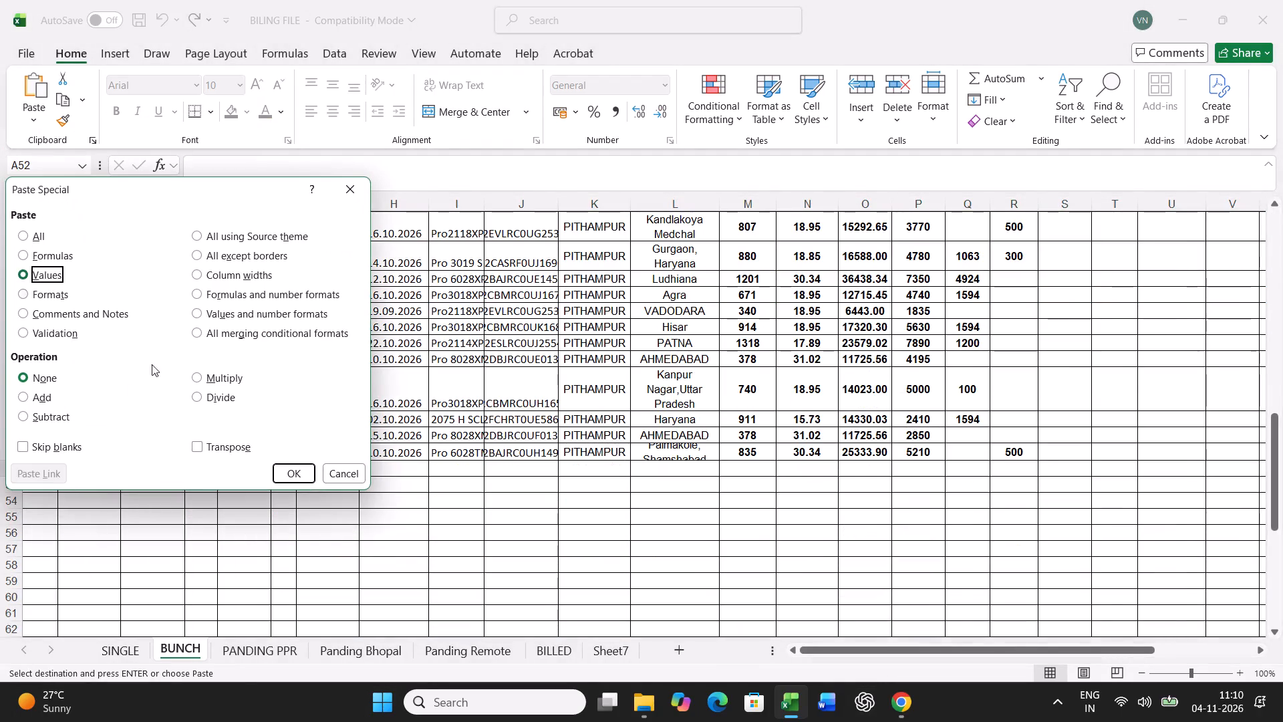
left_click(295, 477)
left_click(275, 652)
left_click(543, 516)
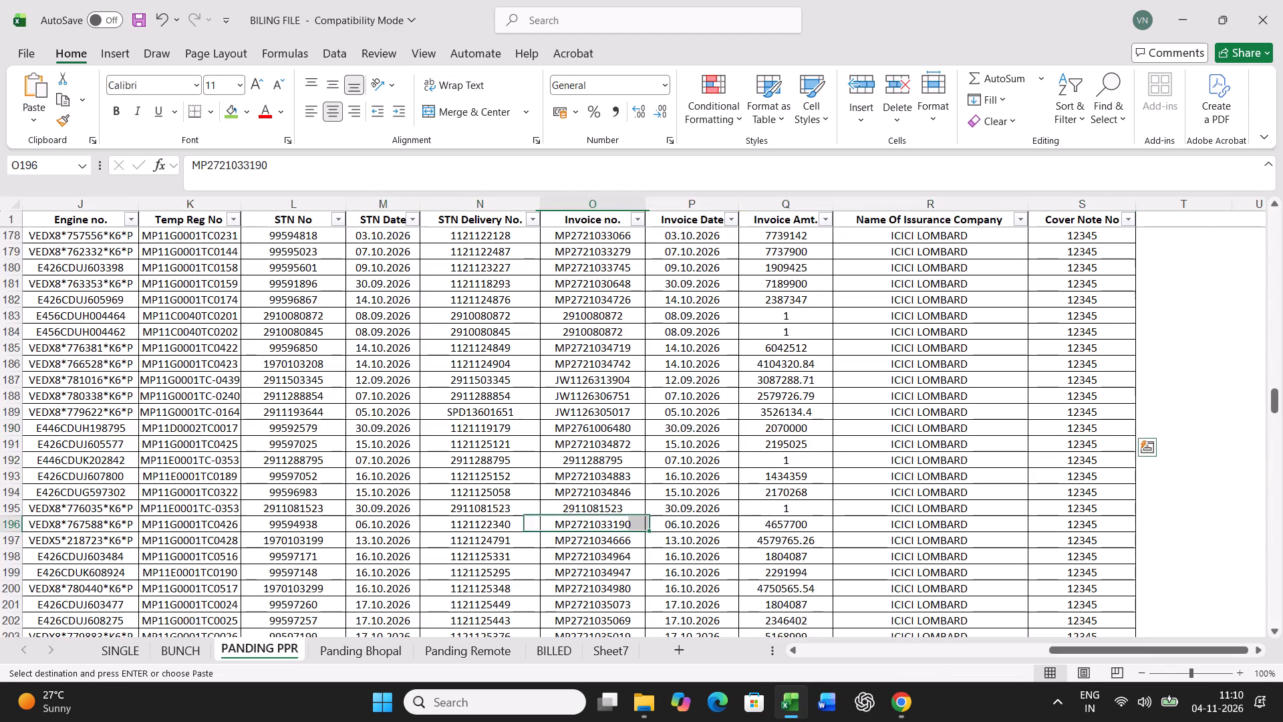
key("ctrl+f")
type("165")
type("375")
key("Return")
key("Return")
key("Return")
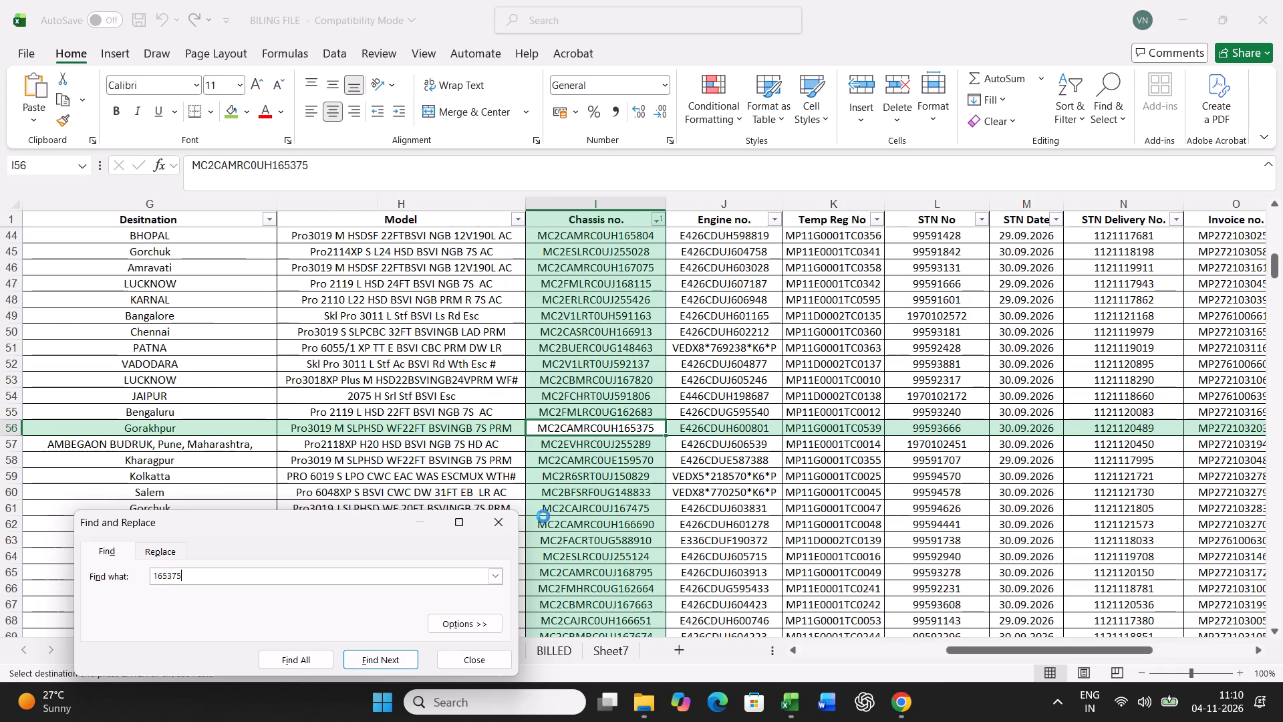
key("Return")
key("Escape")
left_click(230, 113)
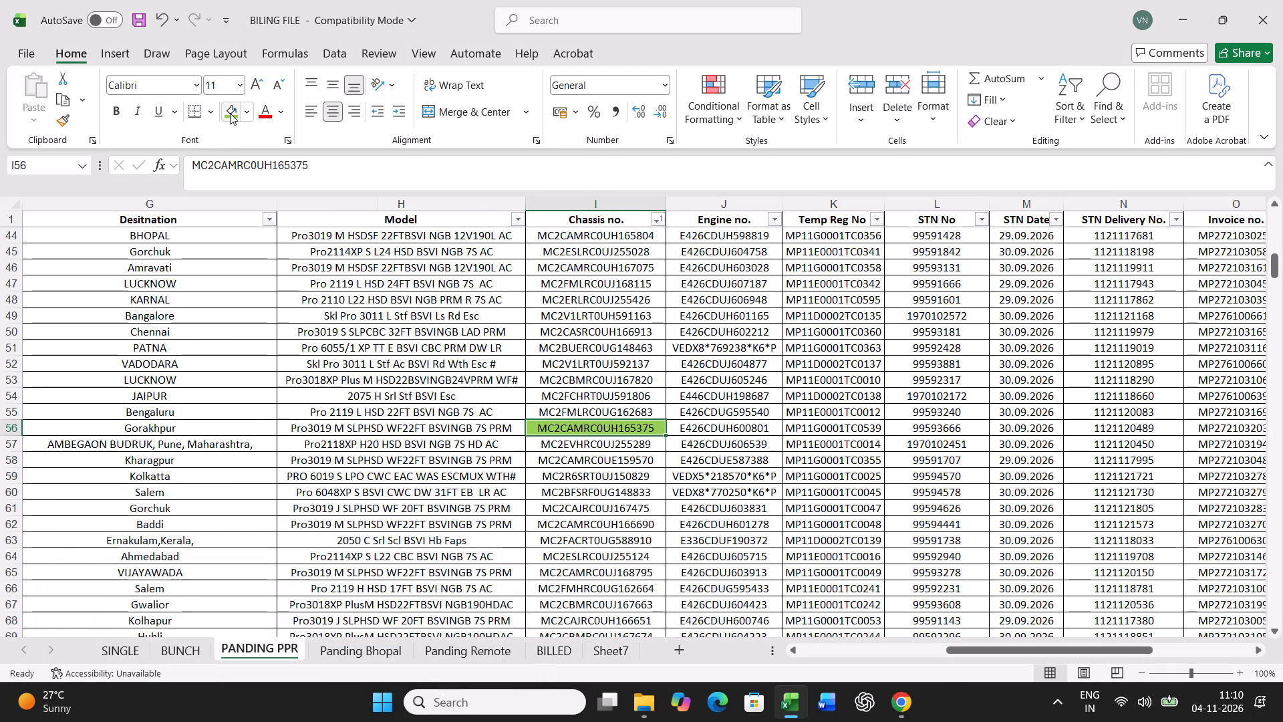
Copy the full record of the highlighted Gorakhpur vehicle from PANDING PPR into BUNCH row 21.
key("Left")
key("Left")
key("Left")
key("Left")
key("Left")
key("Left")
key("Left")
key("Left")
key("Left")
key("Left")
key("Left")
key("Left")
key("Left")
key("Left")
key("Left")
key("Left")
key("Left")
key("Left")
key("ctrl+shift+Right")
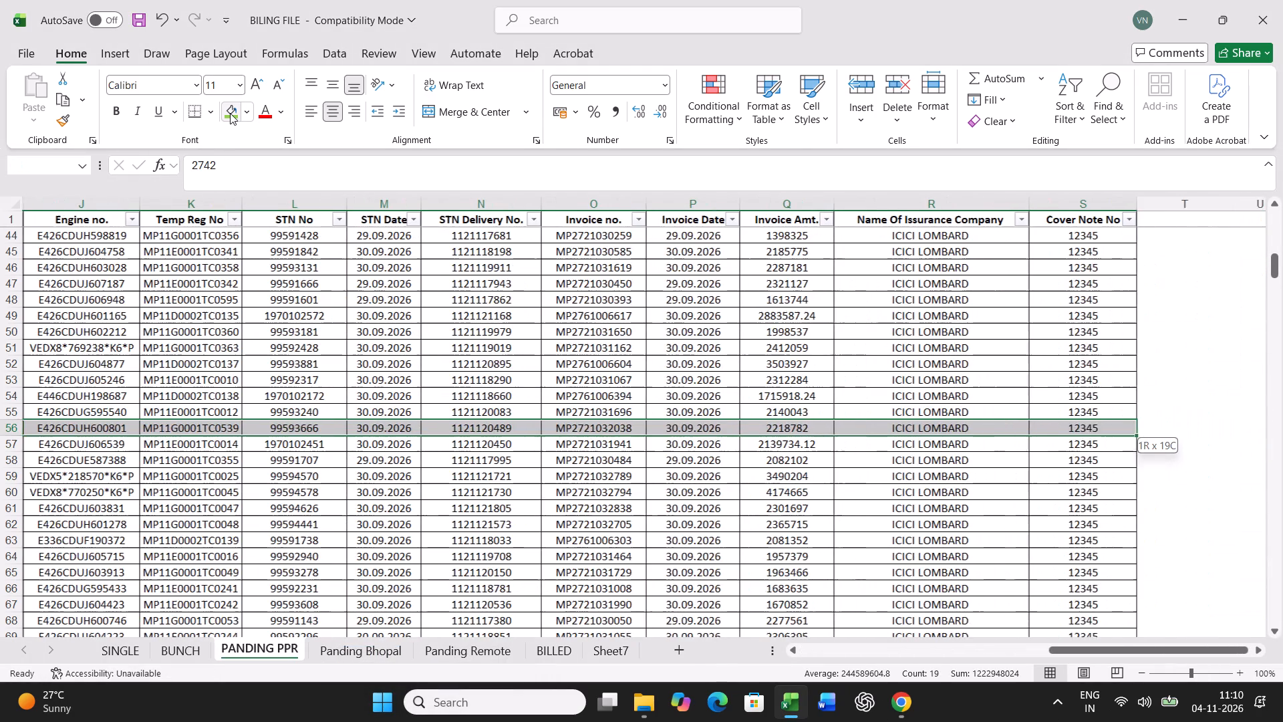
key("ctrl+c")
left_click(190, 656)
scroll(187, 580, "up", 16)
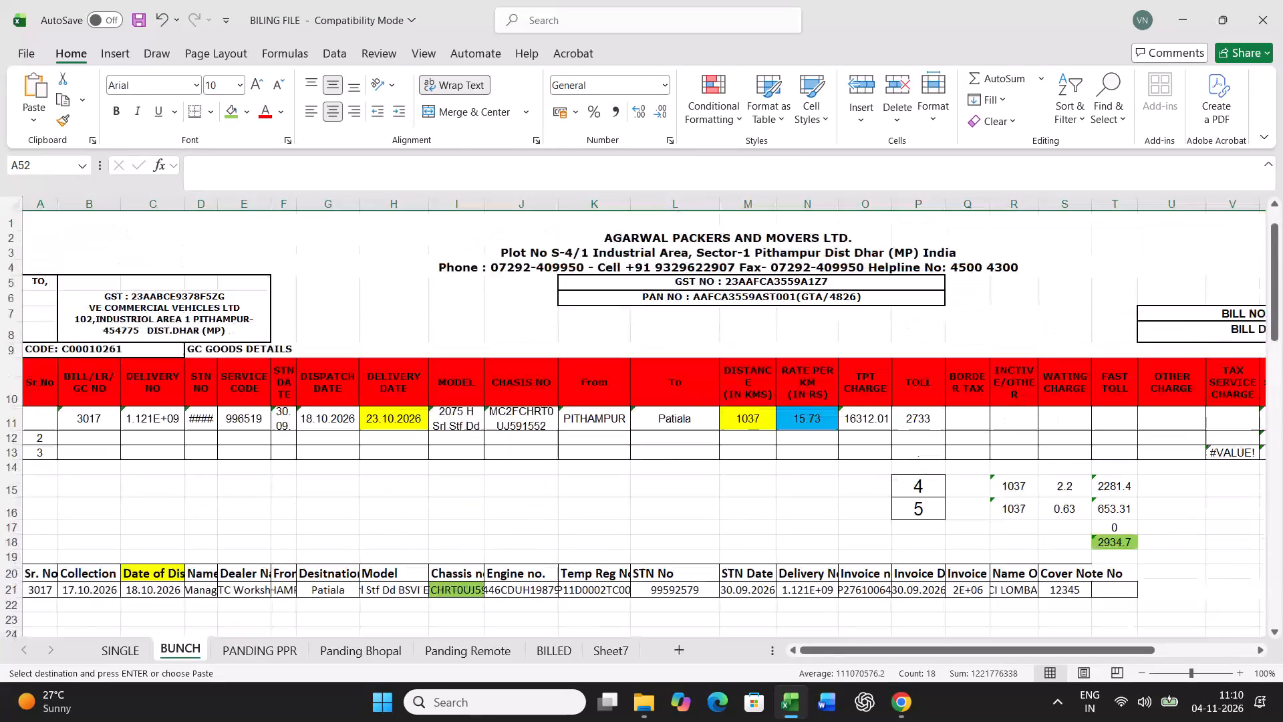
left_click(39, 592)
key("ctrl+v")
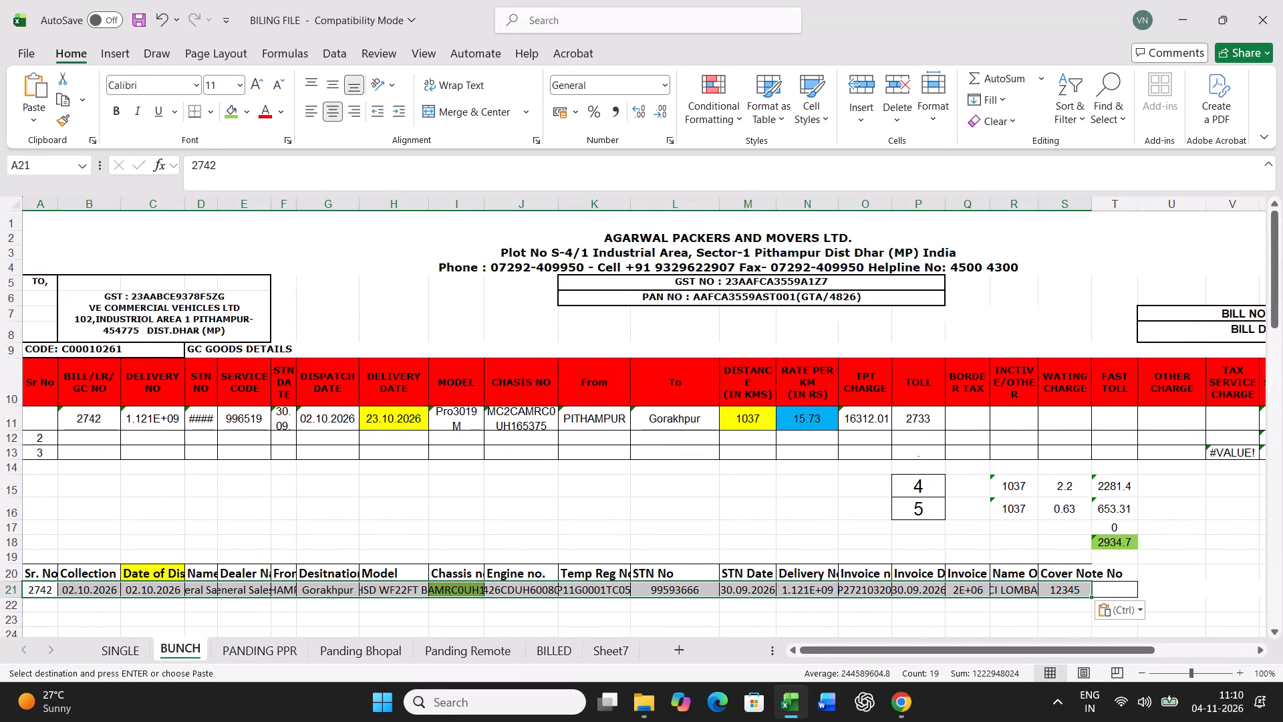
Set the date of dispatch in BUNCH row 21 to 06.10.2026.
left_click(165, 587)
type("06.10.2026")
key("Return")
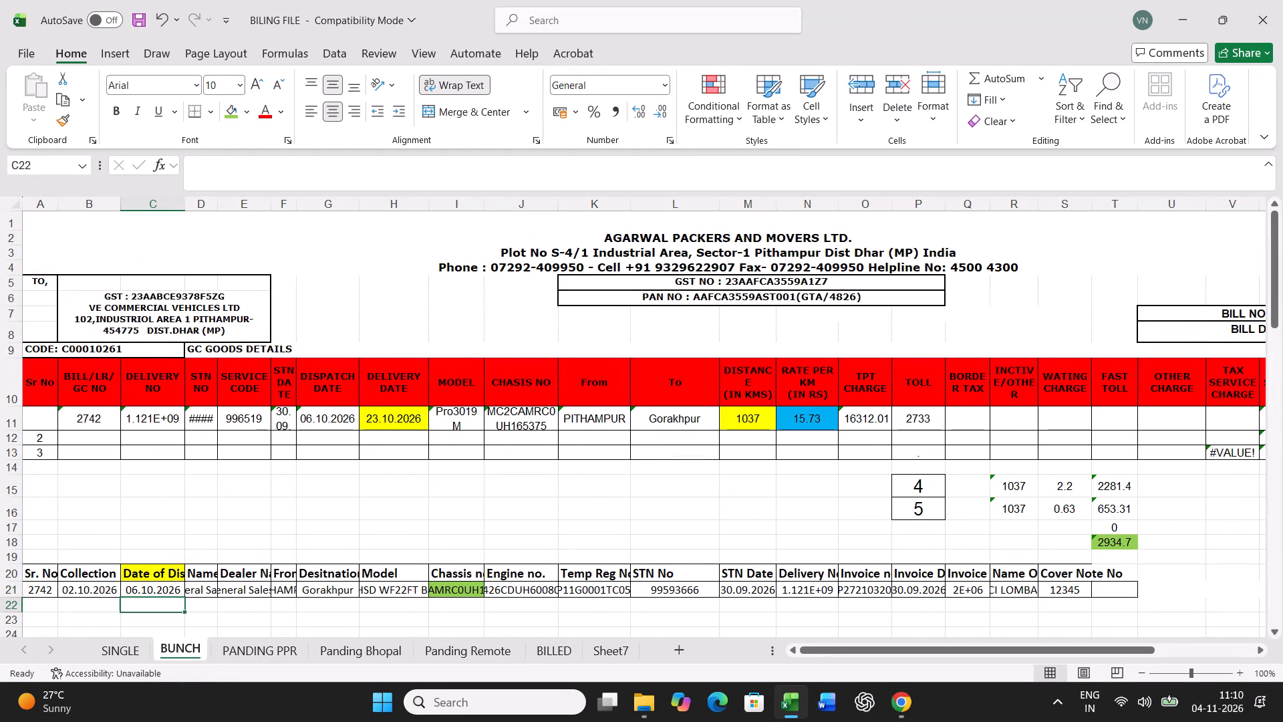
In billing row 11, set delivery date 09.10.2026, distance 1081, rate per km 18.95, toll 6860 and border tax 200.
left_click(393, 420)
type("09.10.2026")
key("Right")
key("Right")
key("Right")
key("Right")
key("Right")
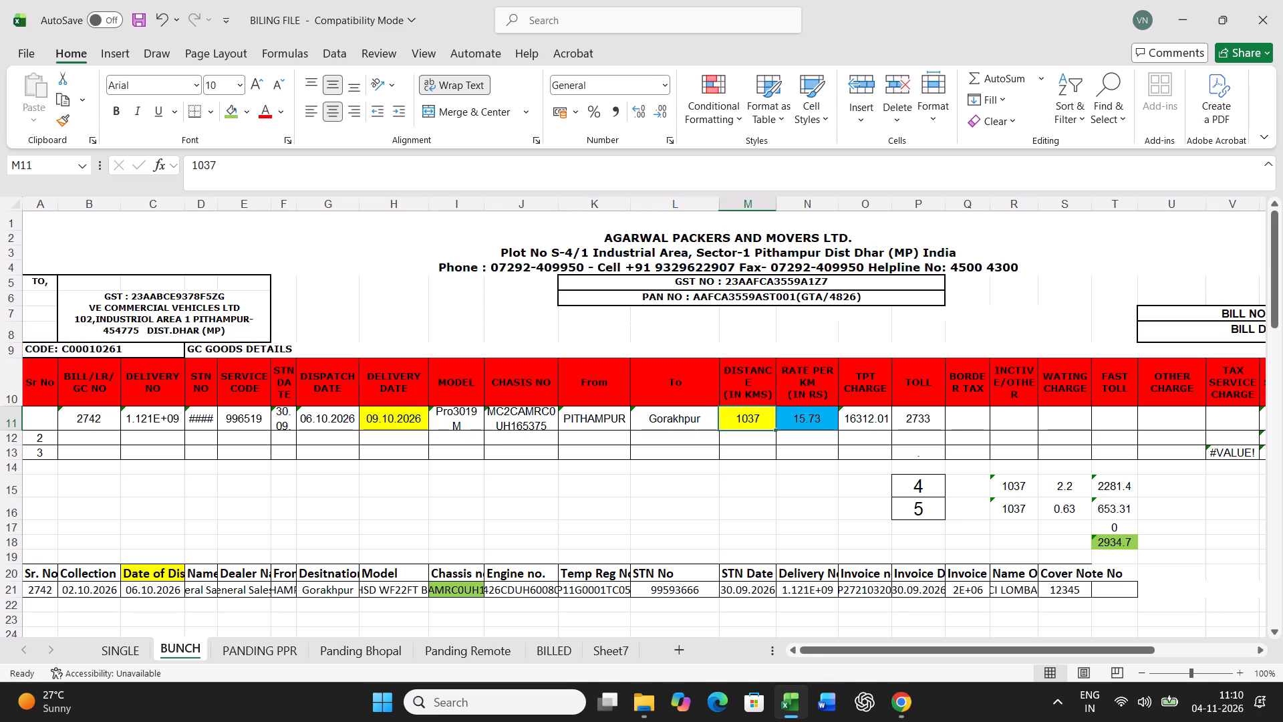
type("1081")
key("Right")
type("18.95")
key("Right")
key("Right")
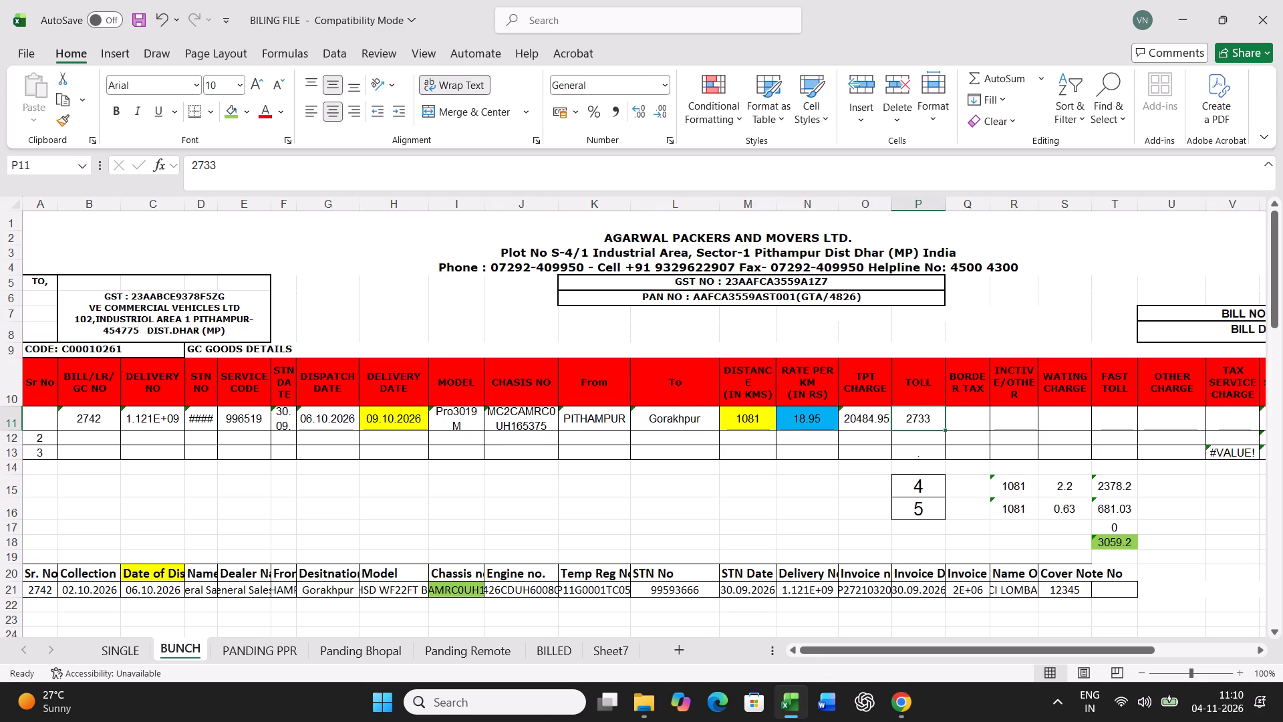
key("6")
type("860")
key("Return")
key("Up")
key("Right")
type("200")
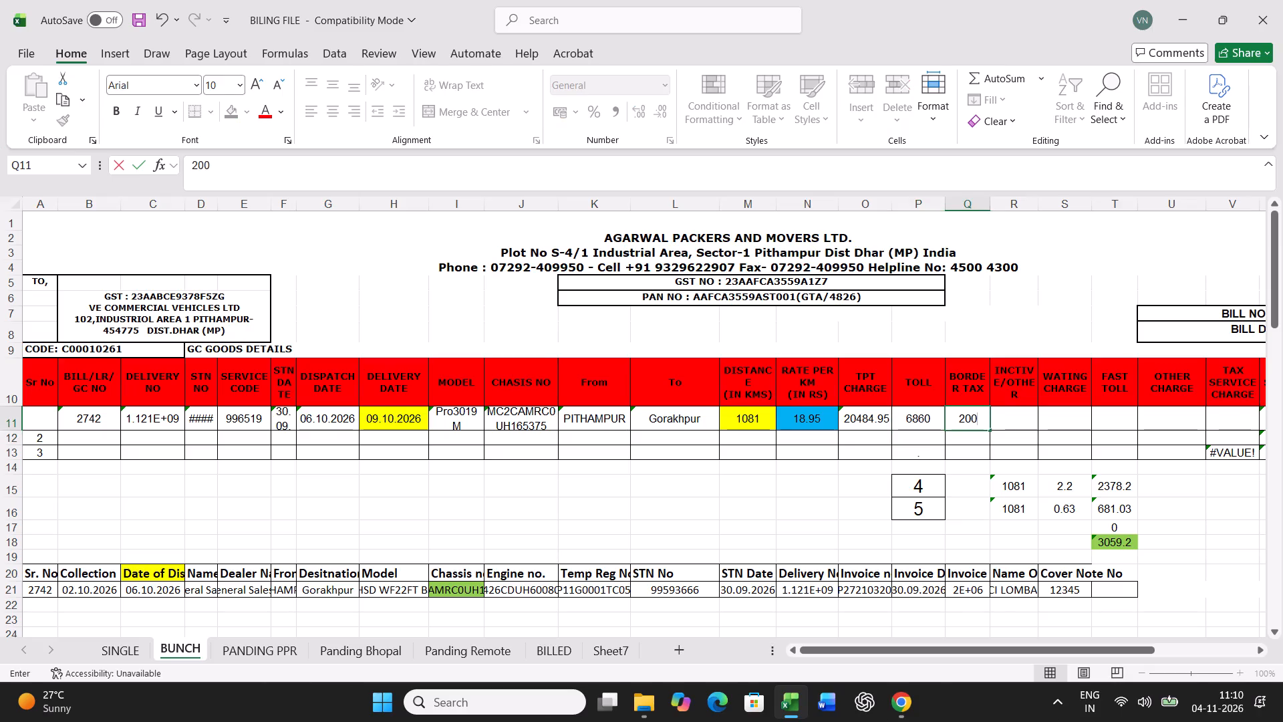
key("Return")
Set both the standard transit time in P15 and the actual transit time in P16 to 3.
left_click(929, 489)
key("3")
key("Return")
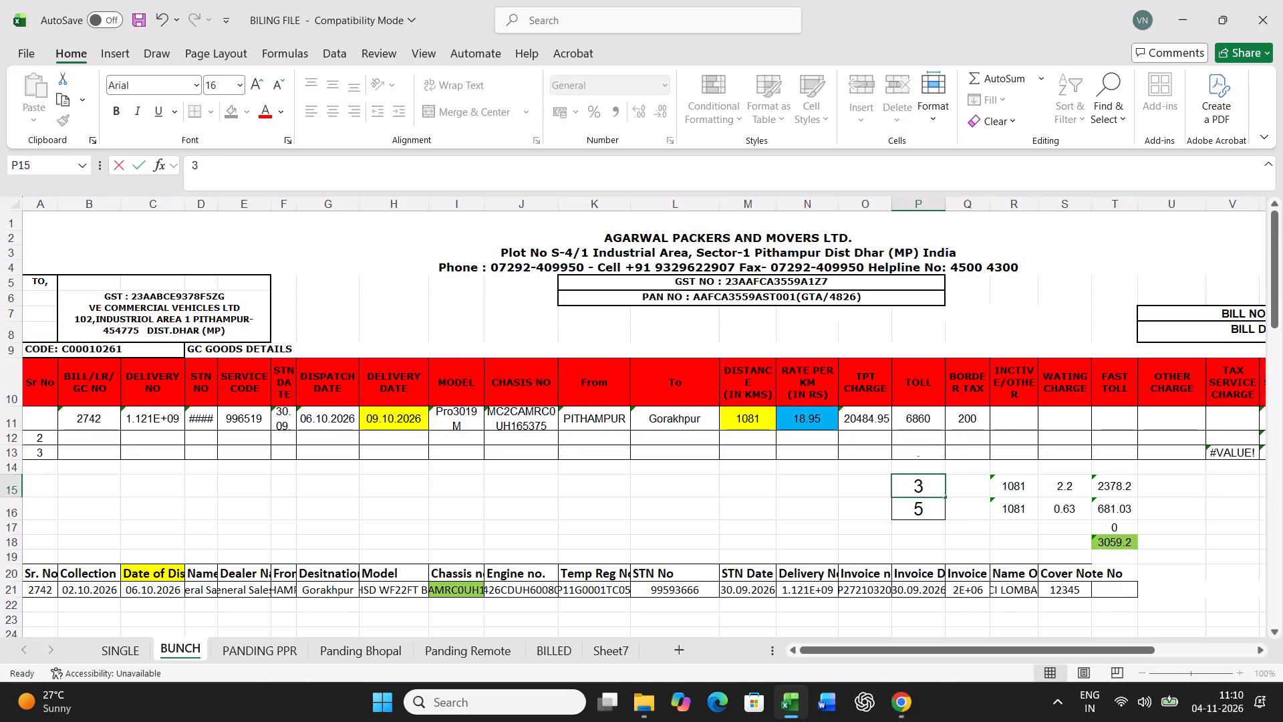
key("3")
key("Return")
Print the freight bill for G.C. No 2742 from the SINGLE sheet.
left_click(136, 646)
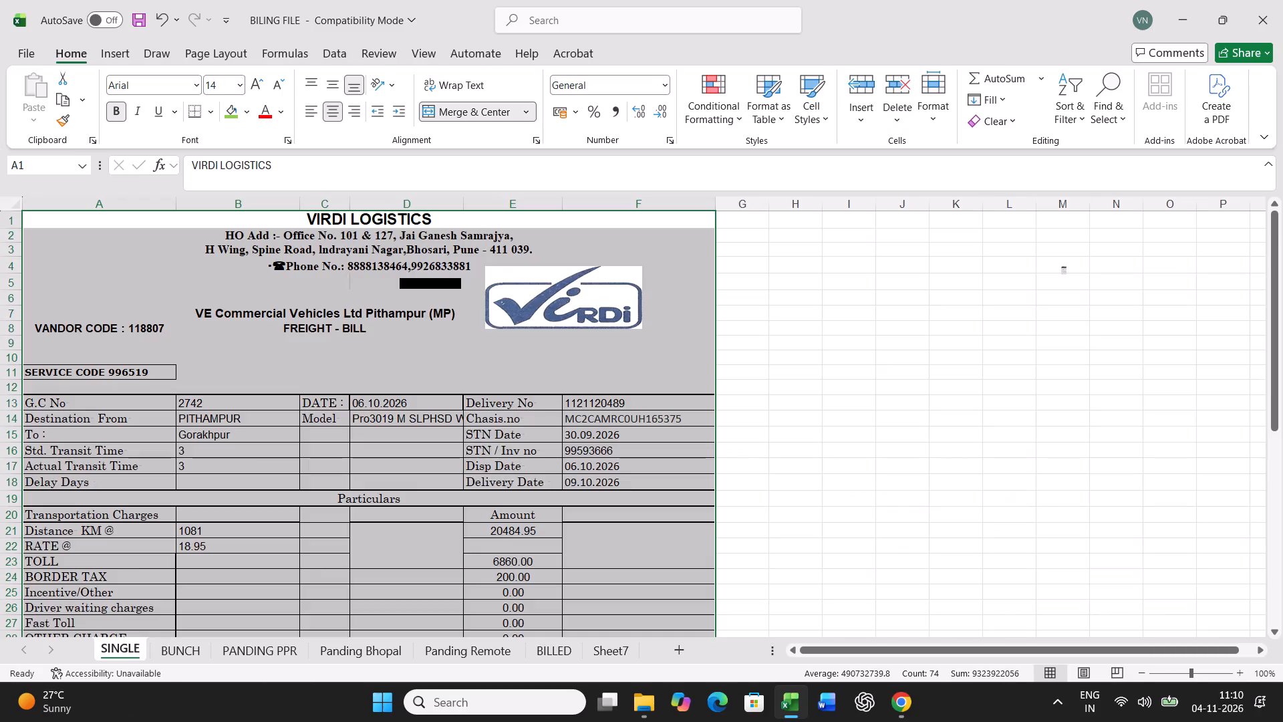
key("ctrl+p")
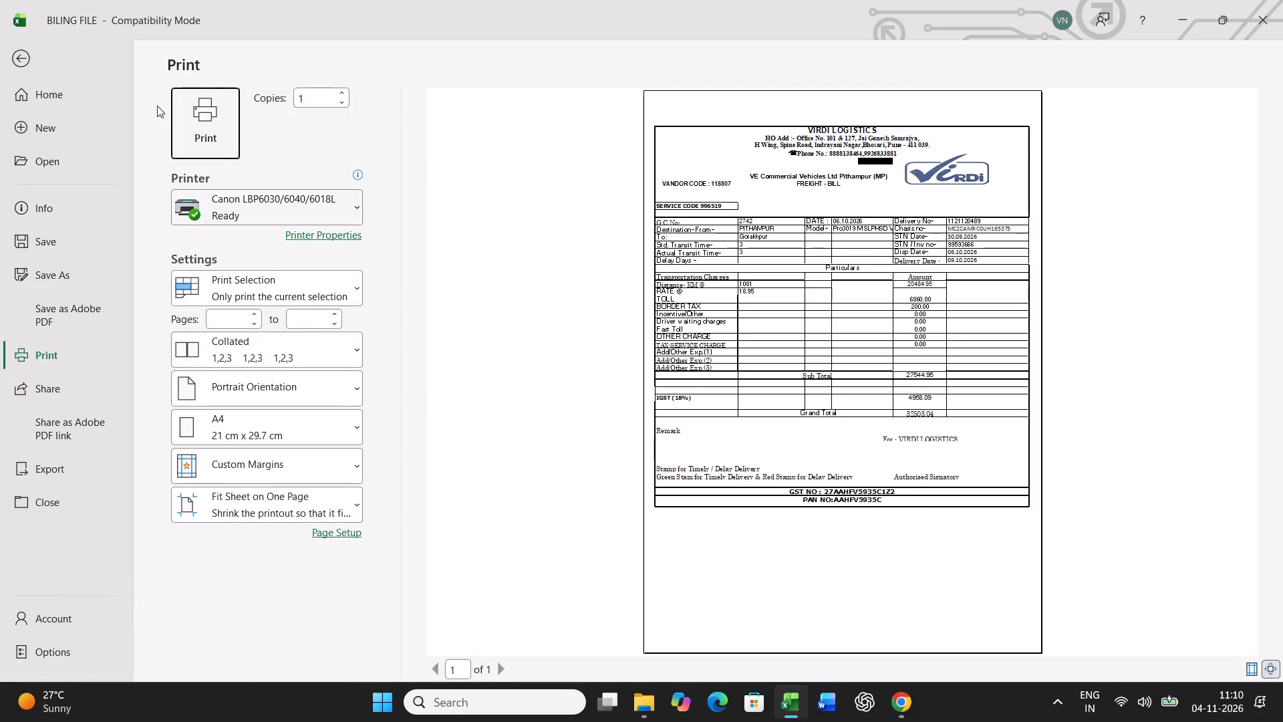
left_click(225, 125)
Copy billing row 11 in BUNCH and paste it as values into log row 53.
left_click(178, 654)
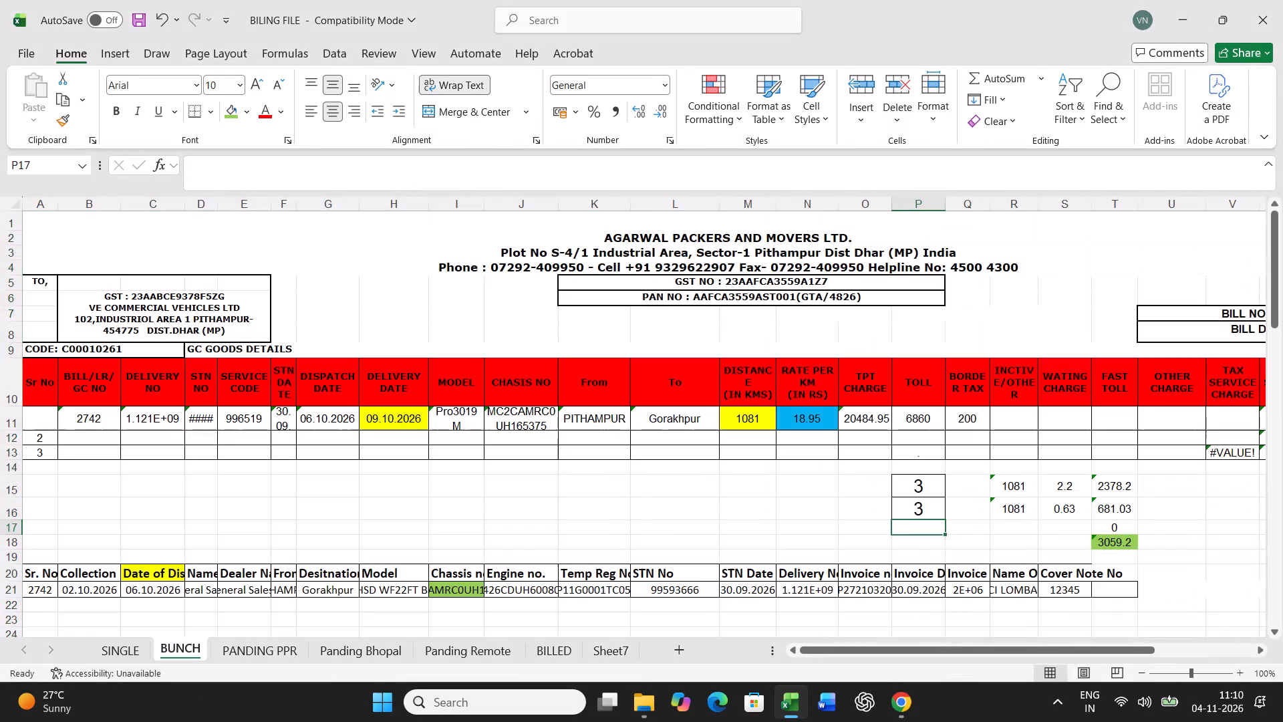
left_click(7, 425)
key("ctrl+c")
scroll(224, 425, "down", 16)
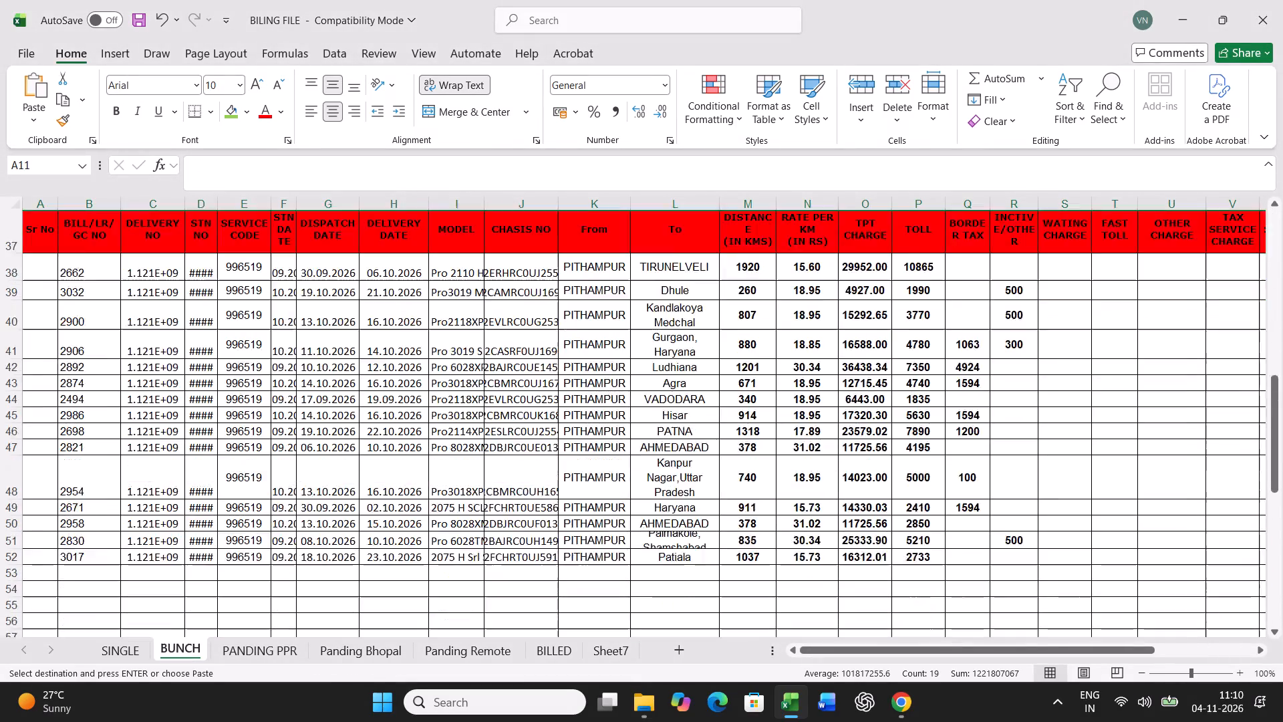
scroll(224, 425, "down", 1)
right_click(33, 446)
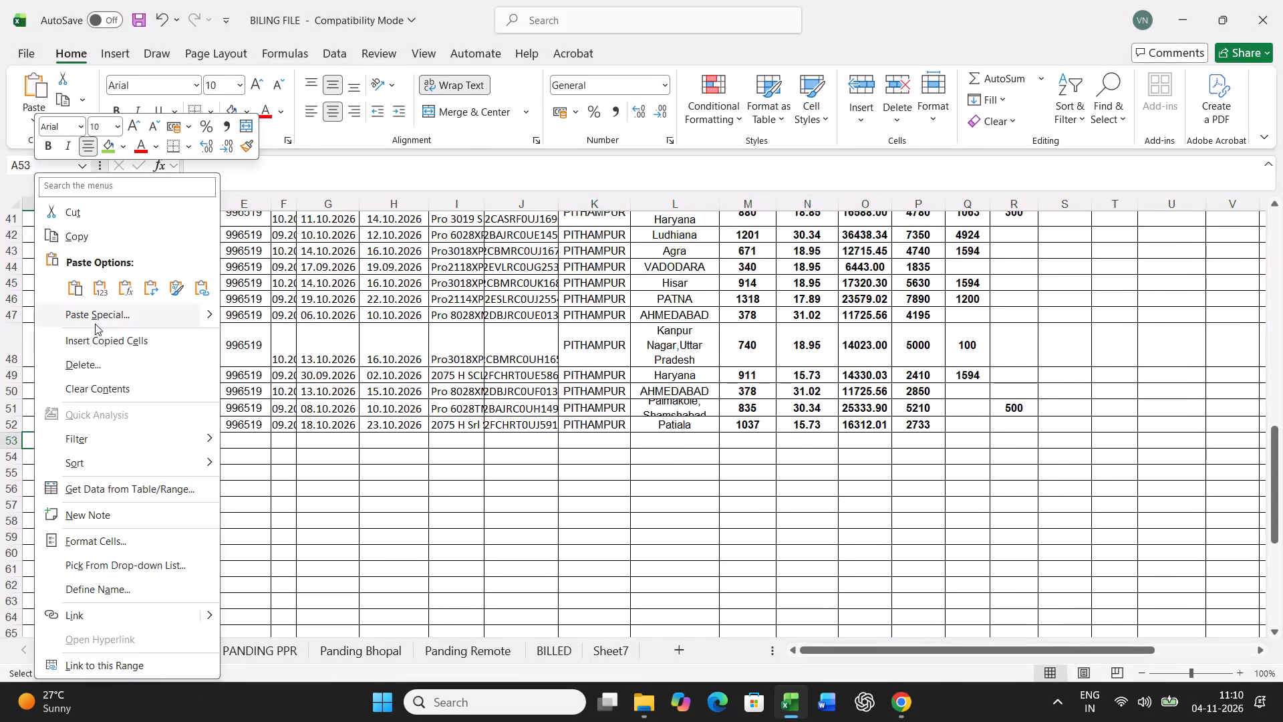
left_click(98, 321)
left_click(60, 287)
left_click(287, 483)
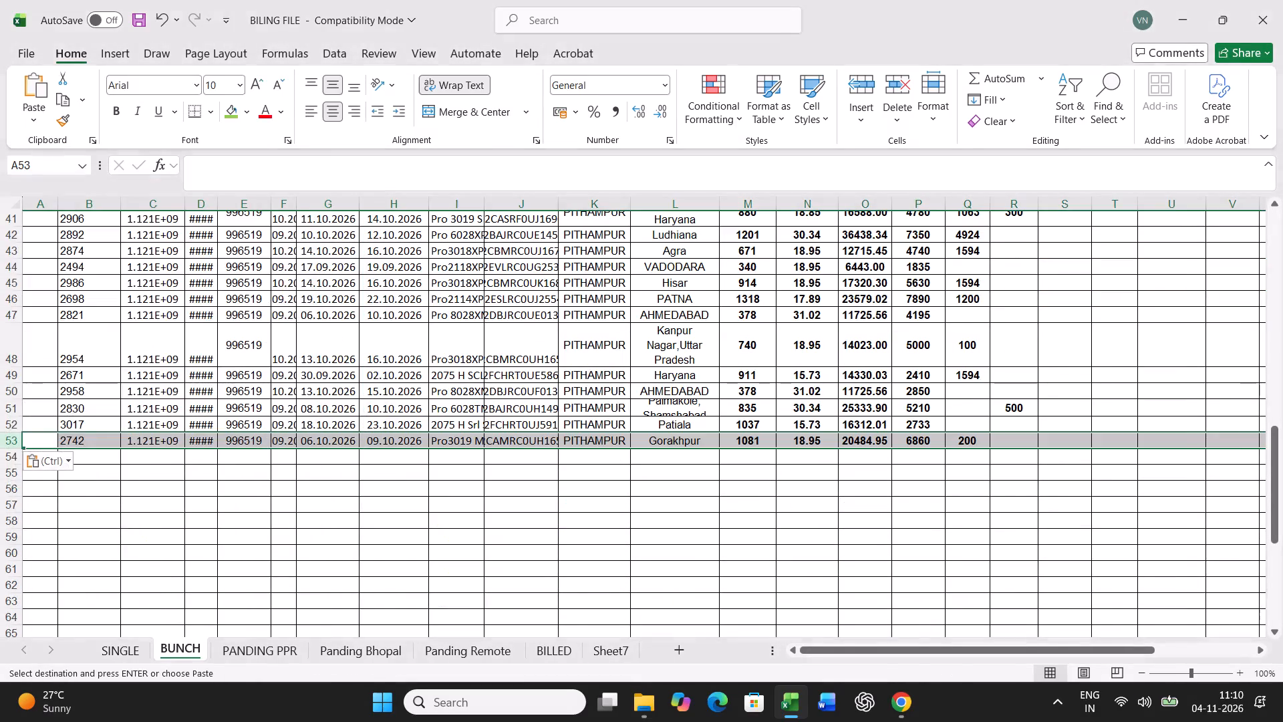
left_click(255, 658)
left_click(722, 475)
key("ctrl+f")
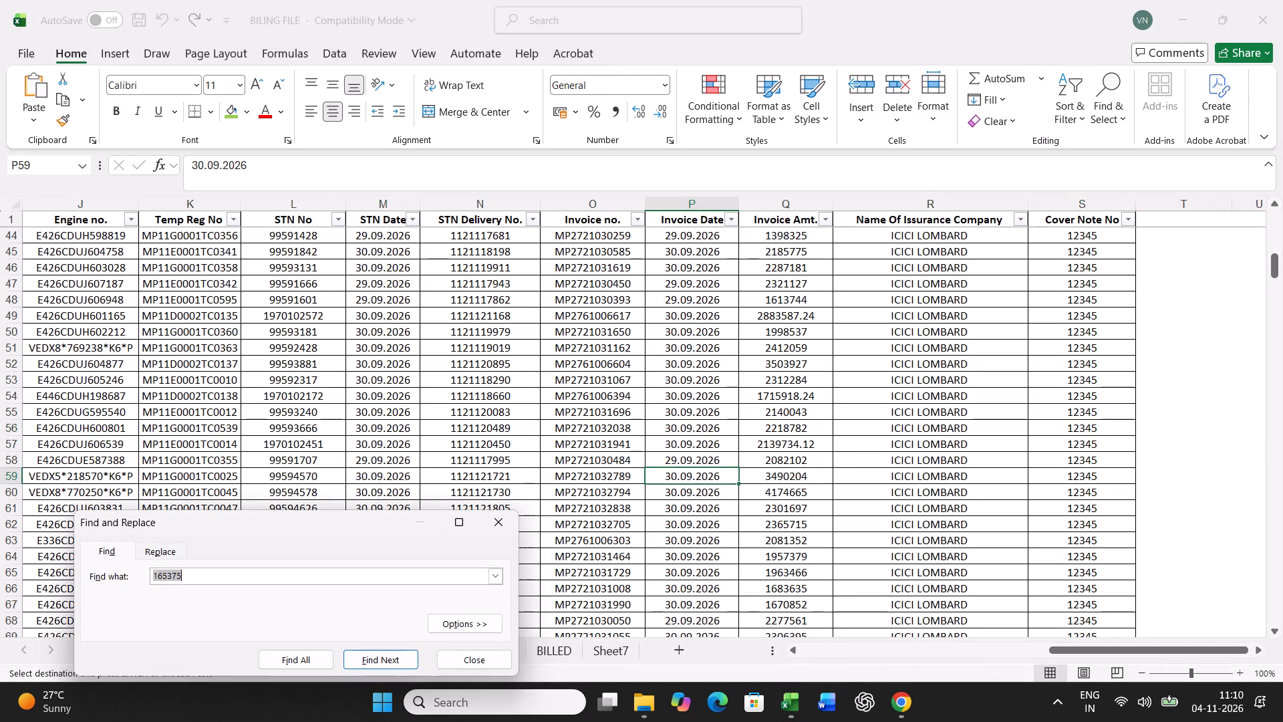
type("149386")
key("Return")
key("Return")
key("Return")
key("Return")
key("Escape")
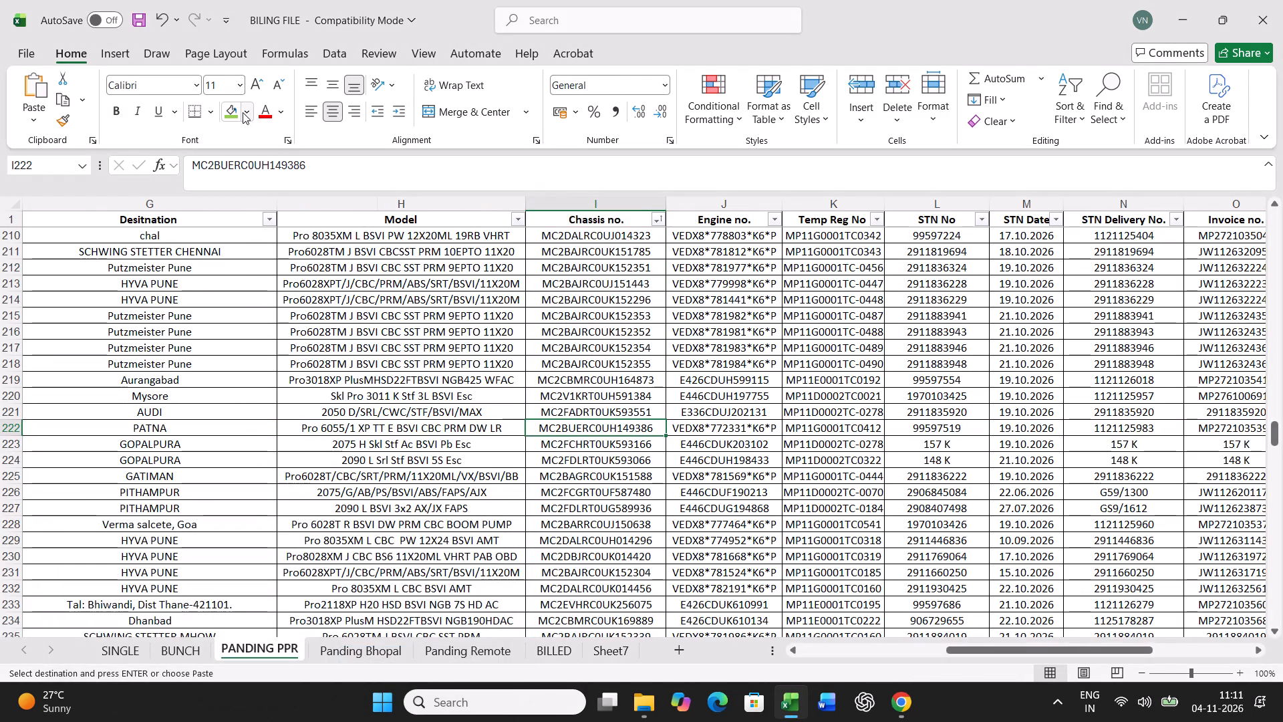
left_click(239, 111)
Copy the full record of the highlighted Patna vehicle from PANDING PPR into BUNCH row 21.
key("Left")
key("Left")
key("Left")
key("Left")
key("Left")
key("Left")
key("Left")
key("Left")
key("Left")
key("Left")
key("Left")
key("Left")
key("Left")
key("Left")
key("Left")
key("Left")
key("Left")
key("Left")
key("Left")
key("Left")
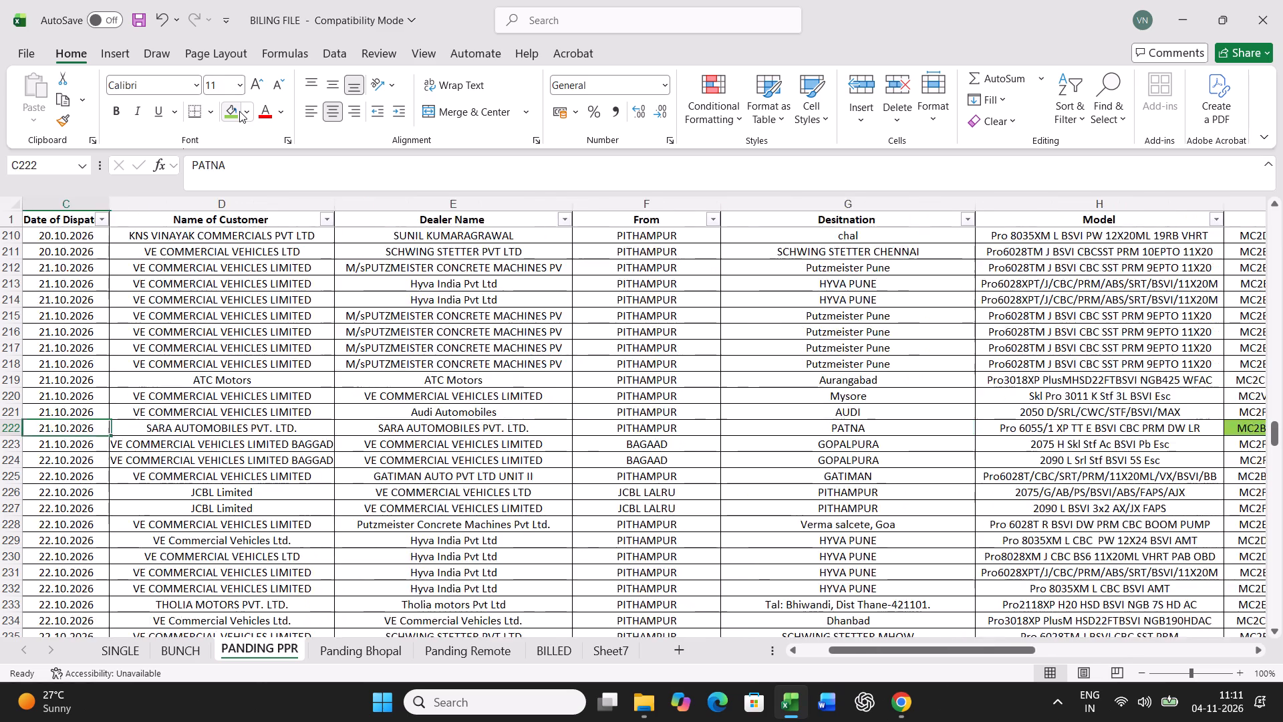
key("ctrl+shift+Right")
key("ctrl+c")
left_click(179, 636)
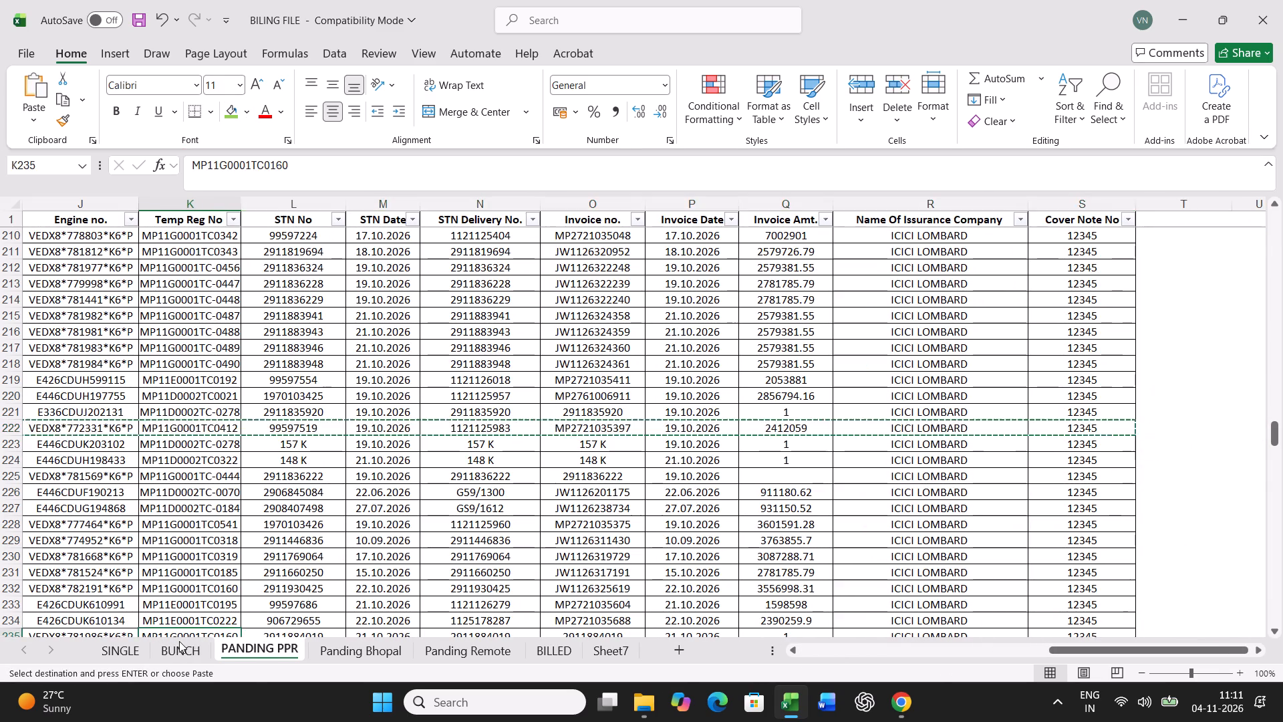
left_click(179, 641)
scroll(233, 529, "up", 20)
left_click(28, 591)
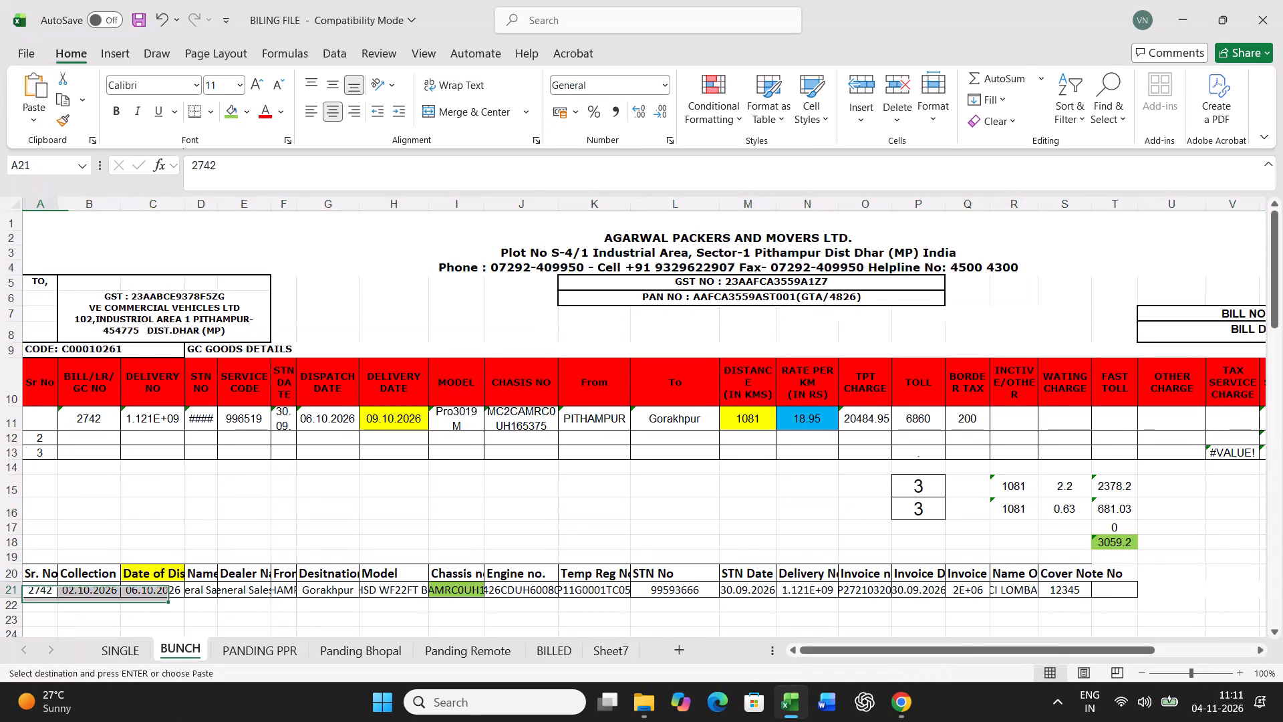
key("ctrl+v")
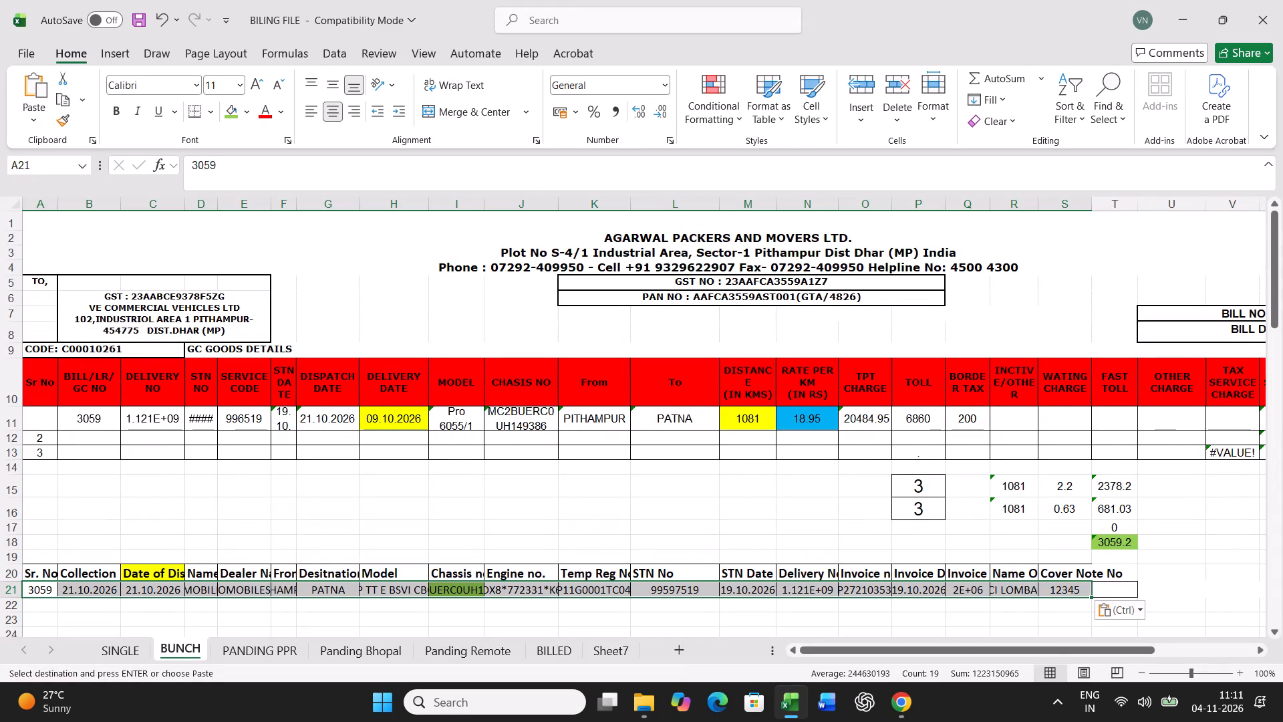
In billing row 11, set delivery date 26.10.2026, distance 1318, rate per km 21.98, toll 12975 and border tax 1200.
left_click(398, 418)
type("26.10.2026")
key("Right")
key("Right")
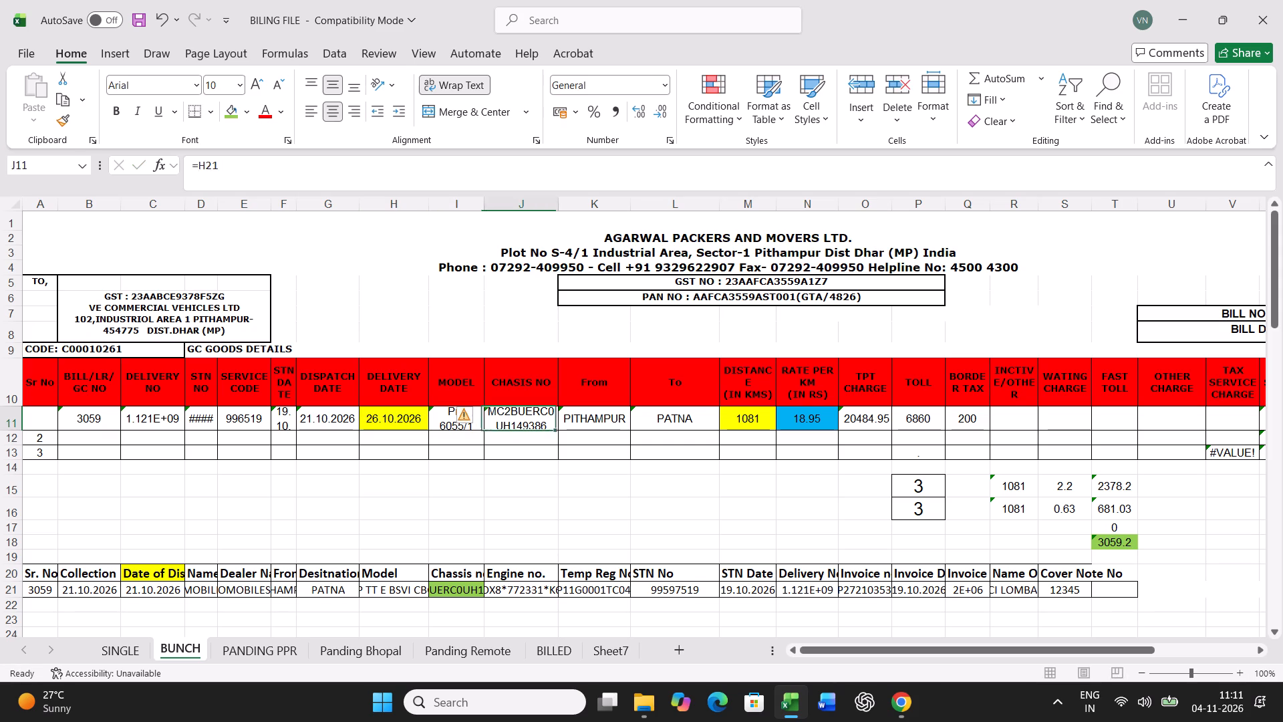
key("Right")
key("Right")
key("Right")
type("1318")
key("Right")
type("21.98")
key("Right")
key("Right")
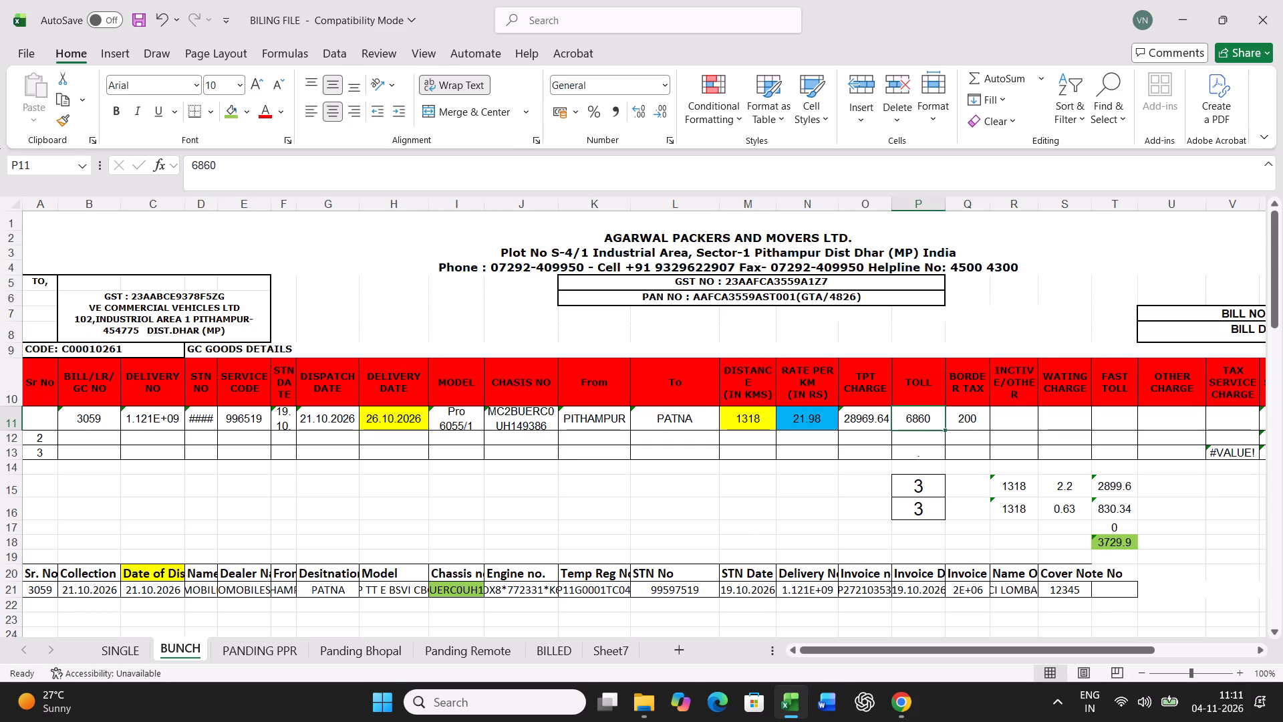
type("12975")
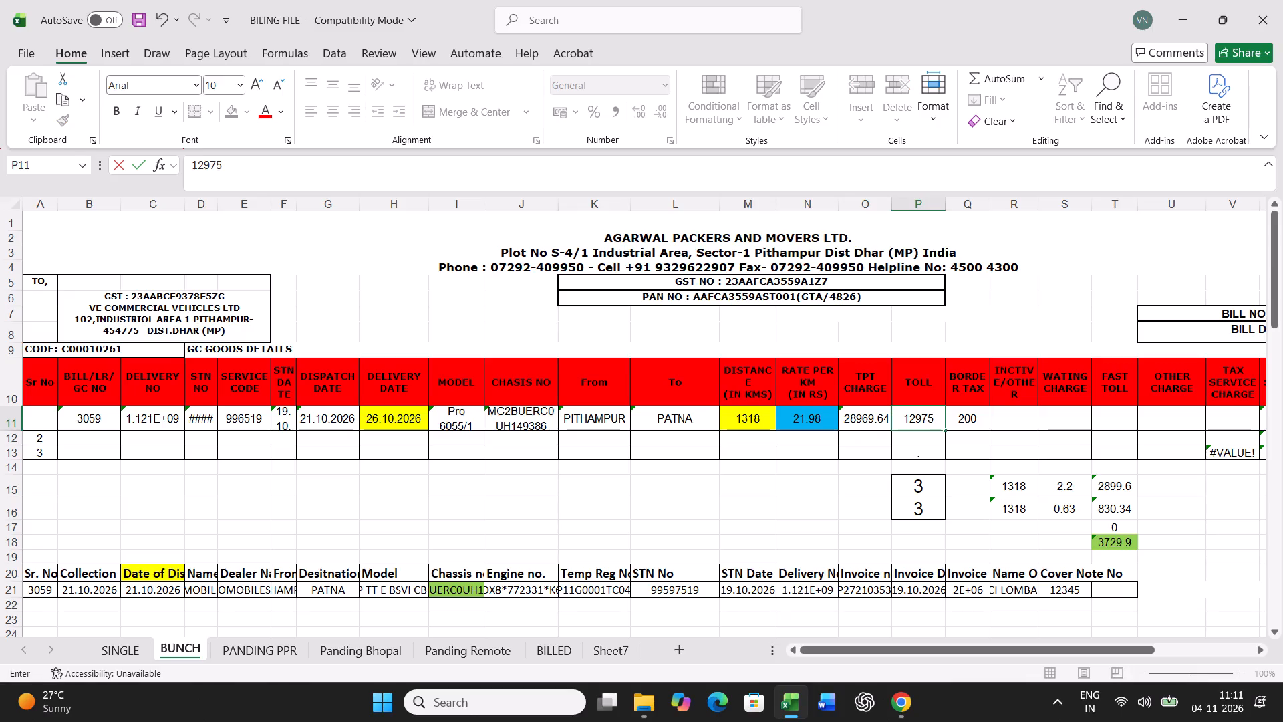
key("Return")
key("Up")
key("Right")
type("1200")
key("Return")
Set the standard transit time in P15 to 4 and the actual transit time in P16 to 5.
left_click(913, 483)
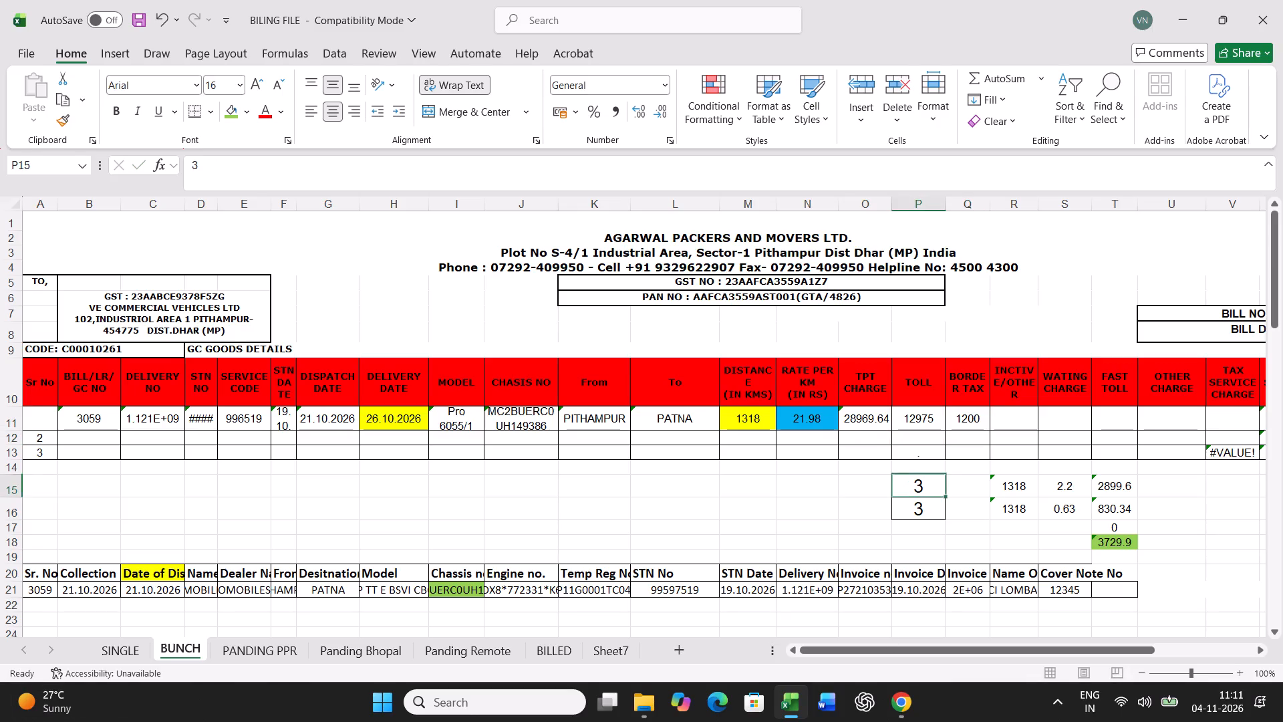
key("4")
key("Return")
key("5")
key("Return")
left_click(138, 646)
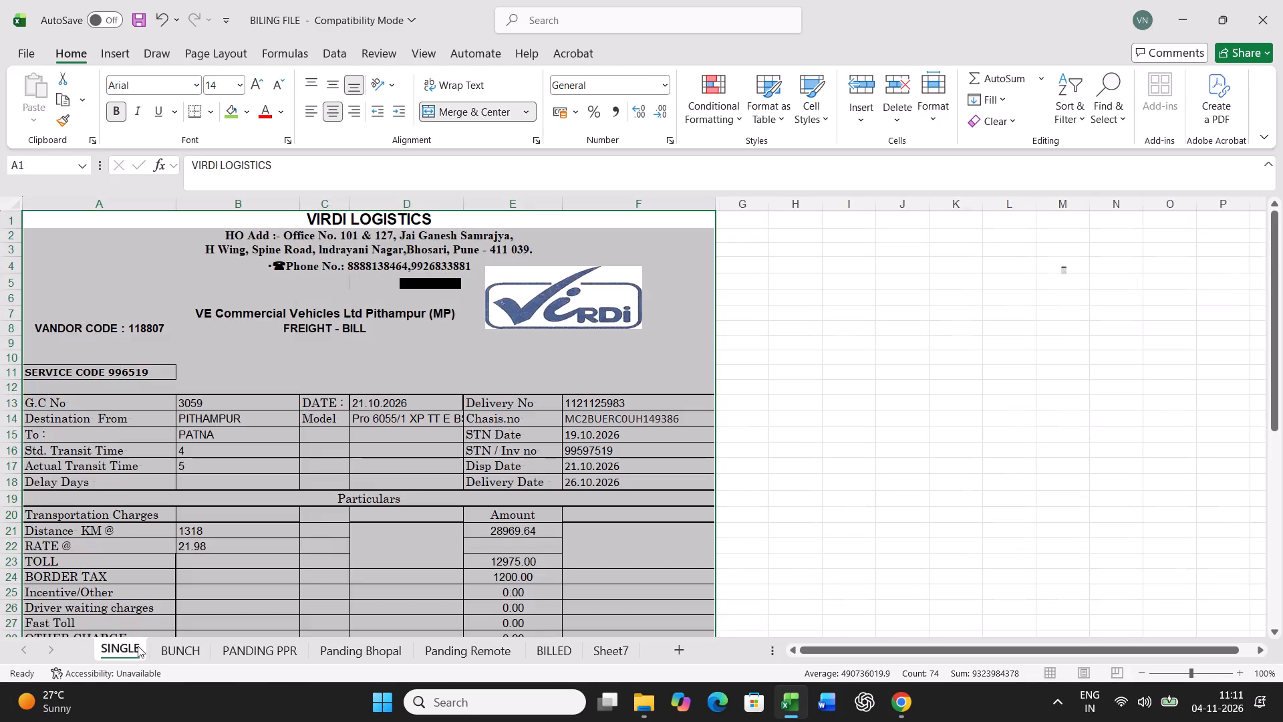
key("ctrl+p")
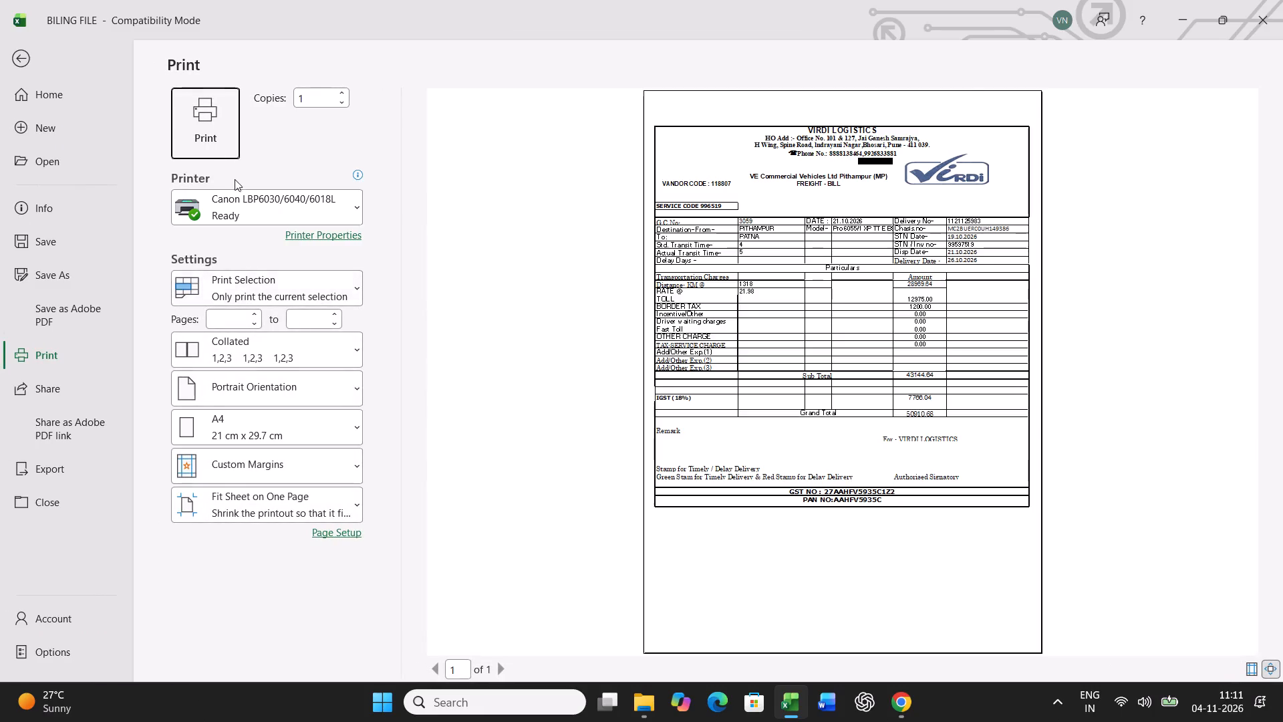
left_click(204, 142)
Copy billing row 11 in BUNCH and paste it as values into log row 54.
left_click(183, 651)
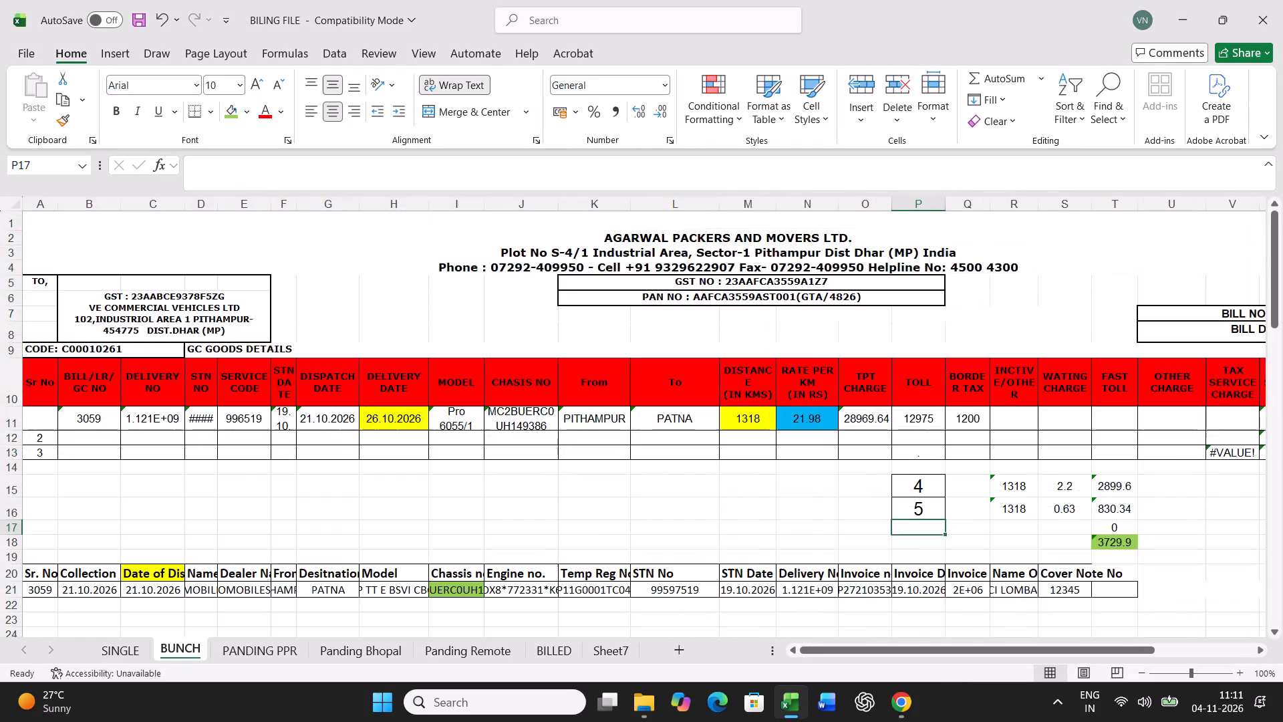
left_click(7, 415)
key("ctrl+c")
scroll(367, 486, "down", 14)
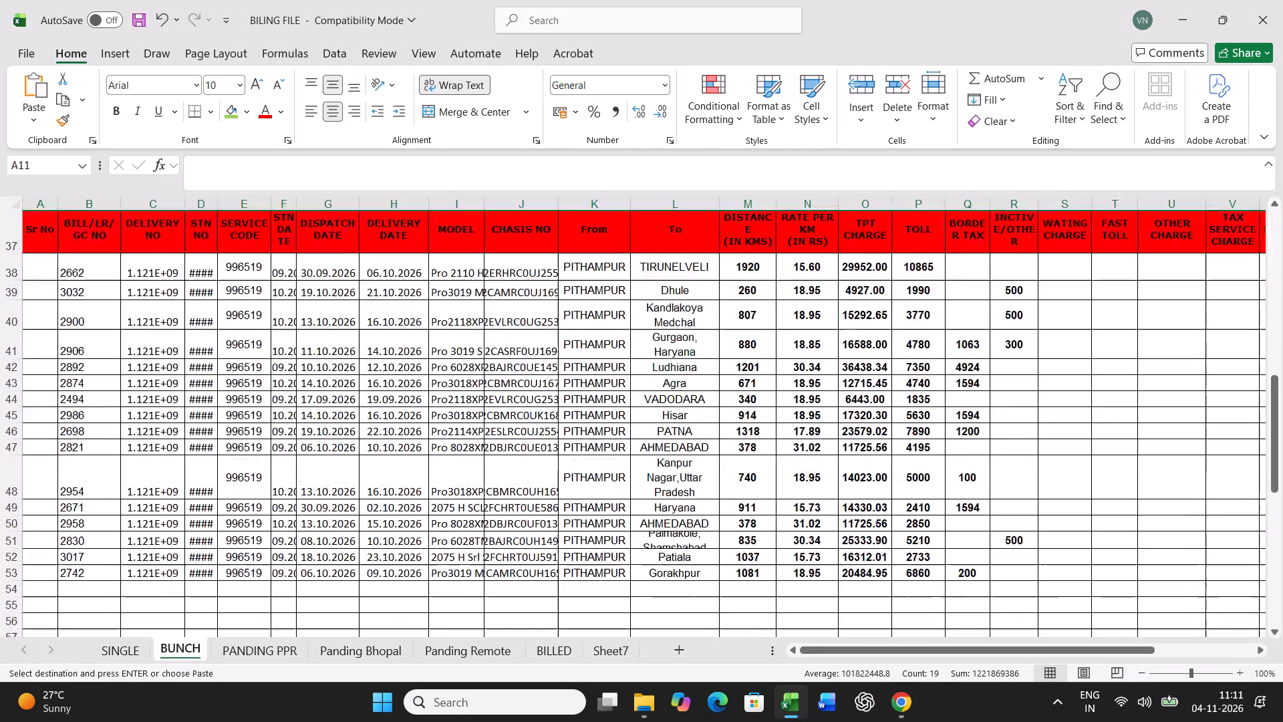
scroll(367, 486, "down", 7)
scroll(354, 485, "up", 3)
right_click(34, 412)
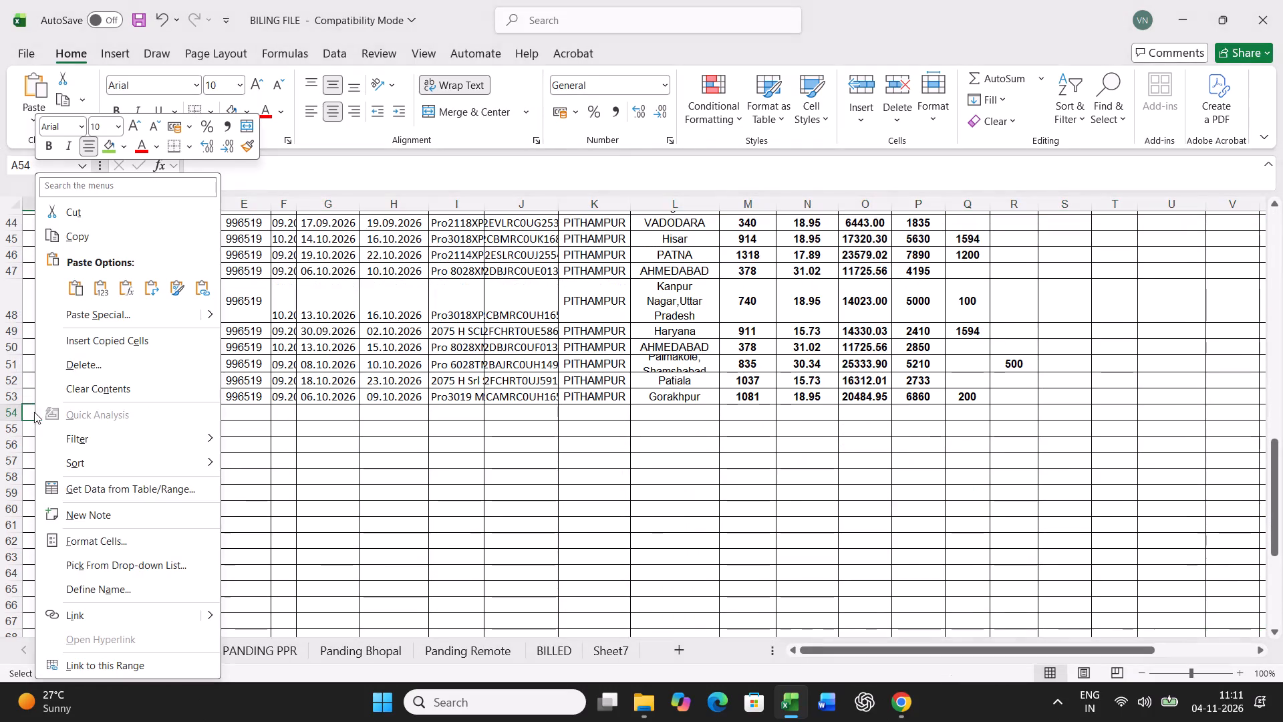
left_click(97, 320)
left_click(55, 287)
left_click(52, 277)
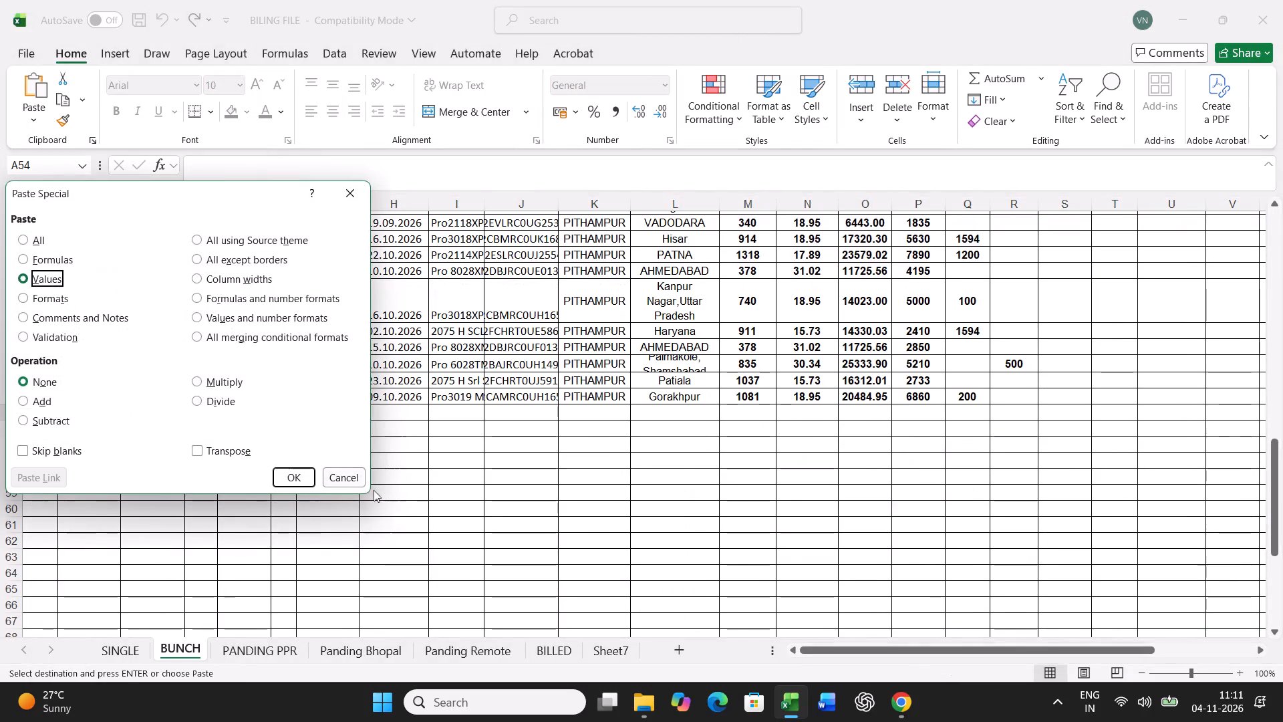
left_click(307, 470)
left_click(255, 644)
left_click(501, 526)
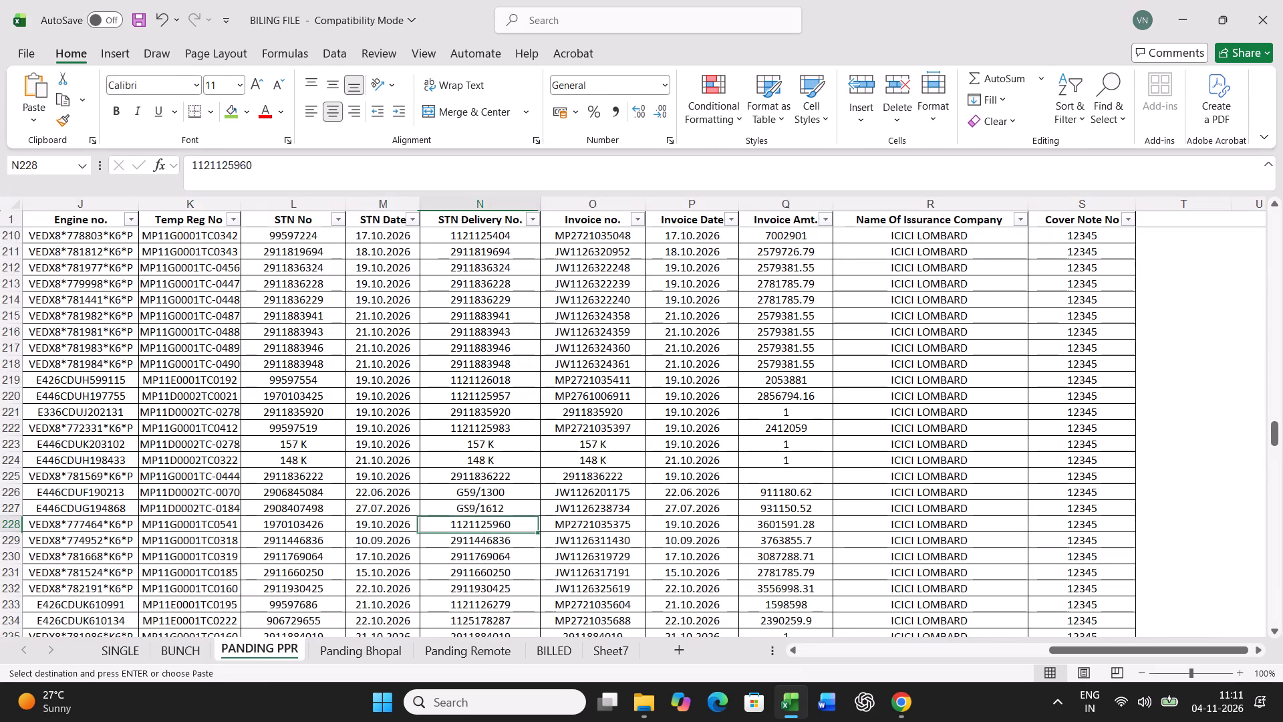
key("ctrl+f")
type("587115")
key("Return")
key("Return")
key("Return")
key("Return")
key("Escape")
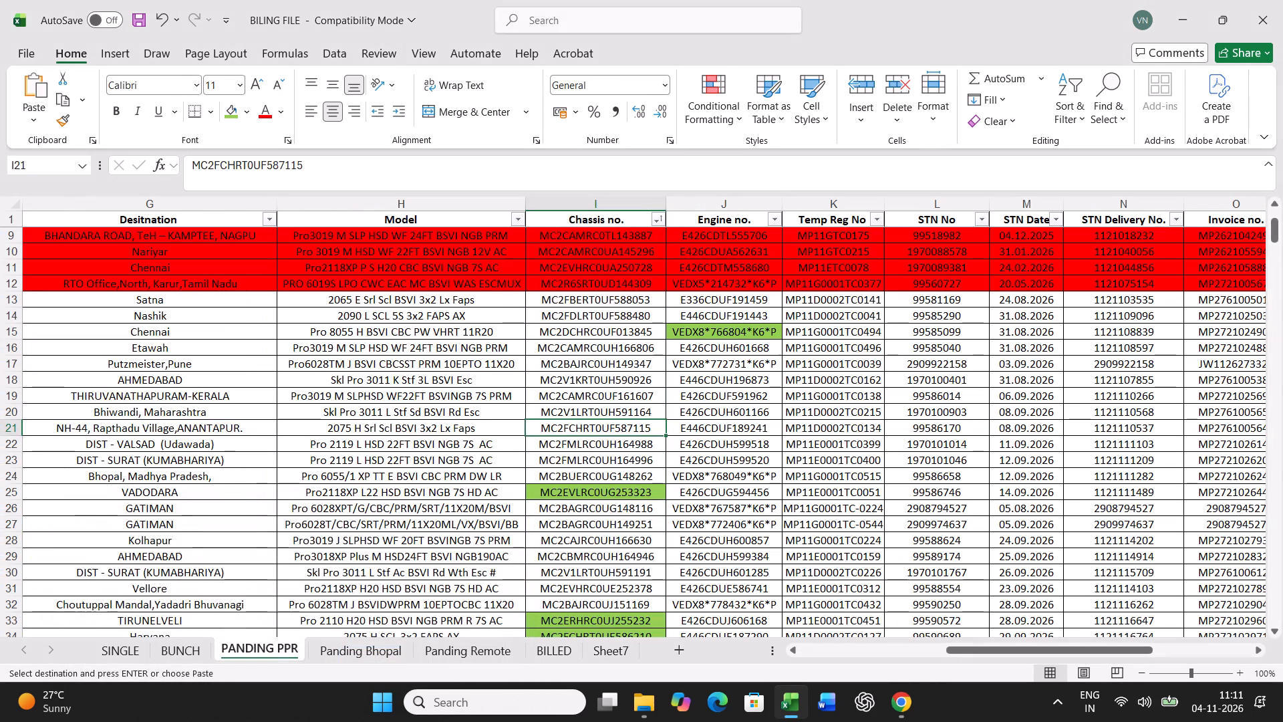
left_click(233, 111)
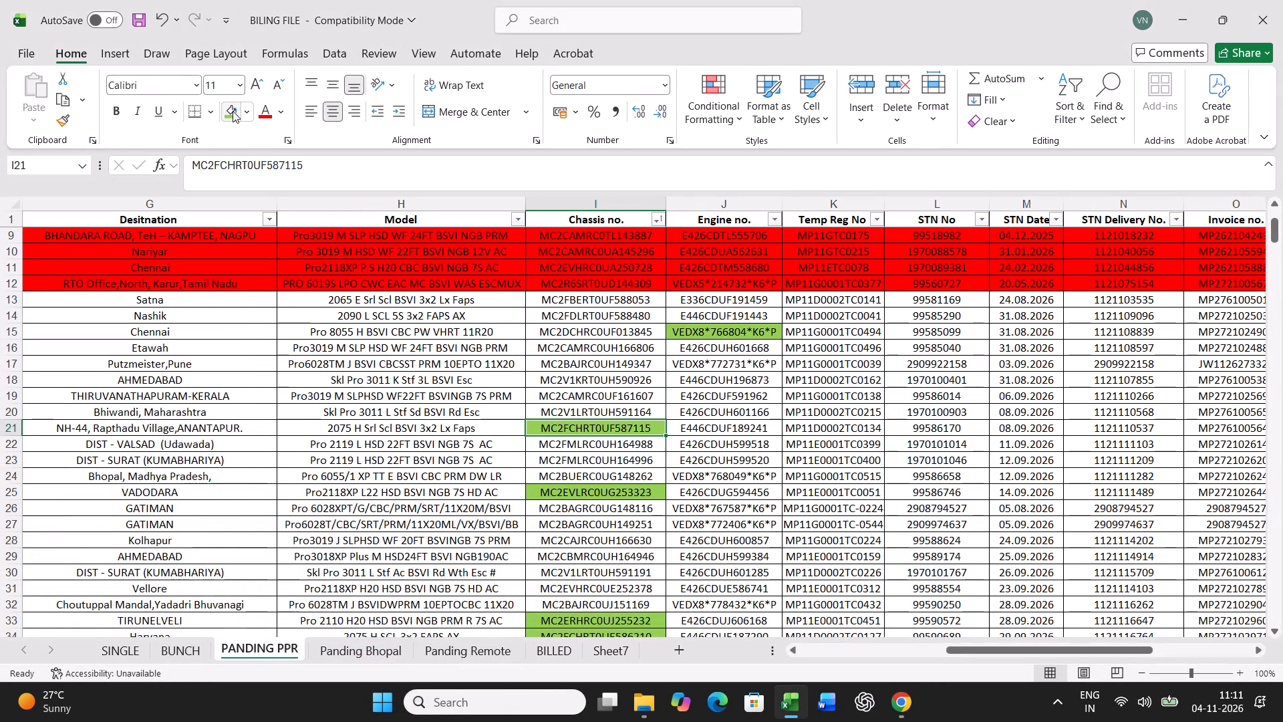
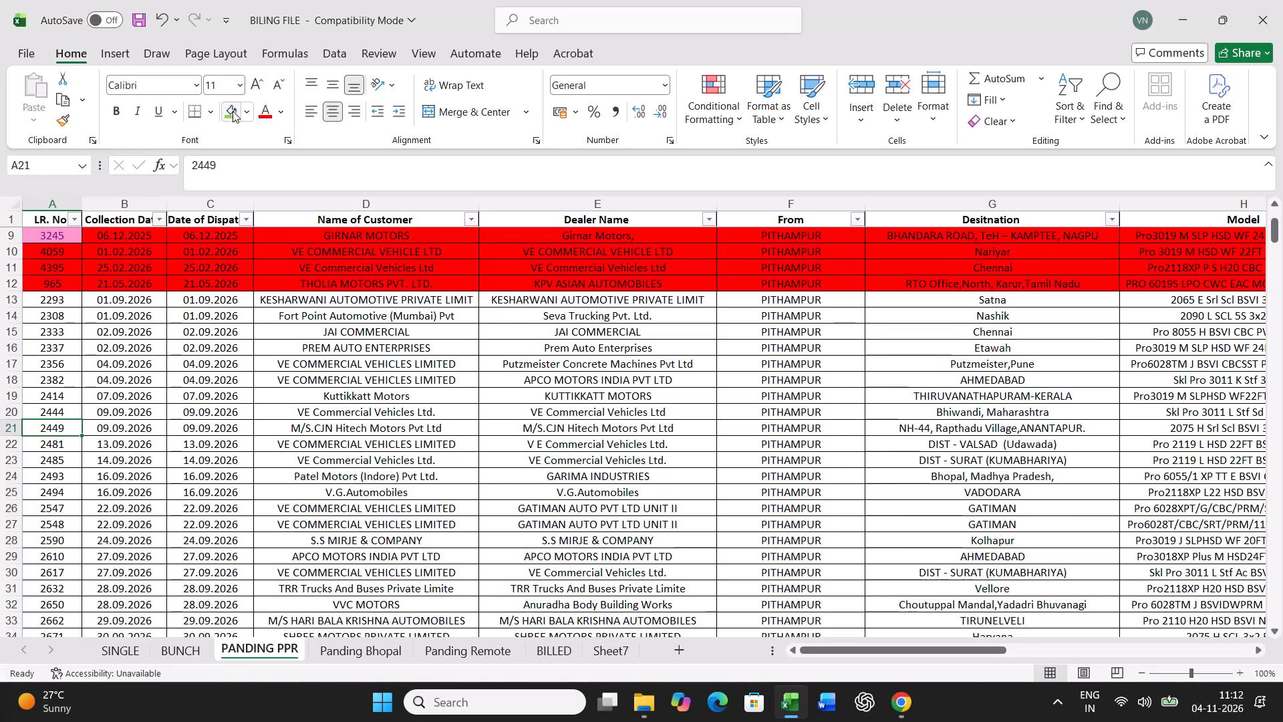
Copy the full record of LR No 2449 from PANDING PPR and paste it over the vehicle record in row 21 of BUNCH.
key("ctrl+shift+Right")
key("ctrl+c")
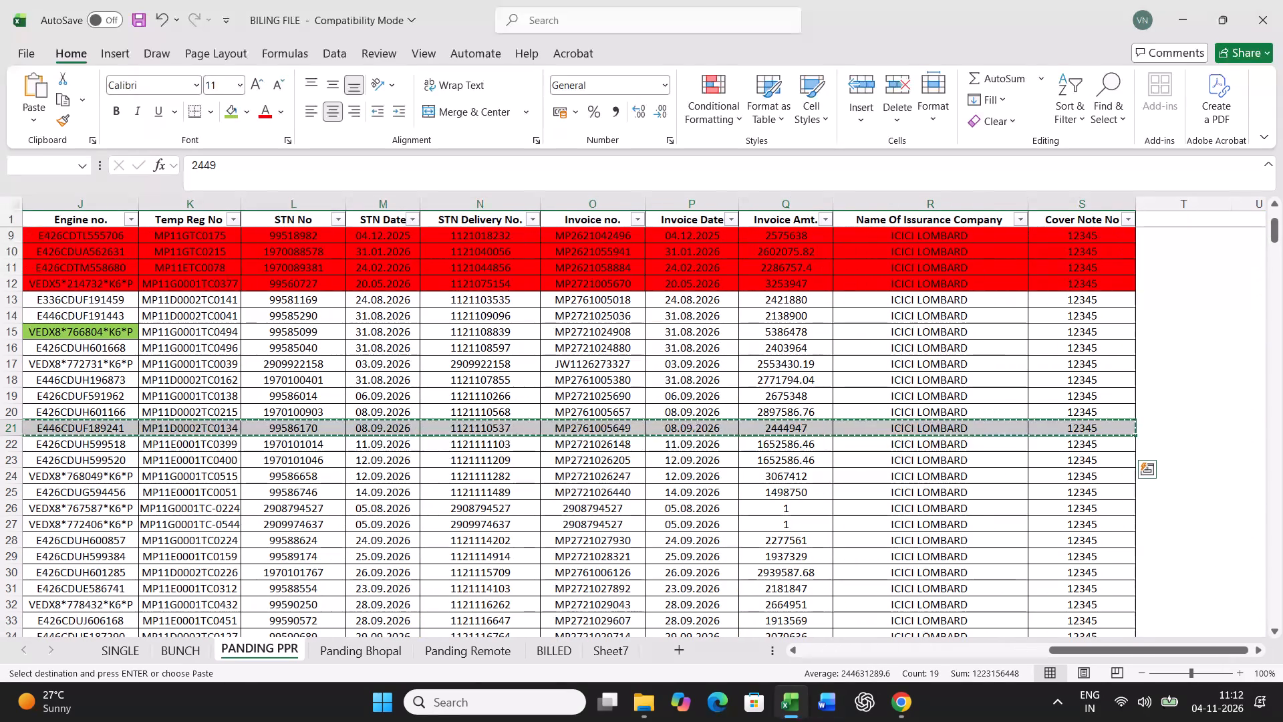
left_click(191, 640)
scroll(269, 531, "up", 19)
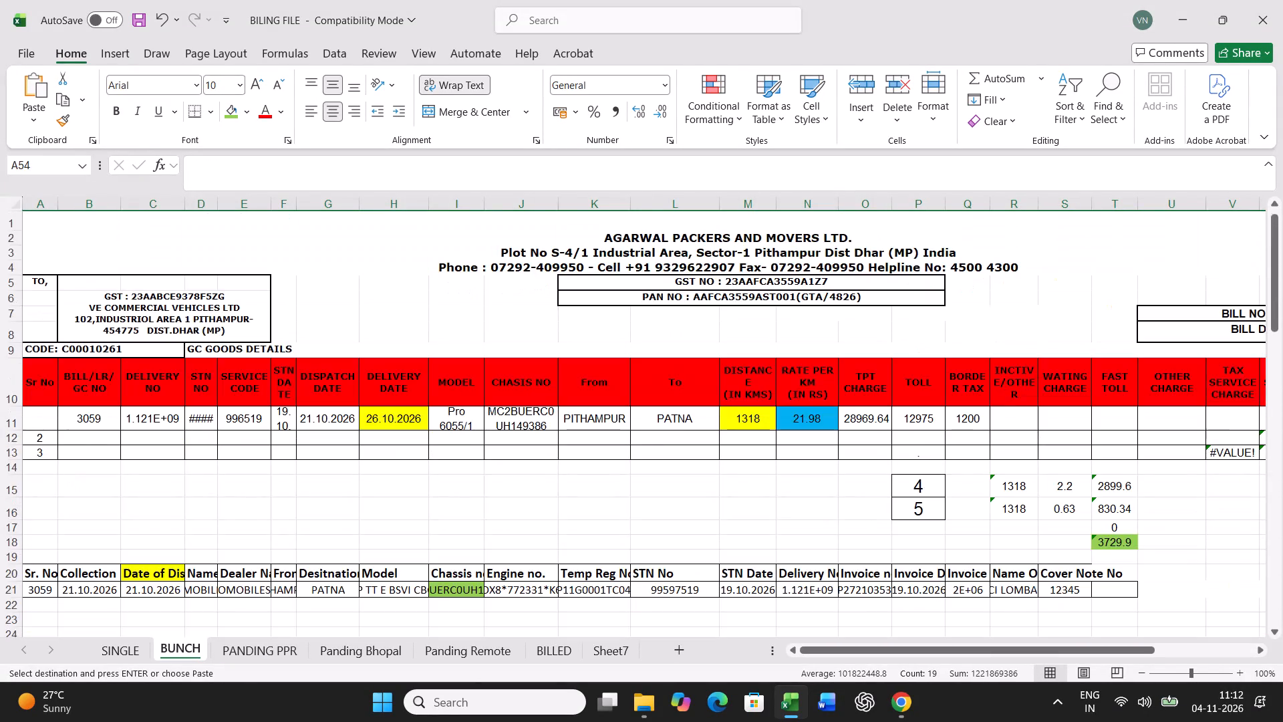
left_click(41, 591)
key("ctrl+v")
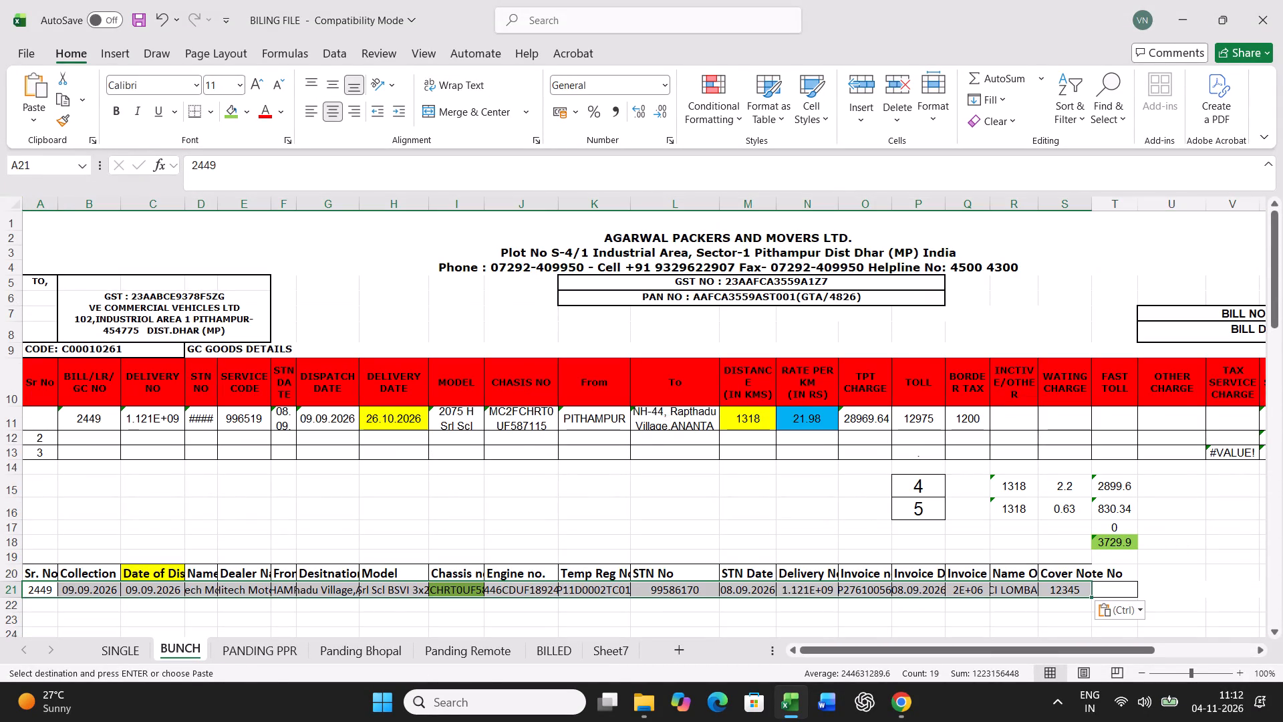
In billing row 11 of BUNCH, set the delivery date to 13.10.2026 and the distance to 1164 km.
left_click(417, 415)
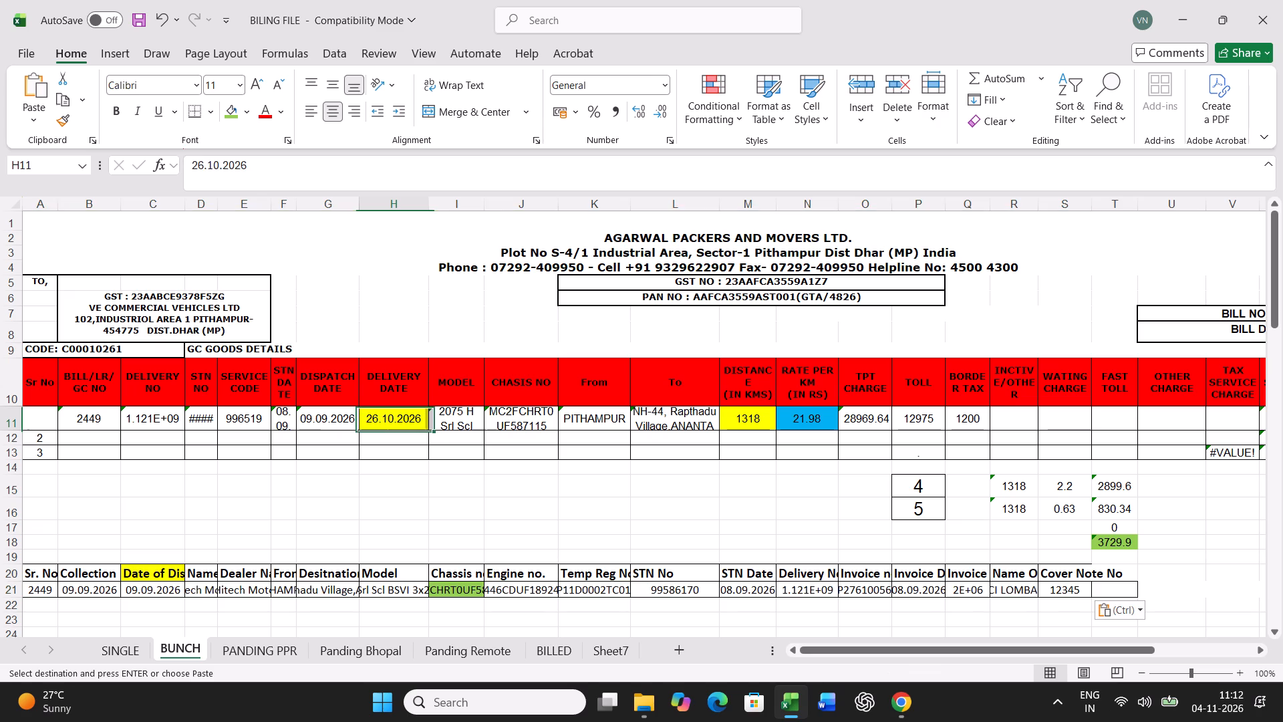
type("13.10.2026")
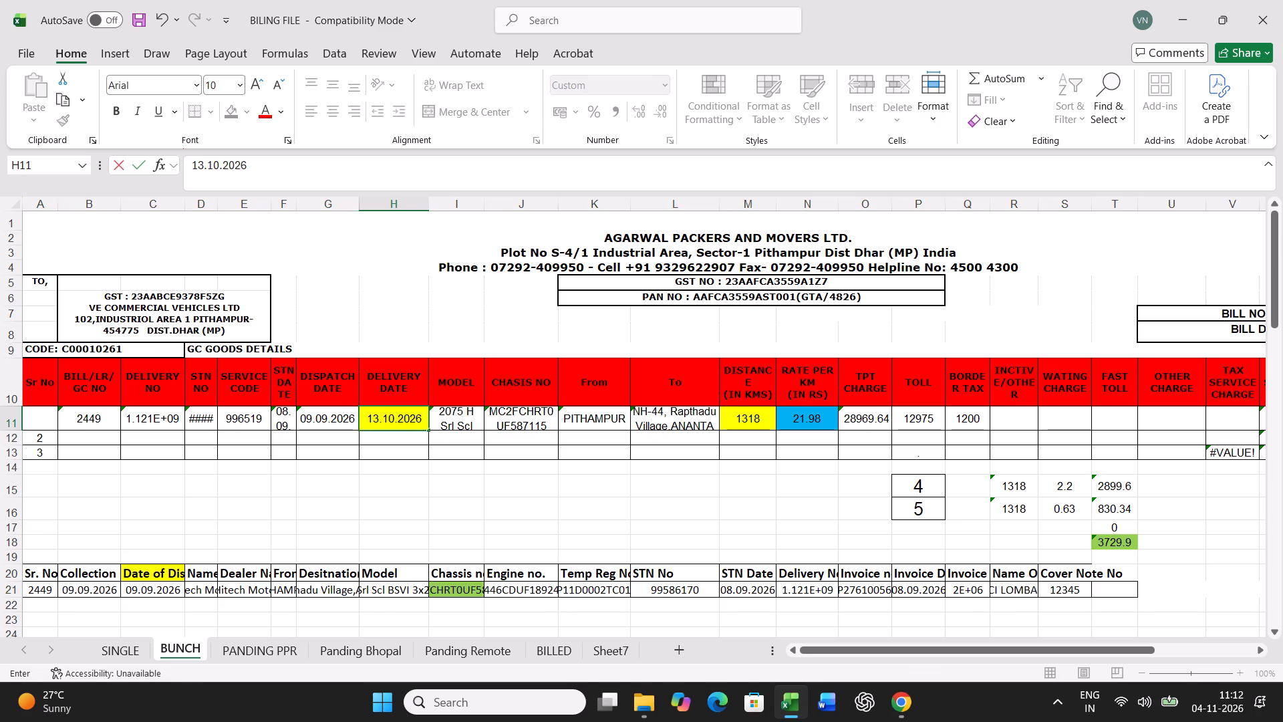
key("Right")
key("Right")
key("Right")
key("Right")
key("Right")
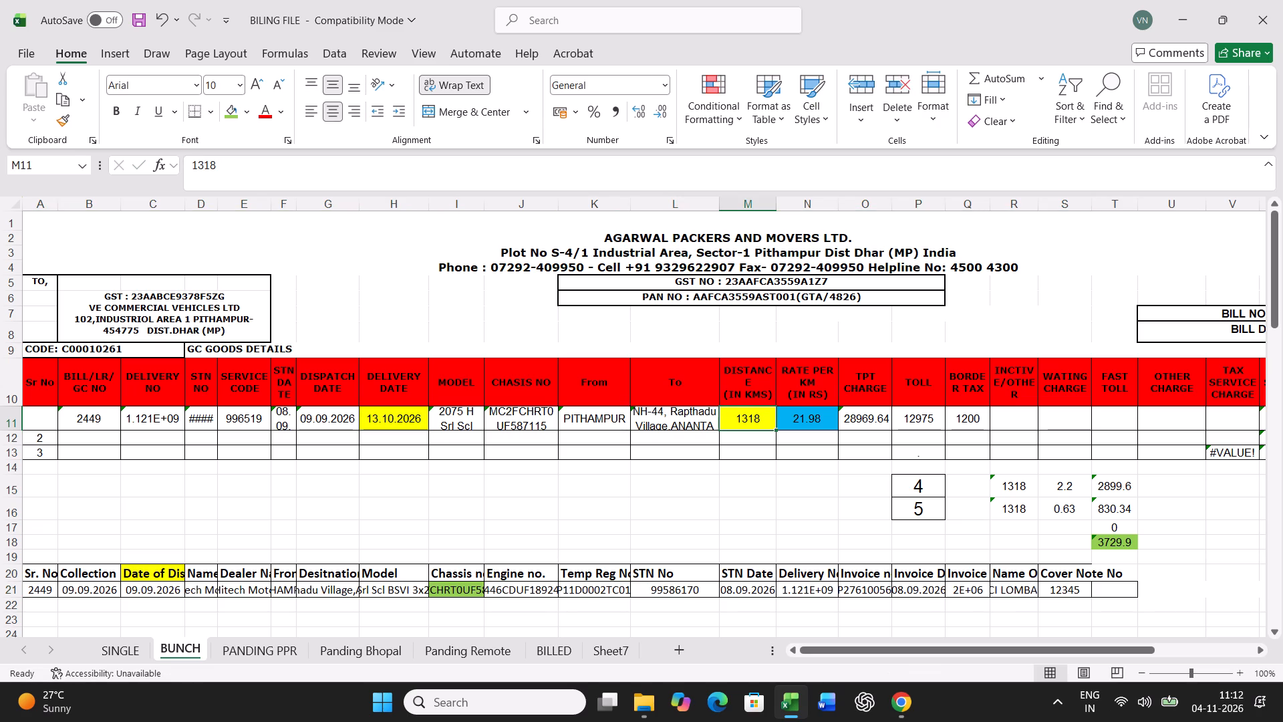
type("1164")
key("Right")
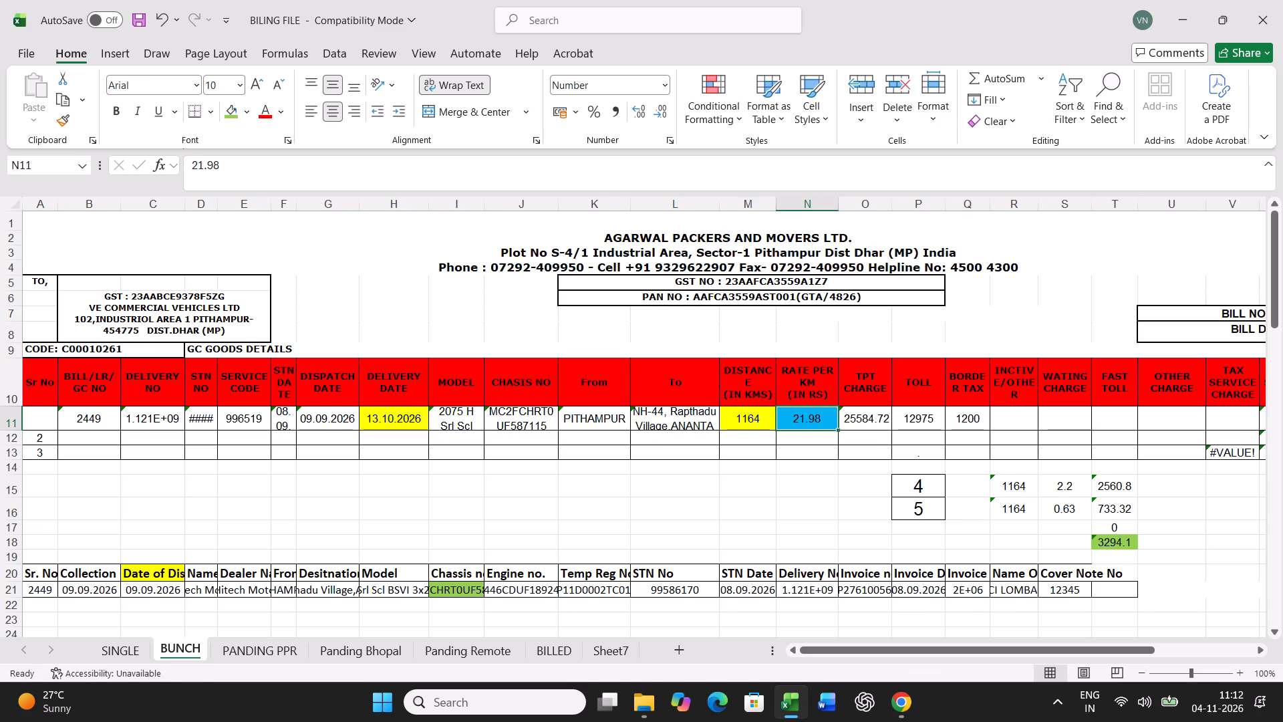
In billing row 11, set the rate per km to 15.73 and the toll to 2655, and clear the border tax.
type("15.73")
key("Right")
key("Right")
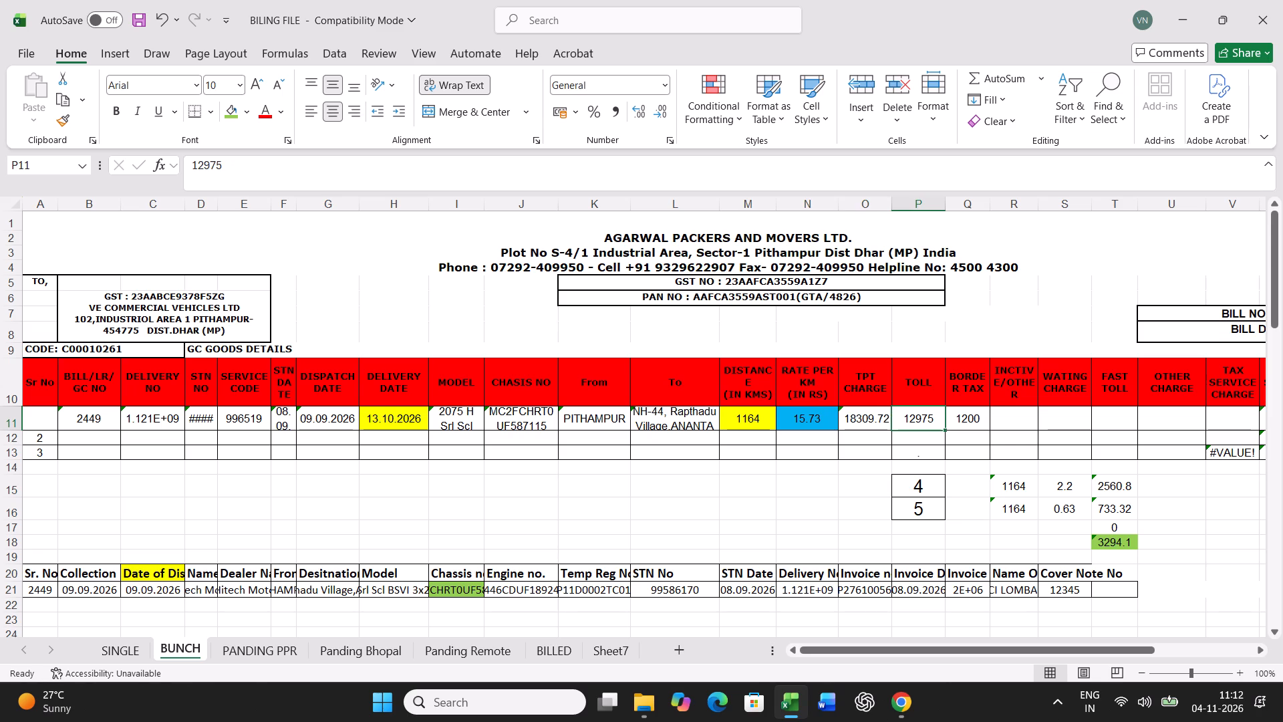
type("2655")
key("Right")
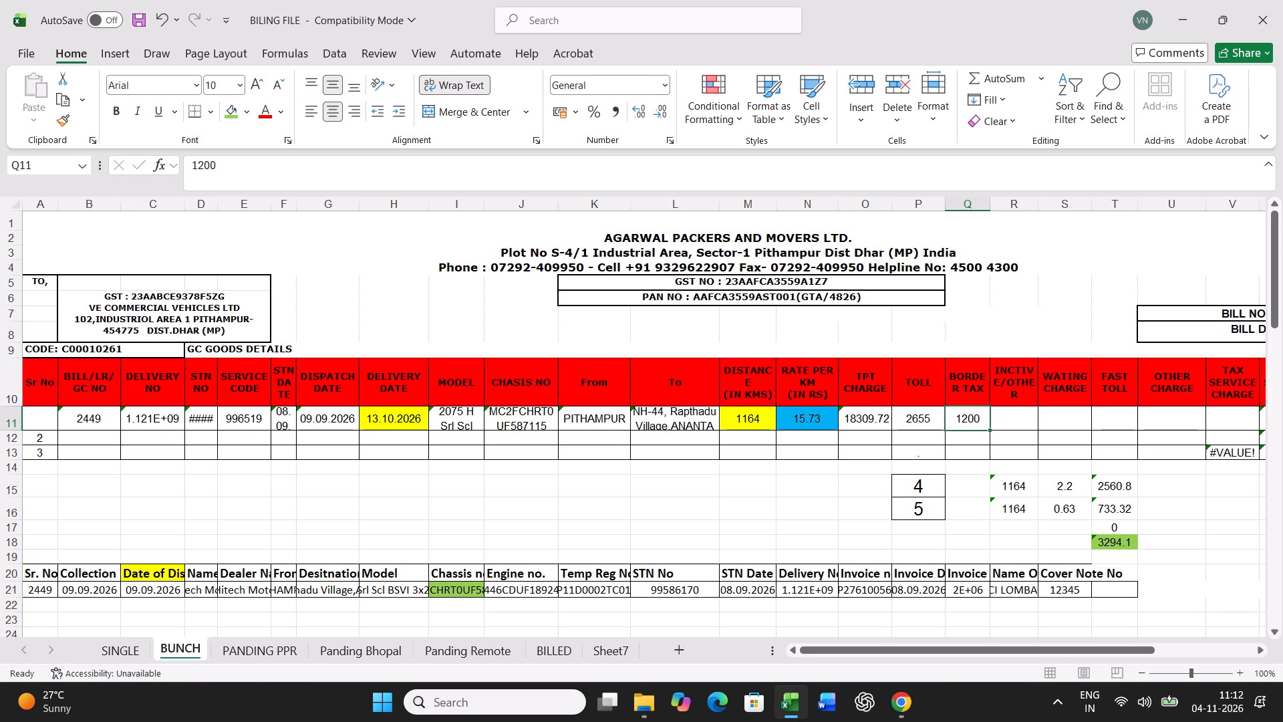
key("Delete")
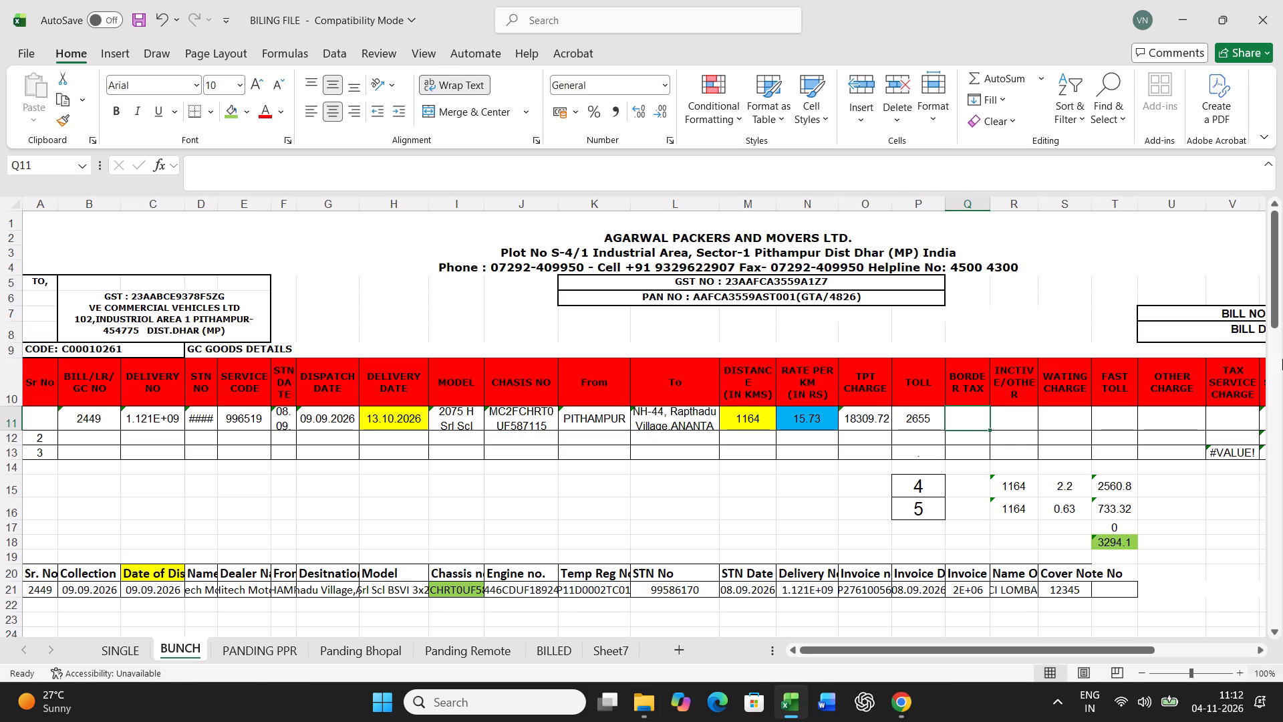
Set the standard transit time in P15 to 4 and the actual transit time in P16 to 4.
left_click(919, 483)
key("4")
key("Return")
key("4")
key("Return")
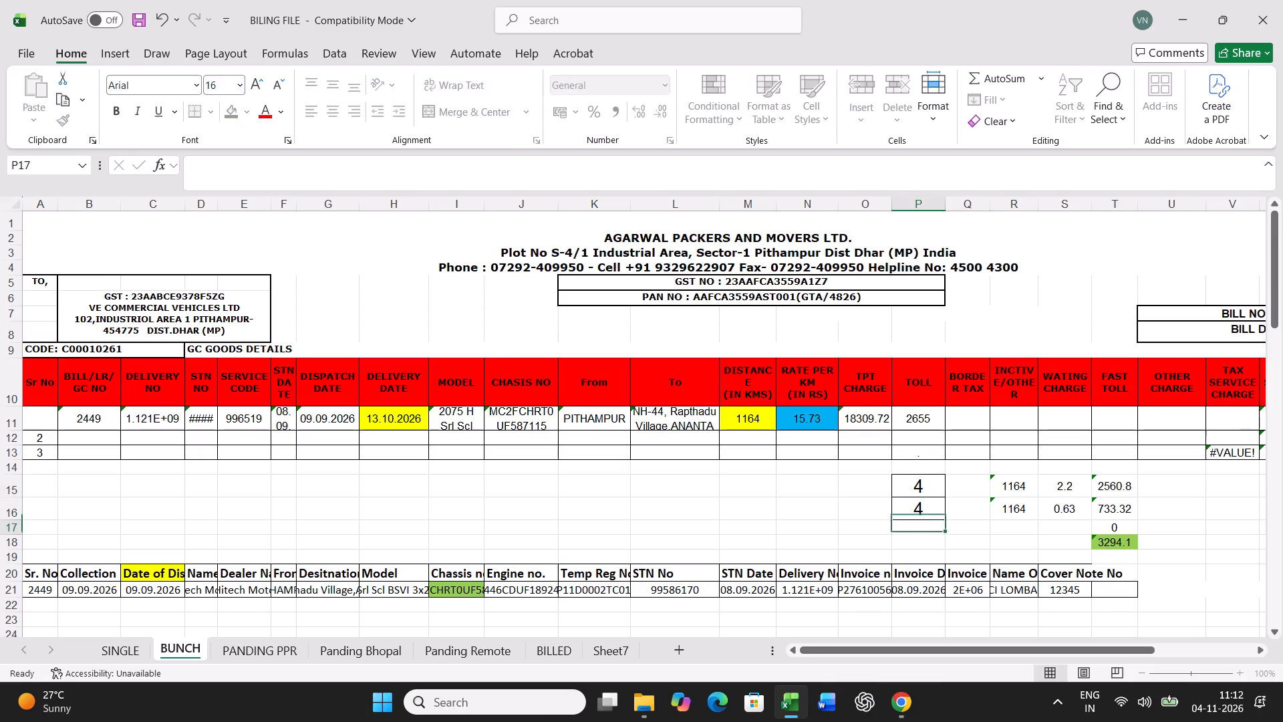
left_click(130, 656)
key("ctrl+p")
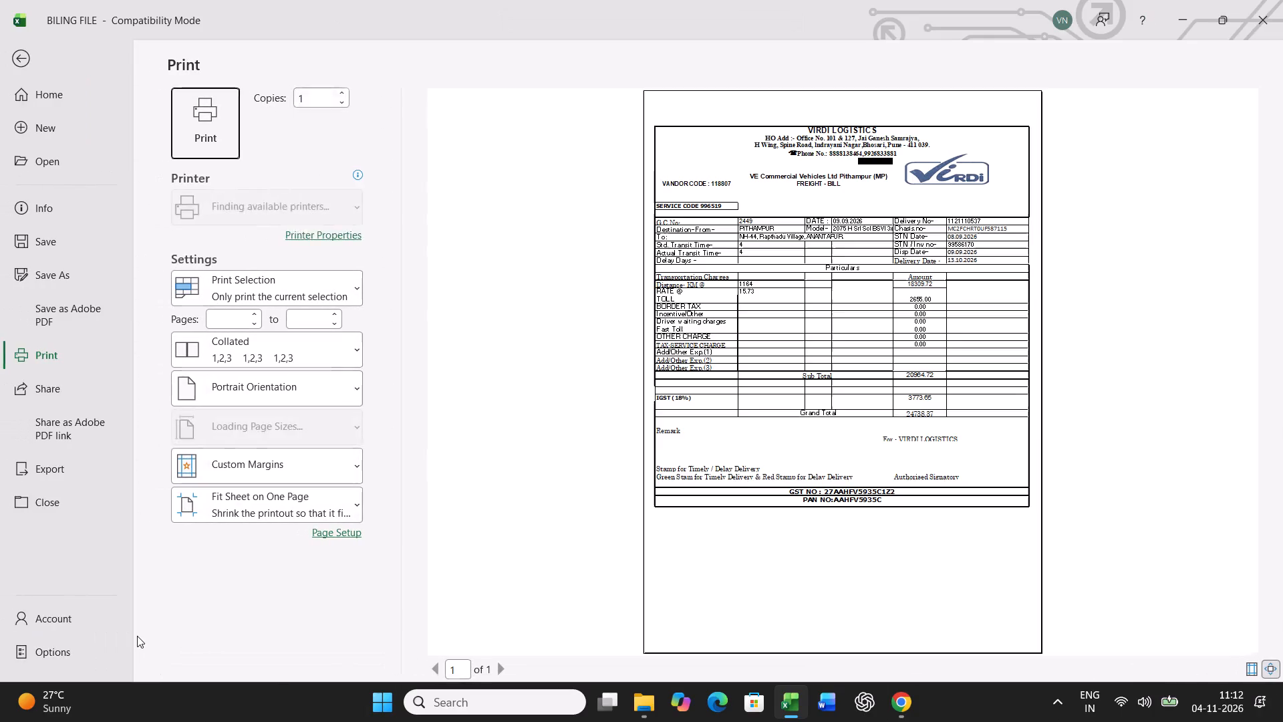
left_click(186, 123)
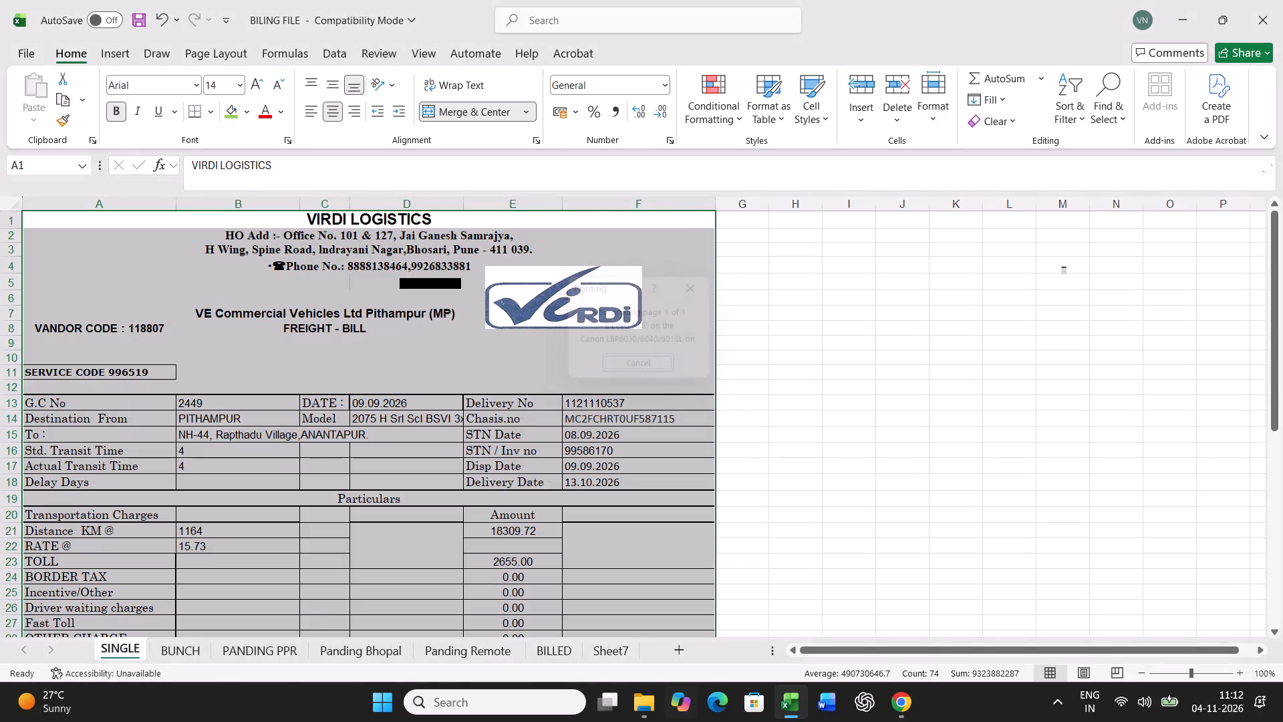
Copy billing row 11 in BUNCH and paste it as values into log row 55.
left_click(188, 643)
left_click(3, 415)
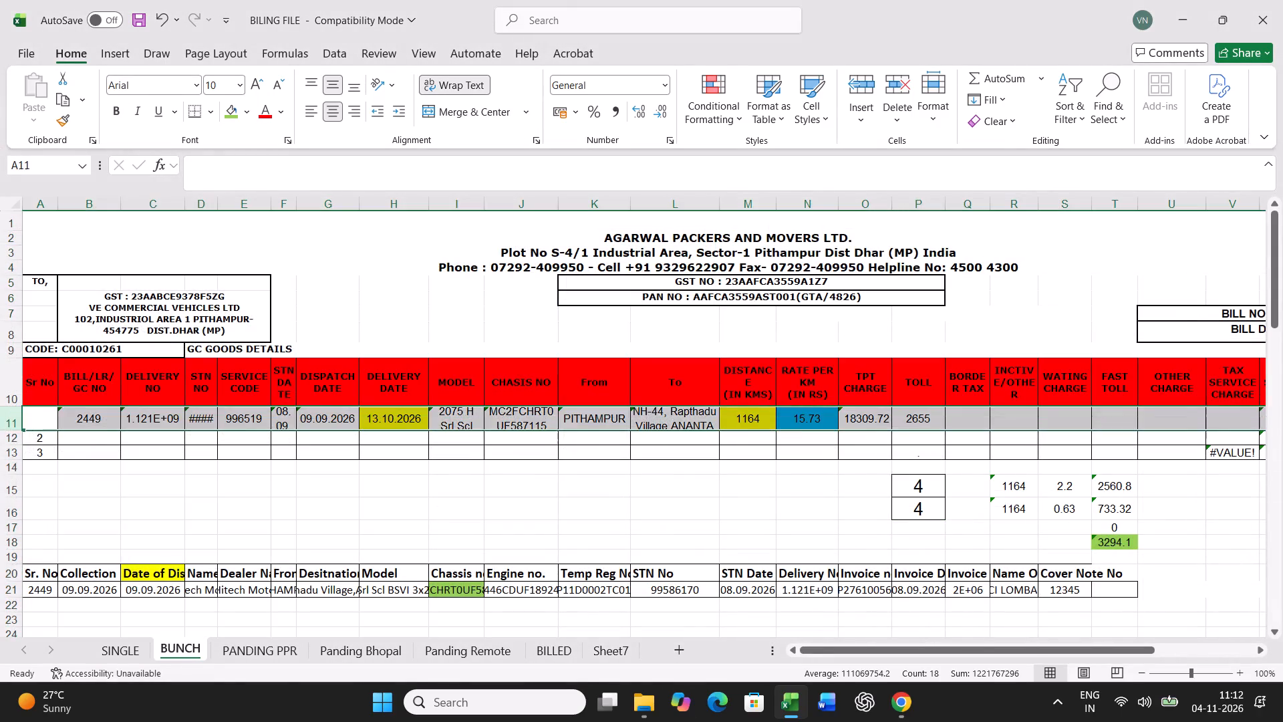
key("ctrl+c")
scroll(358, 442, "down", 16)
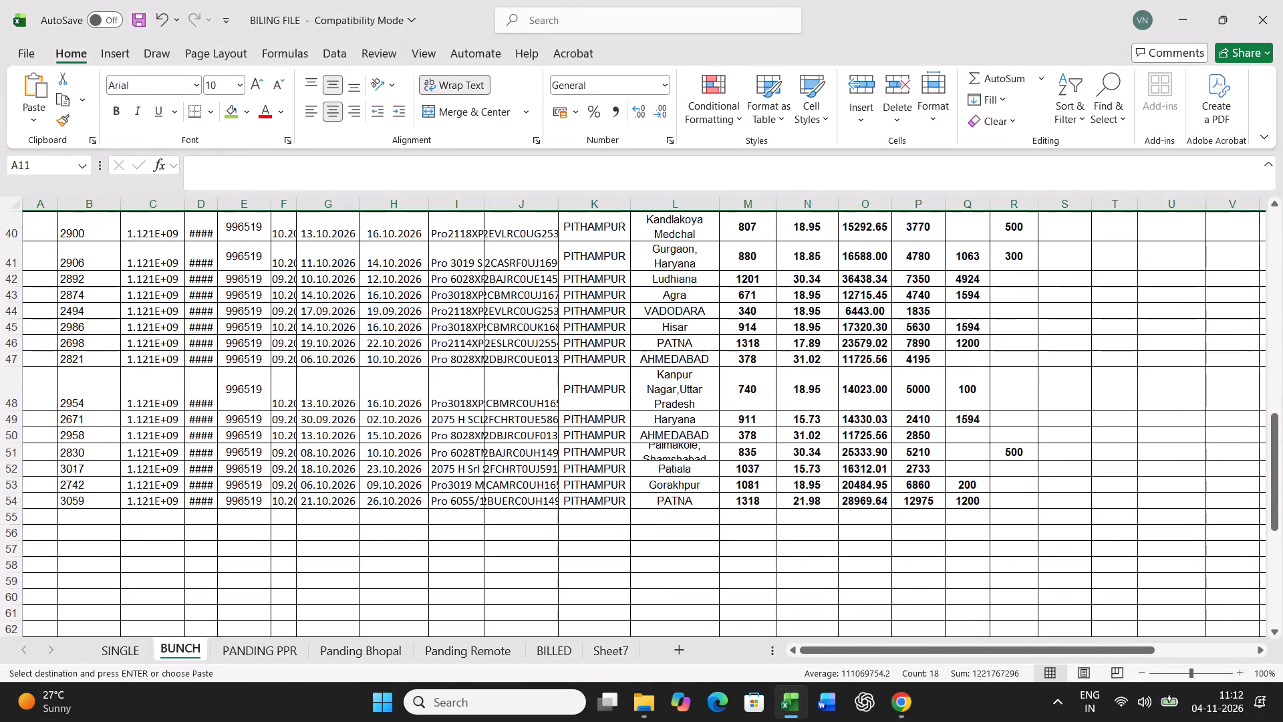
right_click(27, 517)
left_click(110, 154)
double_click(41, 122)
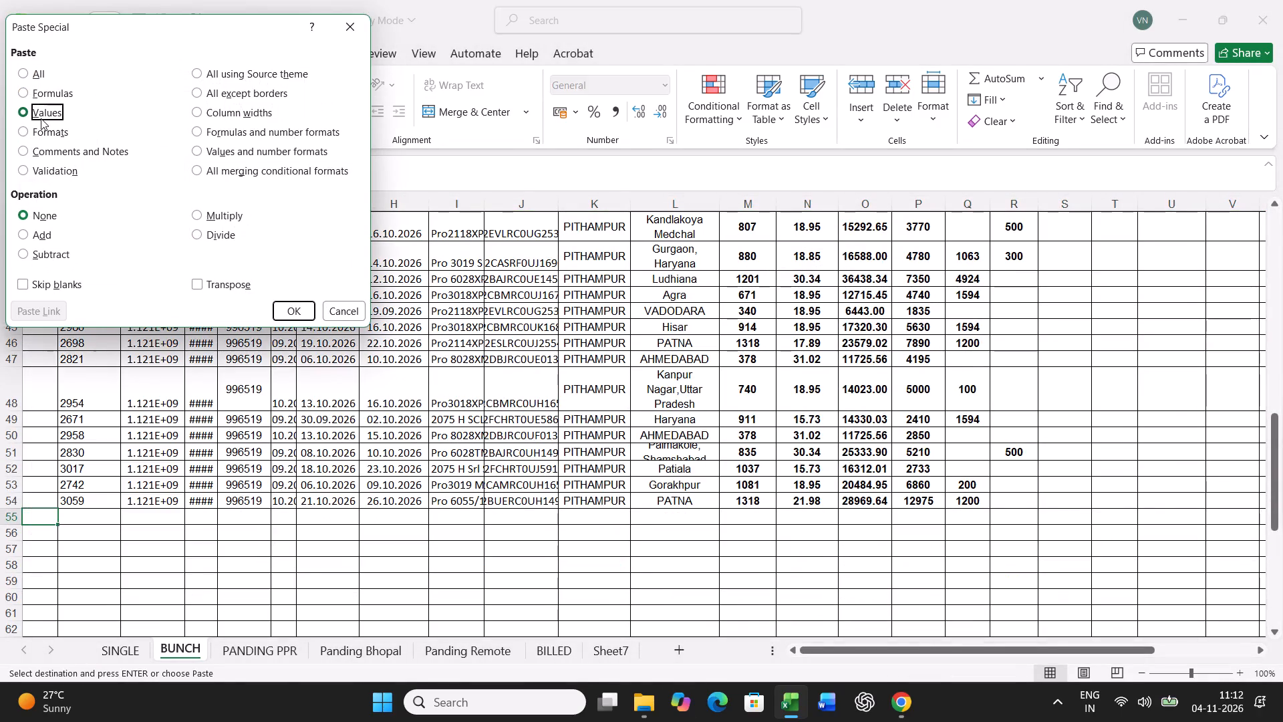
left_click(290, 318)
Find the vehicle with chassis number ending 170635 in the PANDING PPR sheet and highlight its chassis cell green.
left_click(235, 648)
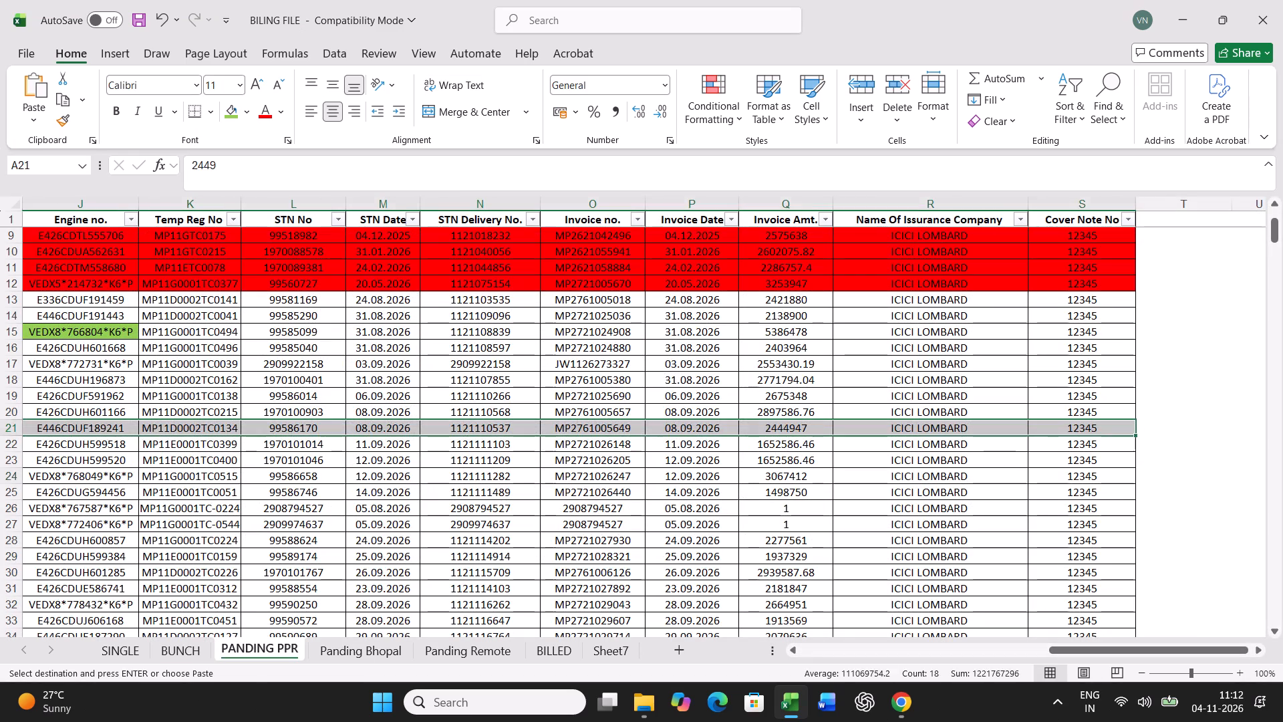
left_click(511, 475)
key("ctrl+f")
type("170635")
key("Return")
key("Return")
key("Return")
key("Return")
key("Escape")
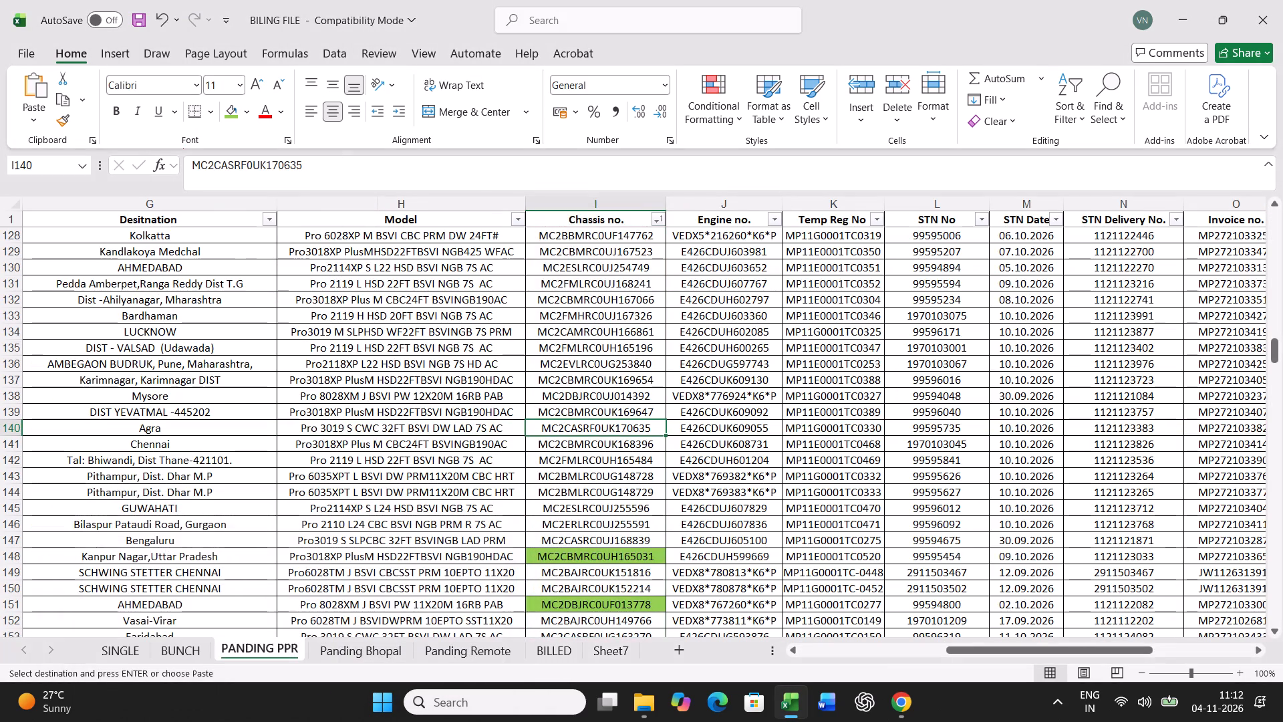
left_click(232, 108)
Copy the full record of LR No 2932 from PANDING PPR and paste it over the vehicle record in row 21 of BUNCH.
key("Left")
key("Left")
key("Left")
key("Left")
key("Left")
key("Left")
key("Left")
key("Left")
key("Left")
key("Left")
key("Left")
key("Left")
key("Left")
key("Left")
key("Left")
key("Left")
key("Left")
key("Left")
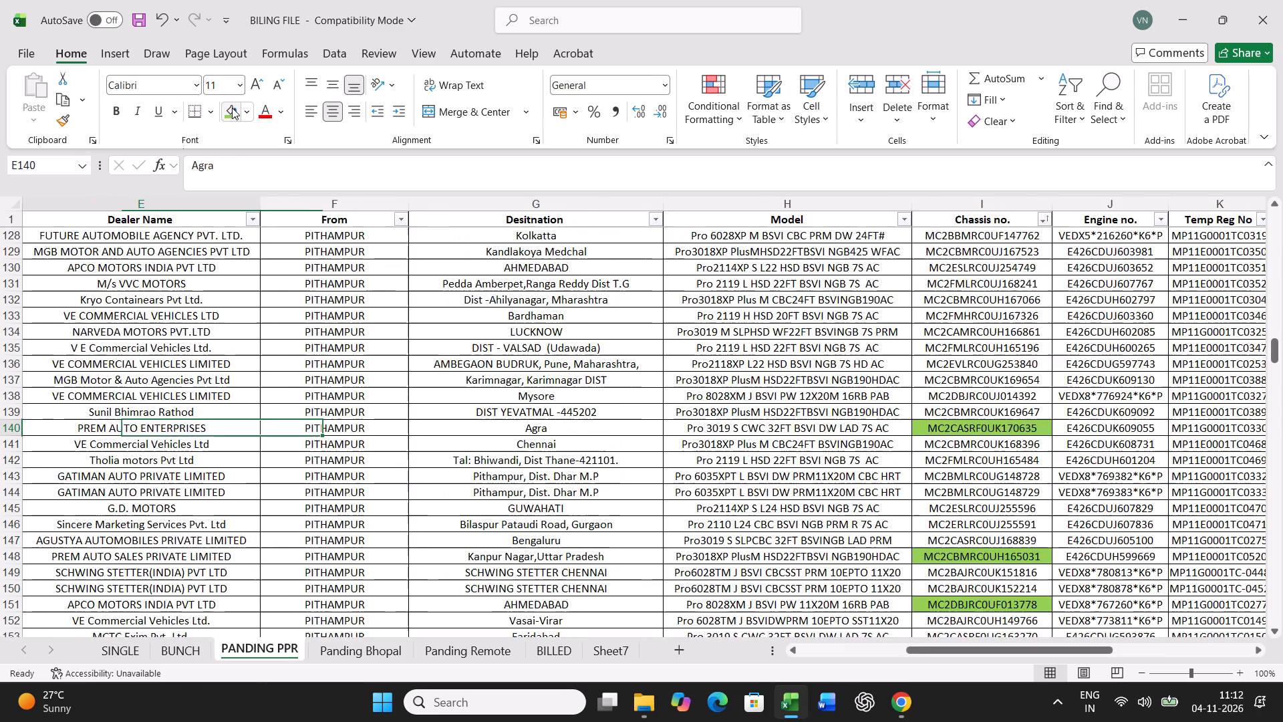
key("ctrl+shift+Right")
key("ctrl+c")
left_click(176, 652)
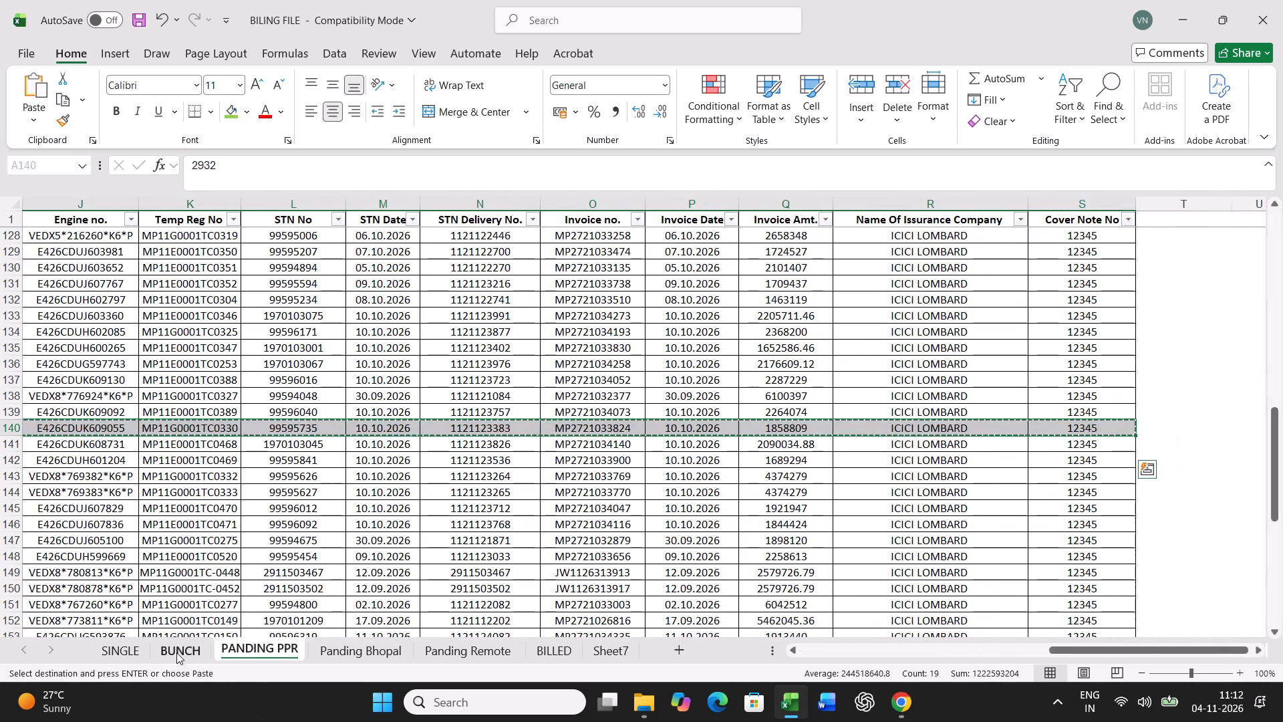
scroll(174, 566, "up", 17)
left_click(30, 592)
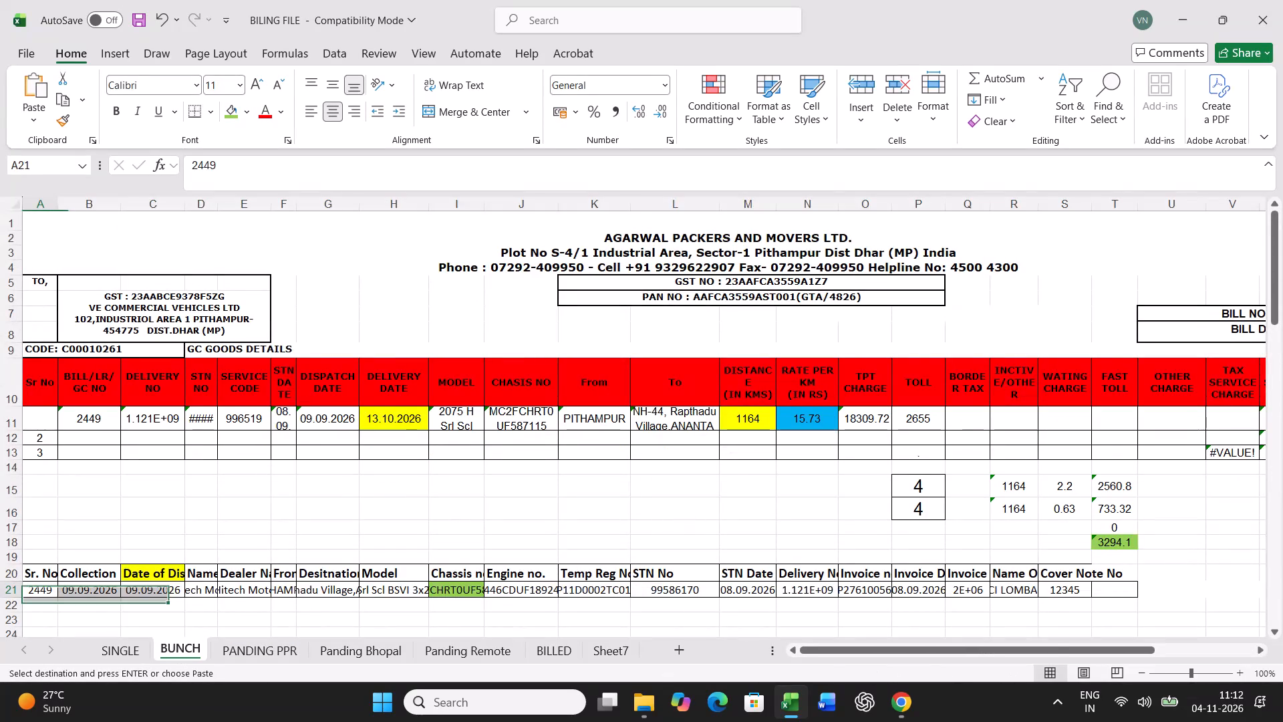
key("ctrl+v")
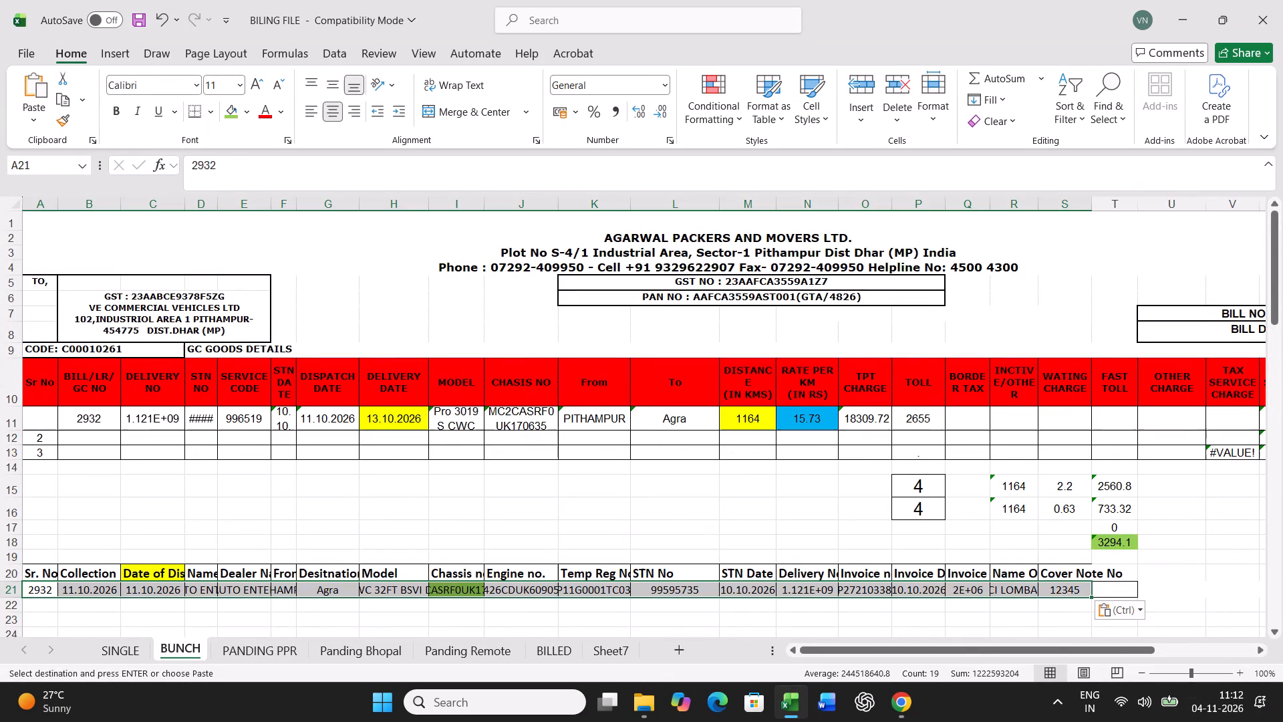
In billing row 11 of BUNCH, set the delivery date to 14.10.2026 and the distance to 671 km.
left_click(382, 418)
type("14.10.2026")
key("Right")
key("Right")
key("Right")
key("Right")
key("Right")
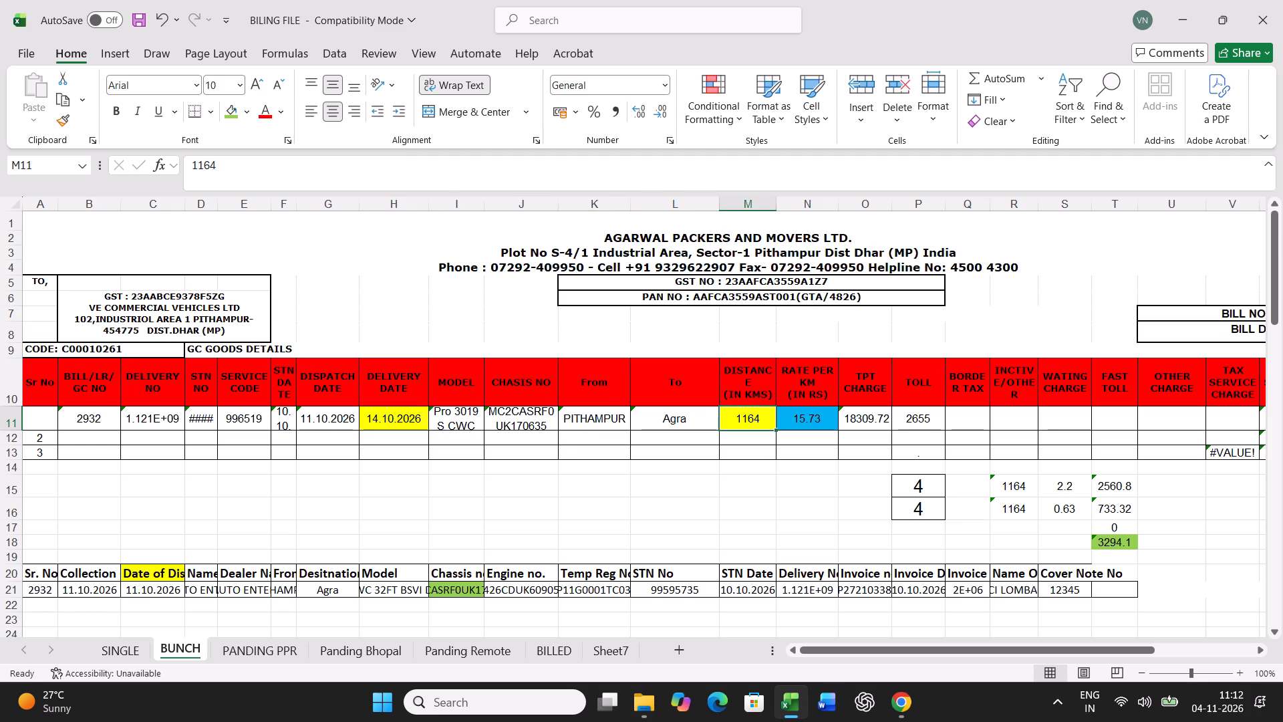
type("671")
key("Right")
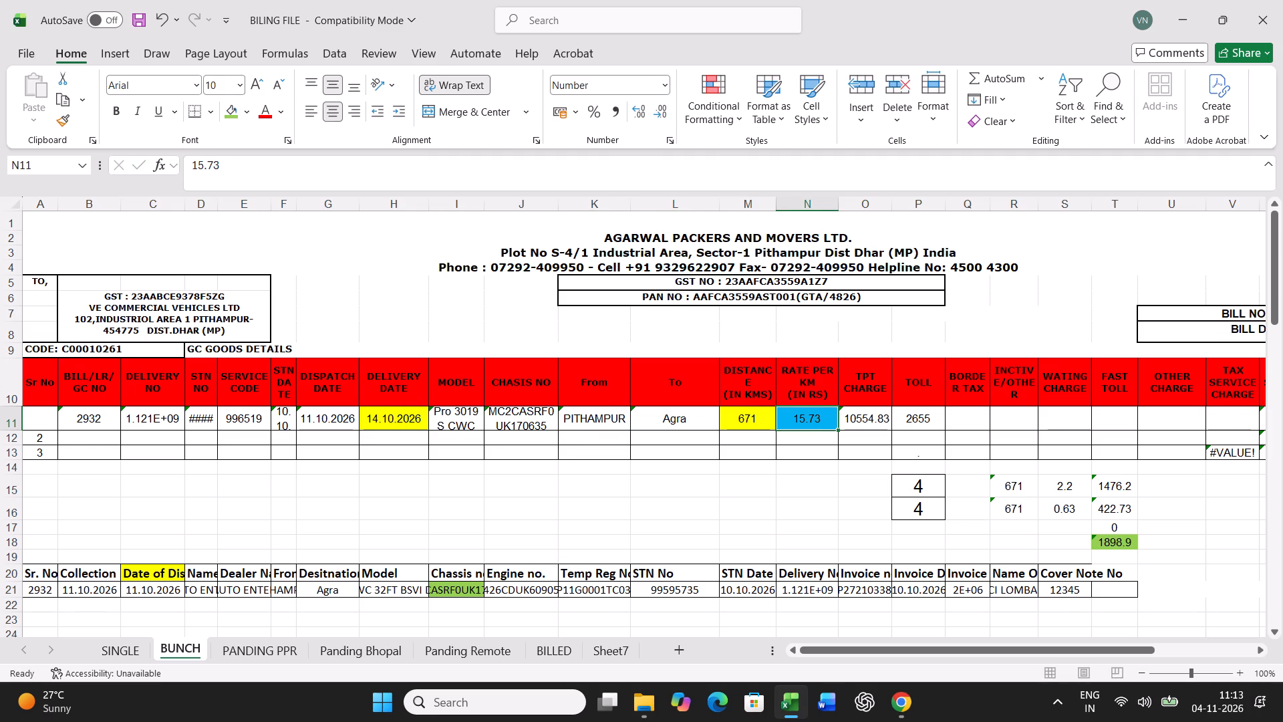
In billing row 11, set the rate per km to 18.85, toll to 4780, border tax to 1063 and incentive/other to 300.
type("18.85")
key("Right")
key("Right")
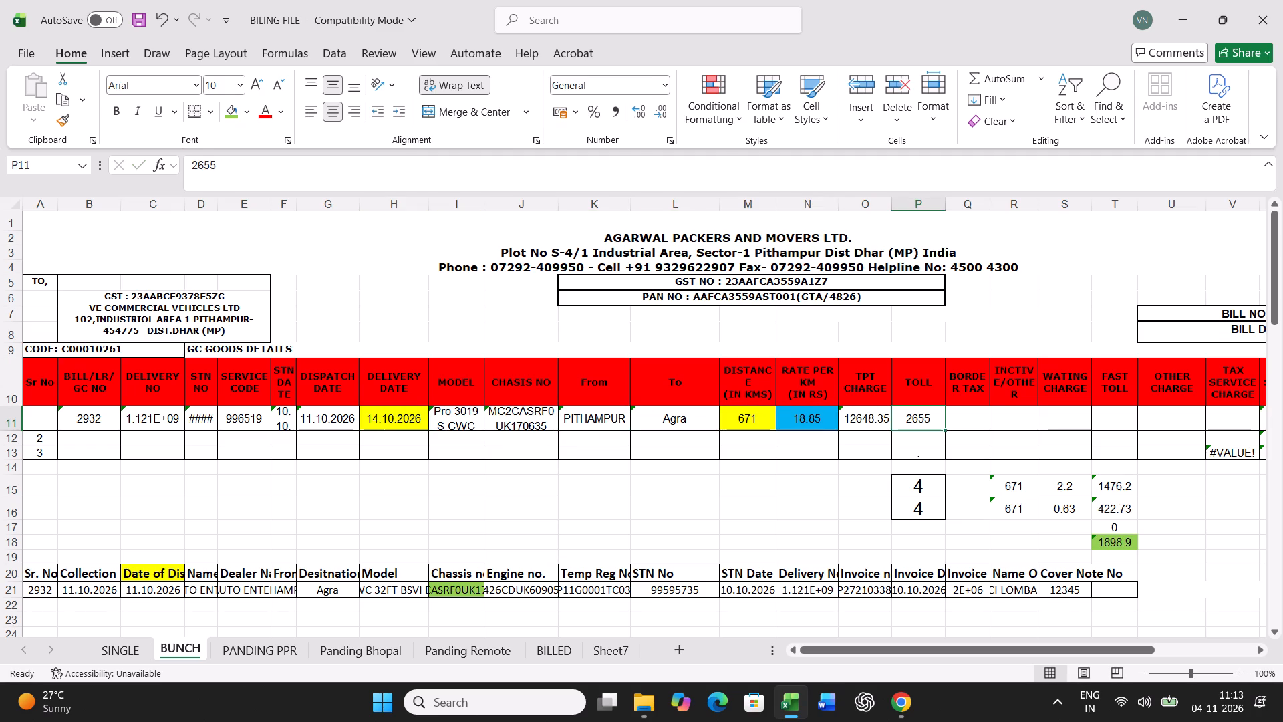
type("4780")
key("Right")
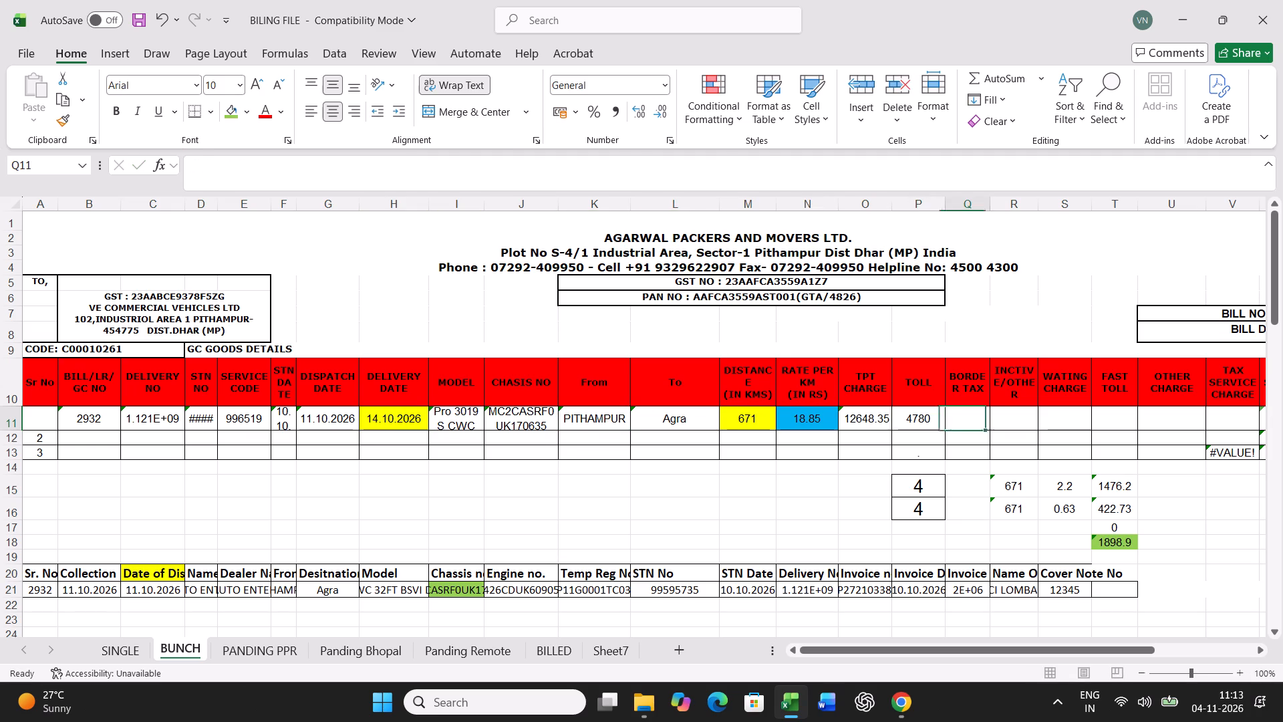
type("1063")
key("Right")
type("300")
key("Return")
Set the standard transit time in P15 to 2 and the actual transit time in P16 to 3.
left_click(921, 492)
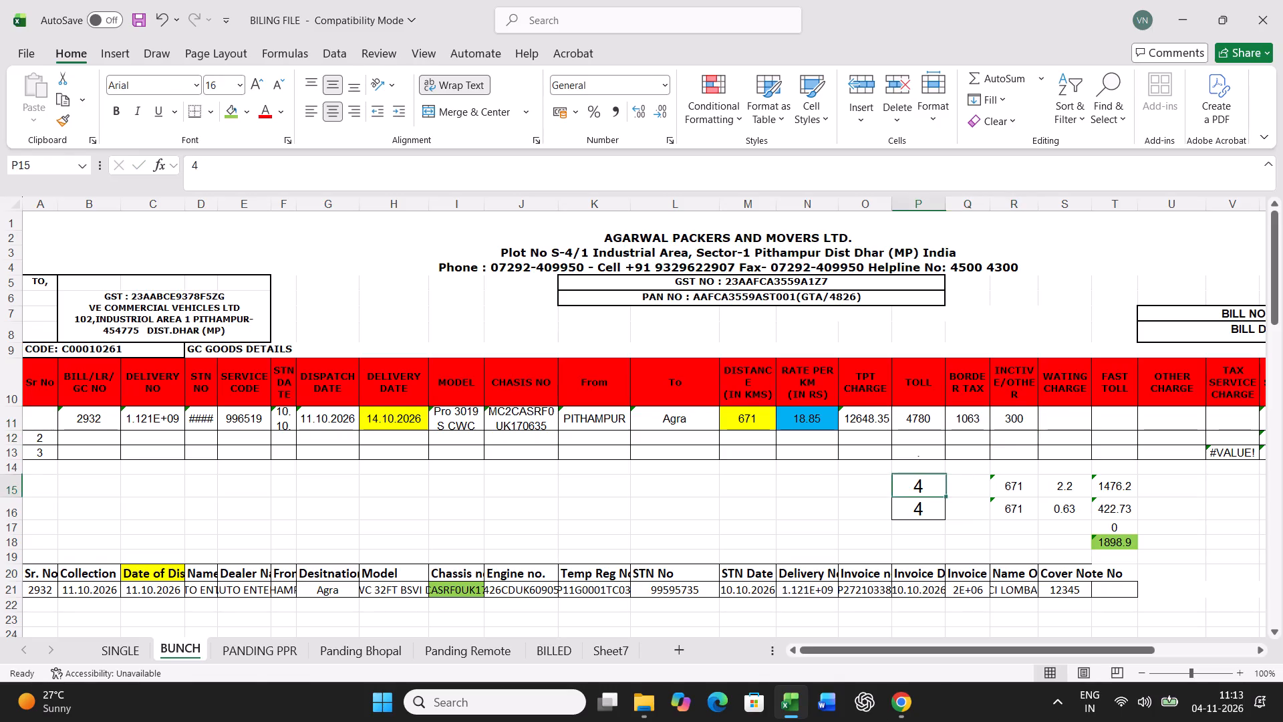
key("2")
key("Return")
key("3")
key("Return")
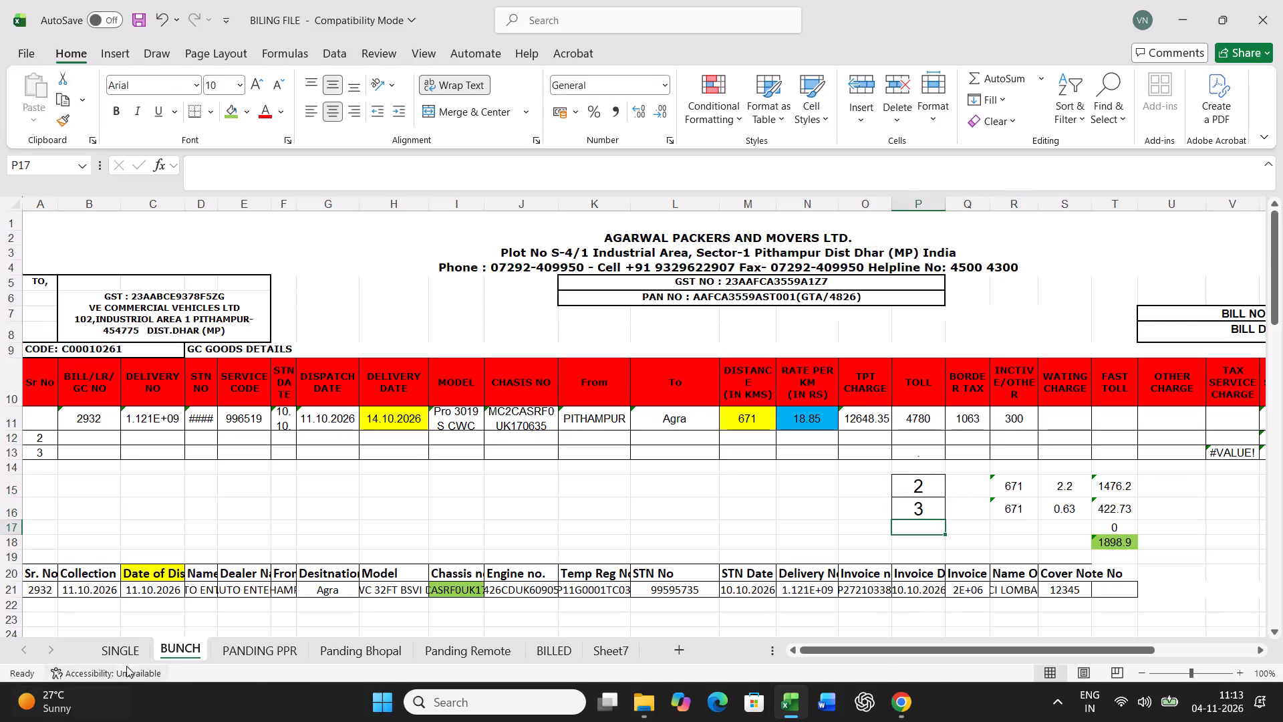
Print the freight bill for G.C. No 2932 from the SINGLE sheet.
left_click(128, 651)
key("ctrl+p")
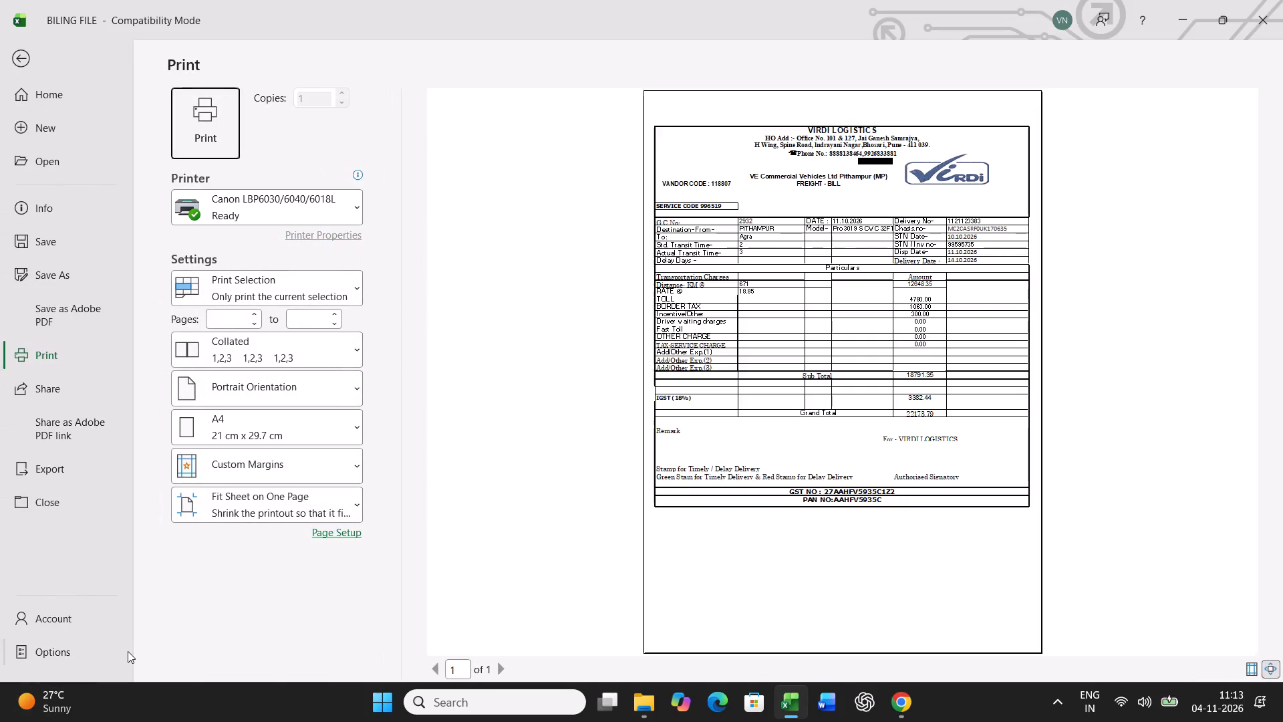
left_click(201, 136)
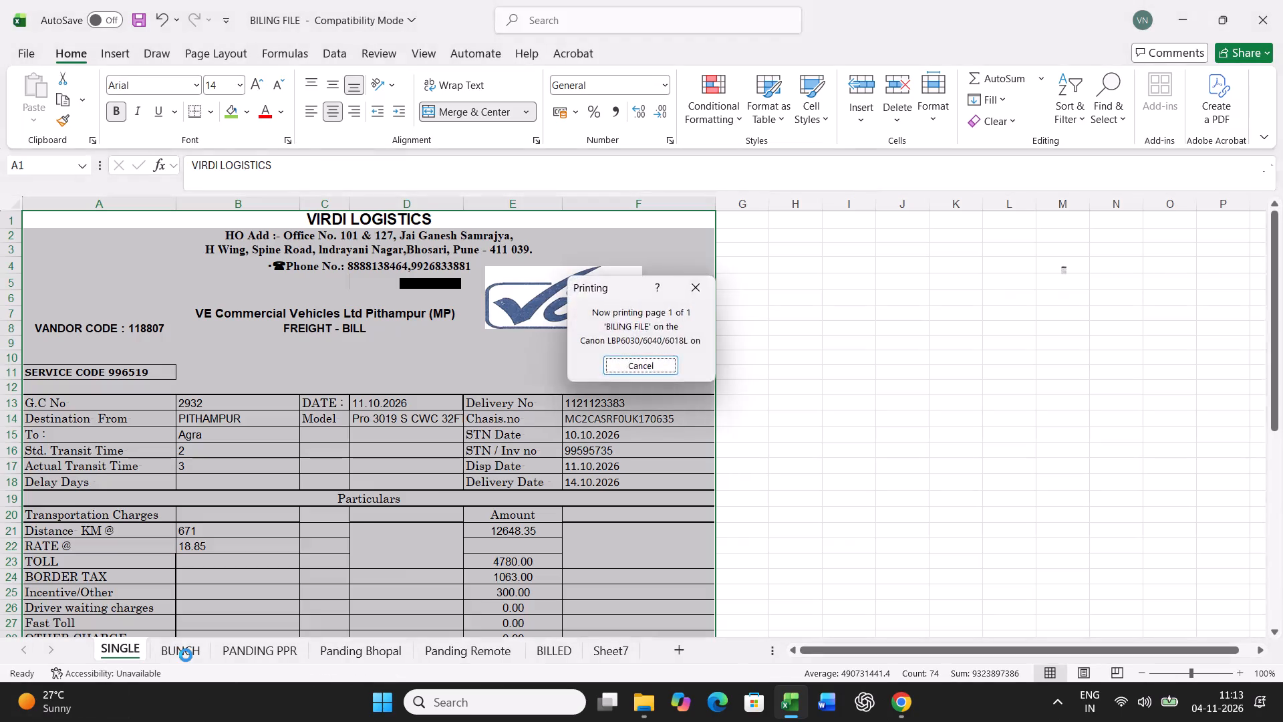
Copy billing row 11 in BUNCH and paste it as values into log row 56.
left_click(190, 650)
left_click(9, 423)
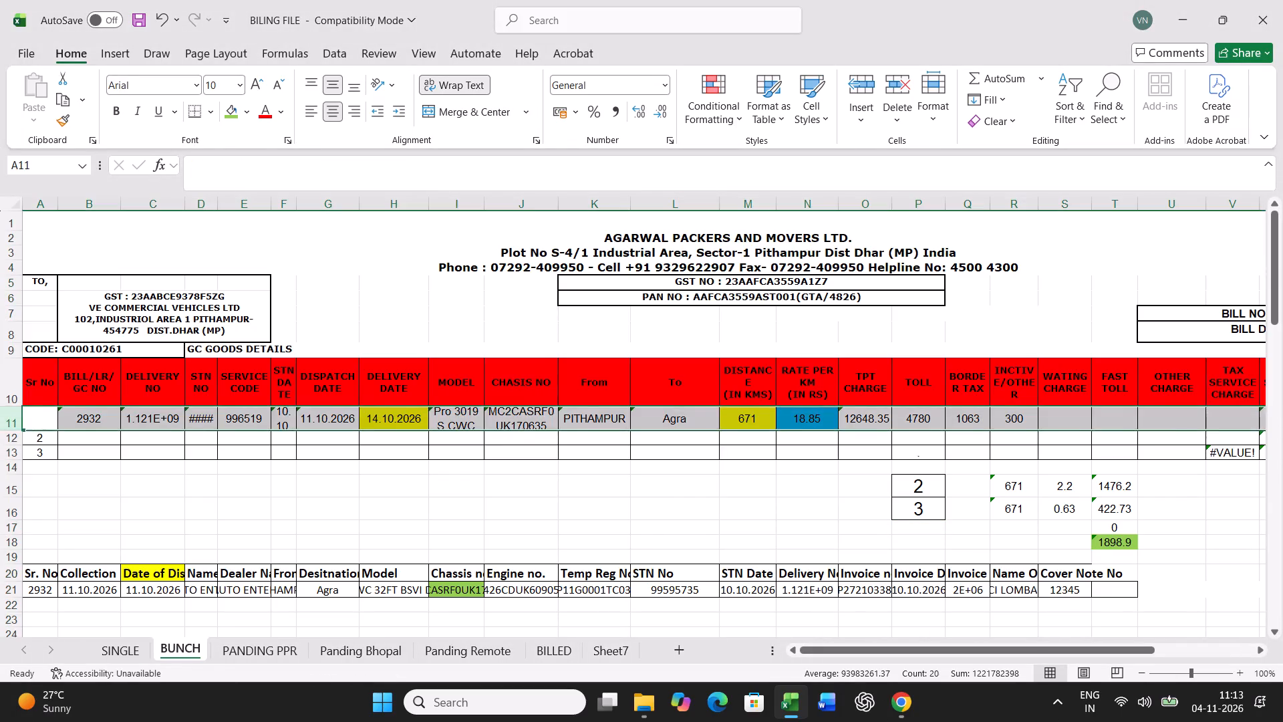
key("ctrl+c")
scroll(464, 560, "down", 20)
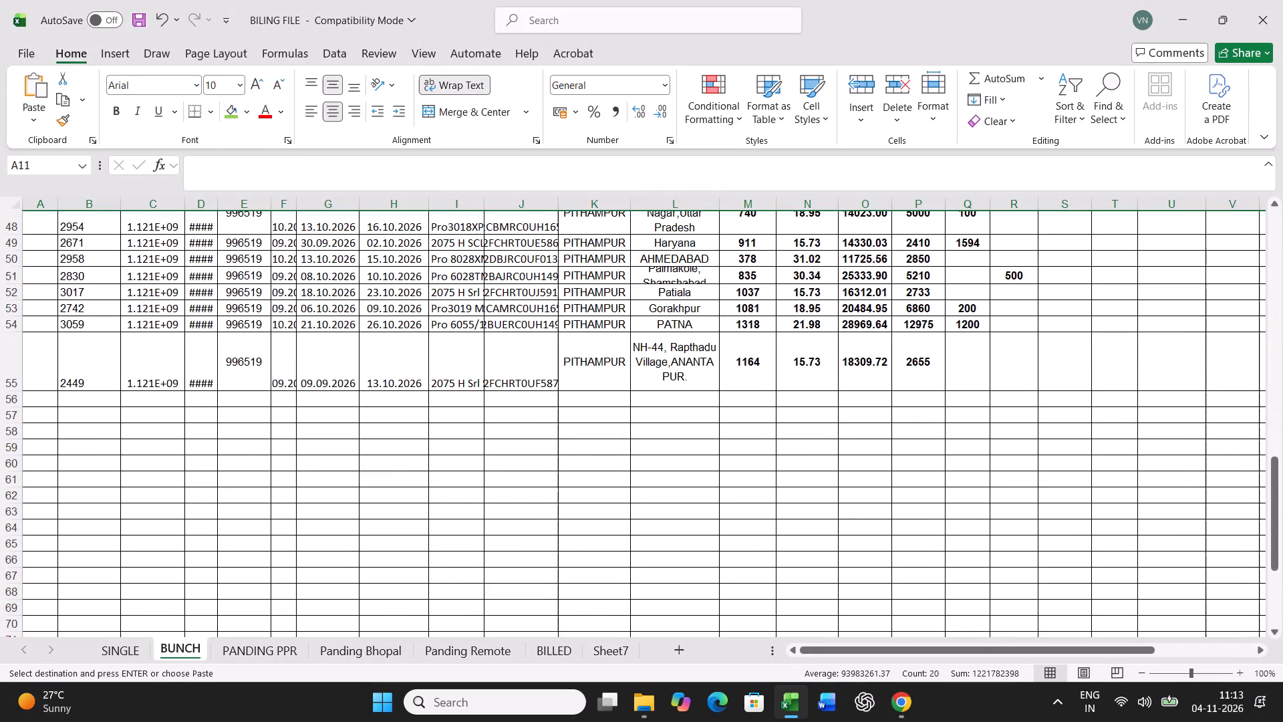
right_click(45, 402)
left_click(96, 320)
left_click(29, 279)
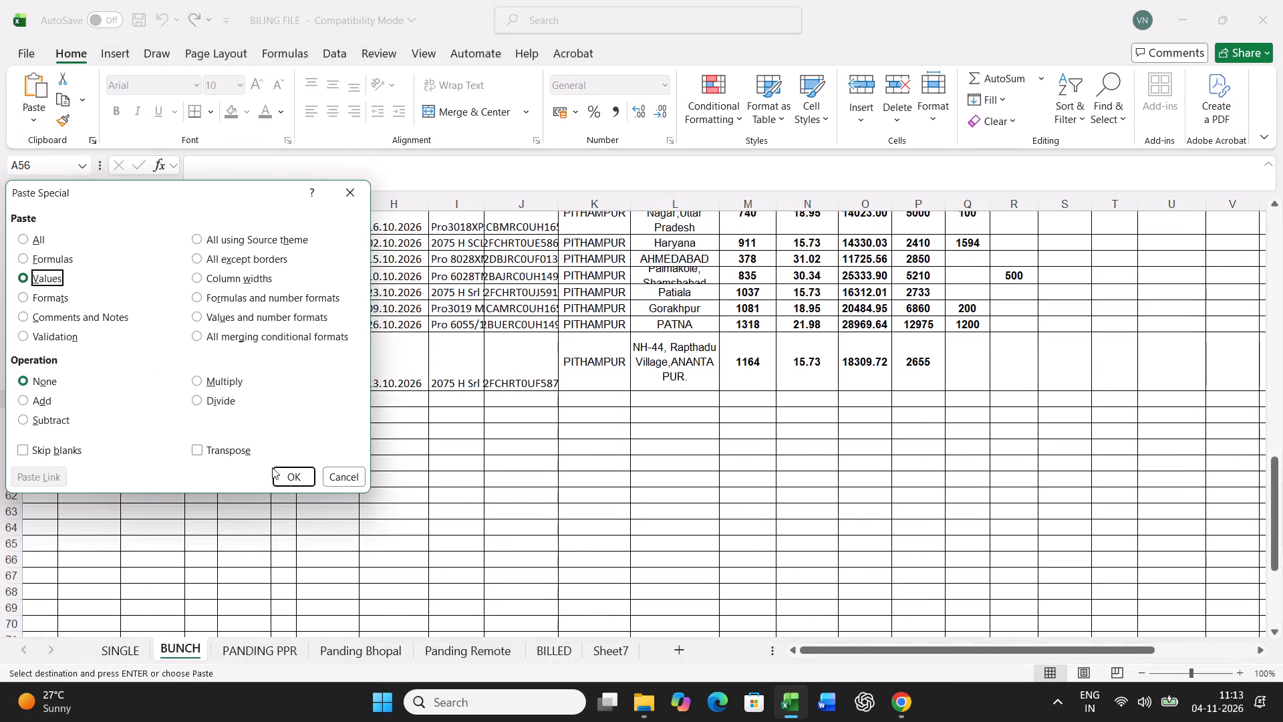
left_click(290, 481)
left_click(256, 648)
left_click(506, 522)
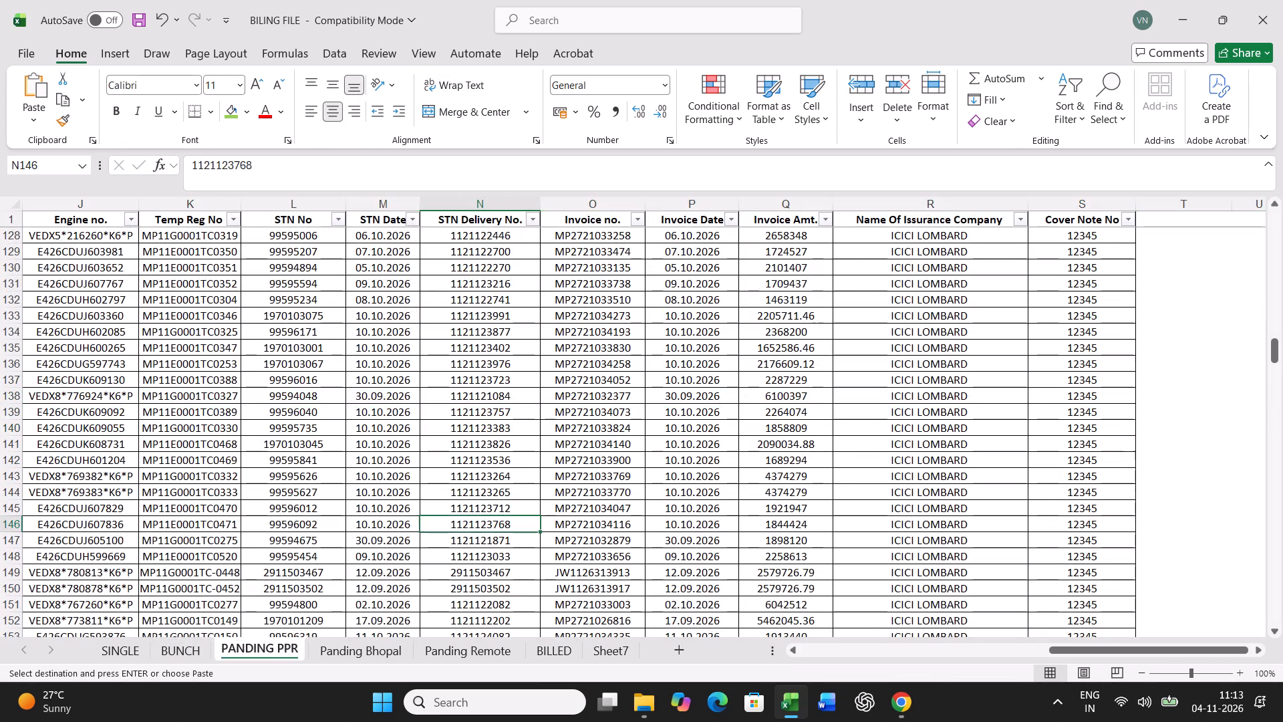
key("ctrl+f")
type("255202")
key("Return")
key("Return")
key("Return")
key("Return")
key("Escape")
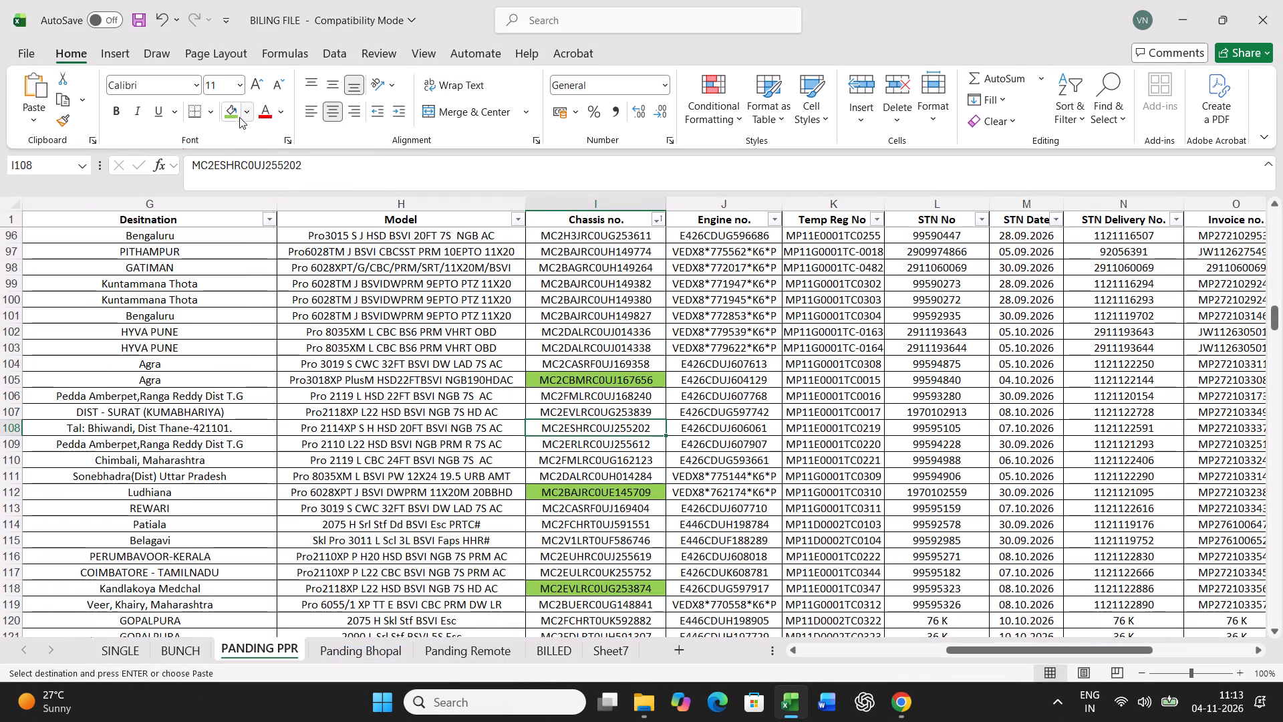
left_click(233, 112)
Copy the LR No 2880 record from PANDING PPR and paste it into row 21 of BUNCH, starting at A21.
key("Left")
key("Left")
key("Left")
key("Left")
key("Left")
key("Left")
key("Left")
key("Left")
key("Left")
key("Left")
key("Left")
key("Left")
key("Left")
key("Left")
key("Left")
key("Left")
key("Left")
key("Left")
key("Left")
key("Left")
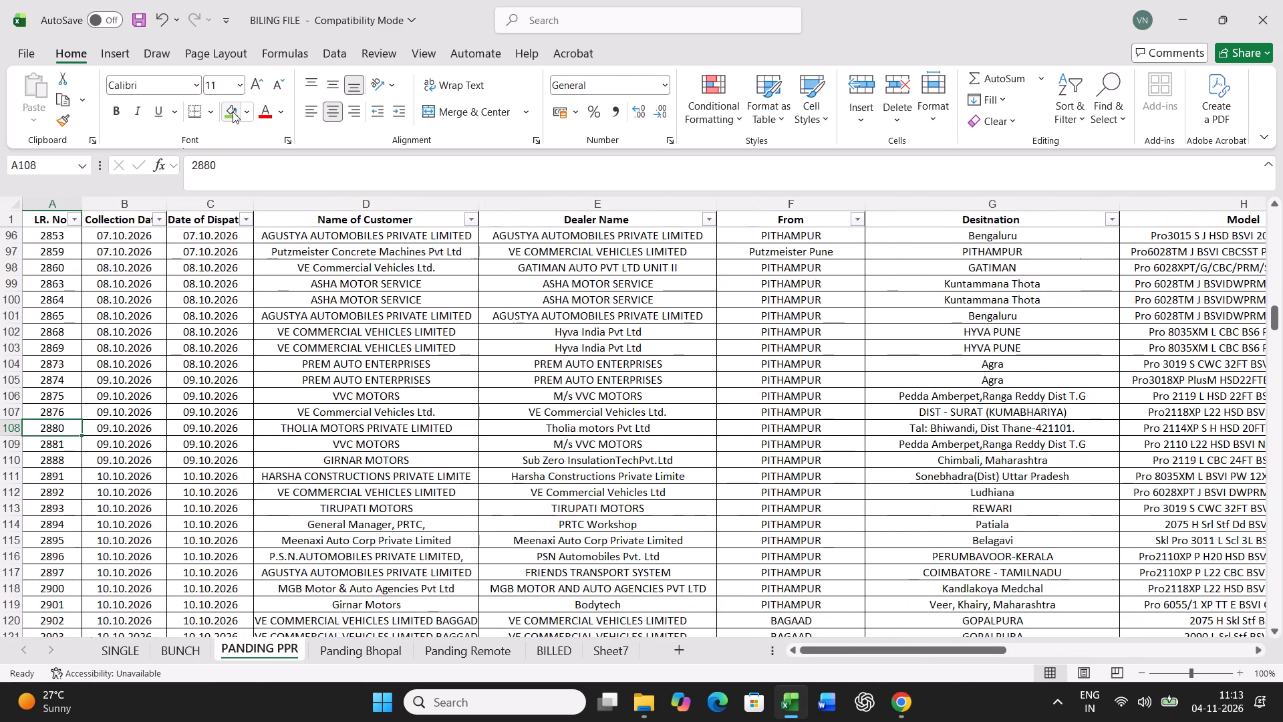
key("ctrl+shift+Right")
key("ctrl+c")
left_click(160, 656)
scroll(200, 478, "up", 2)
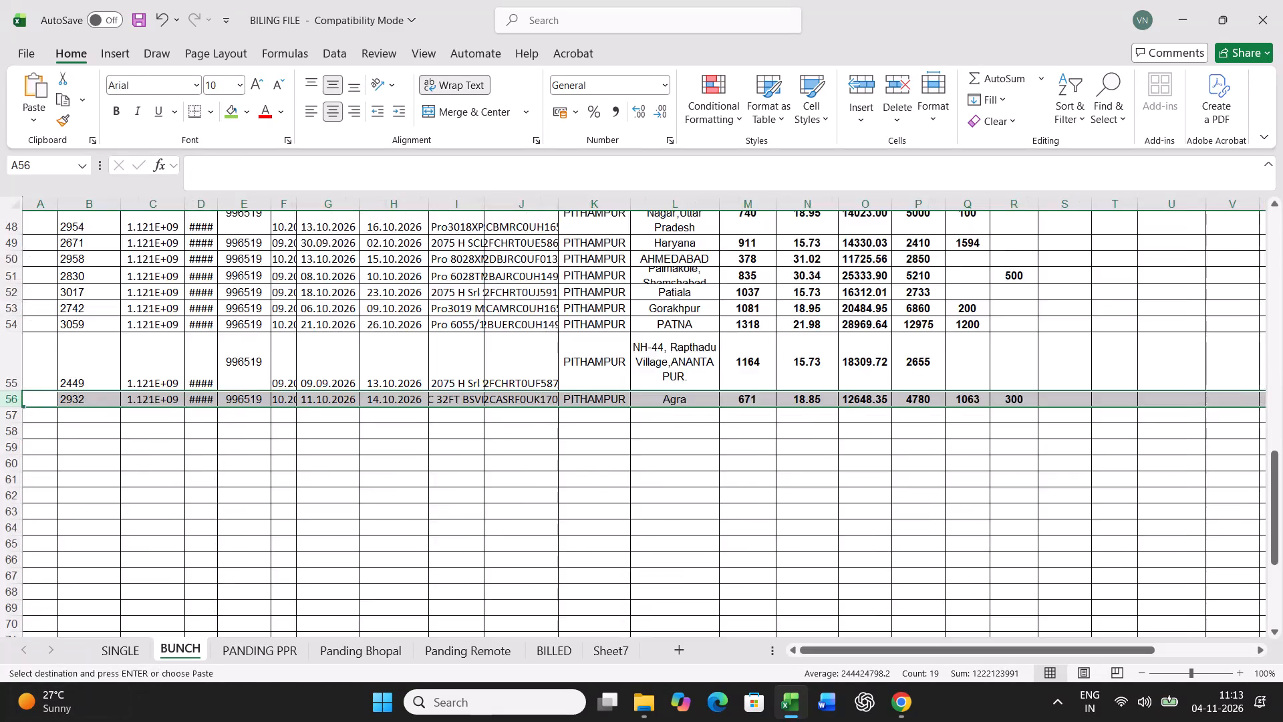
scroll(200, 478, "up", 15)
left_click(44, 460)
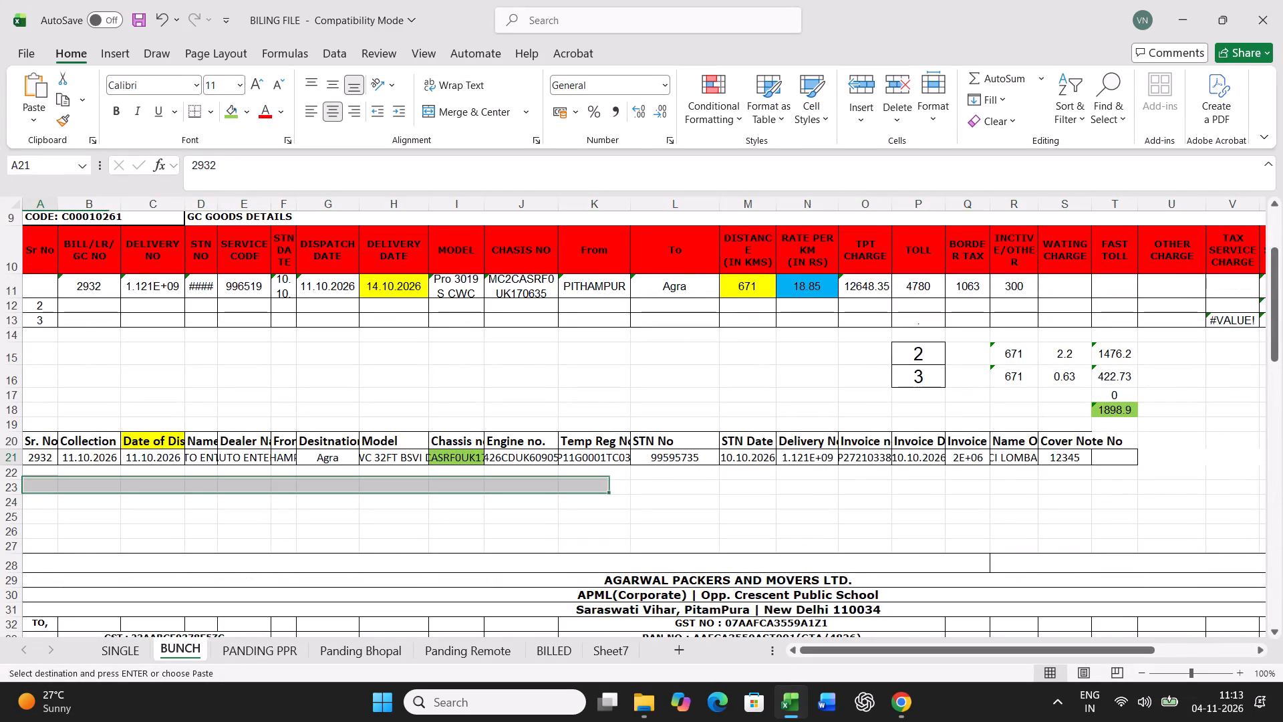
key("ctrl+v")
Set the date of dispatch in C21 to 14.10.2026 and the delivery date in H11 to 15.10.2026.
left_click(146, 457)
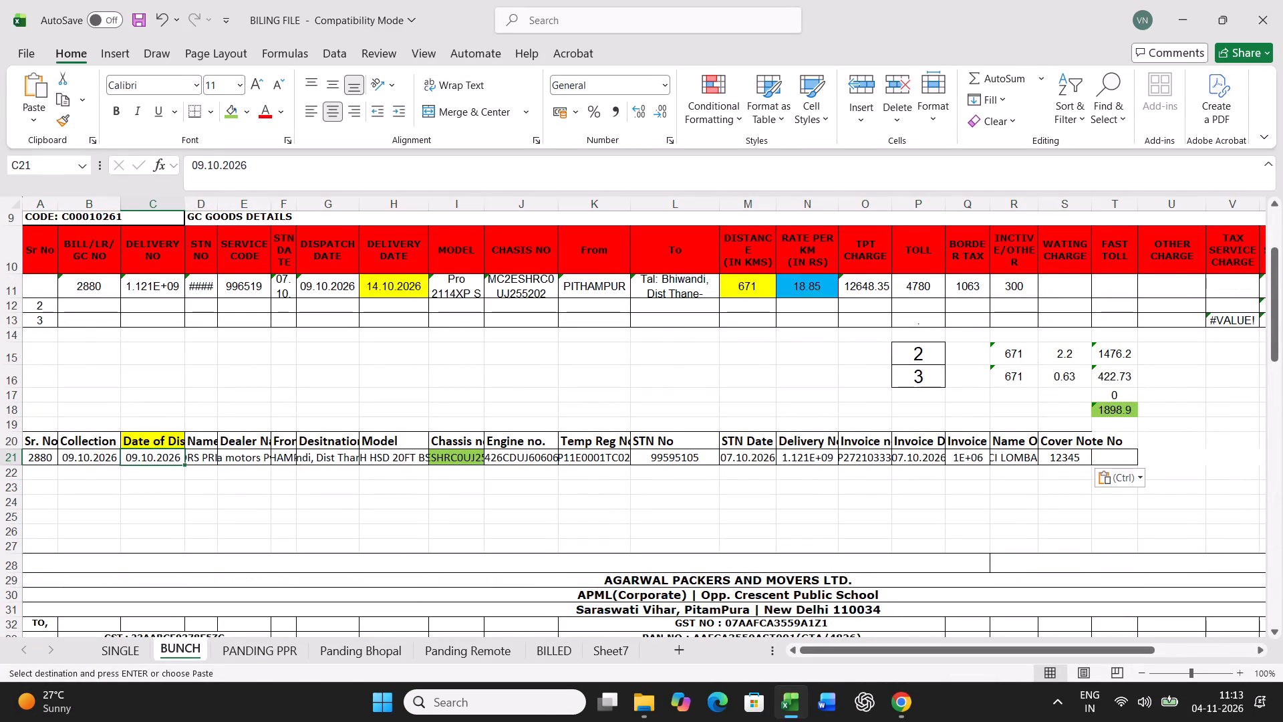
type("14.10.2026")
key("Return")
scroll(466, 550, "up", 5)
left_click(400, 420)
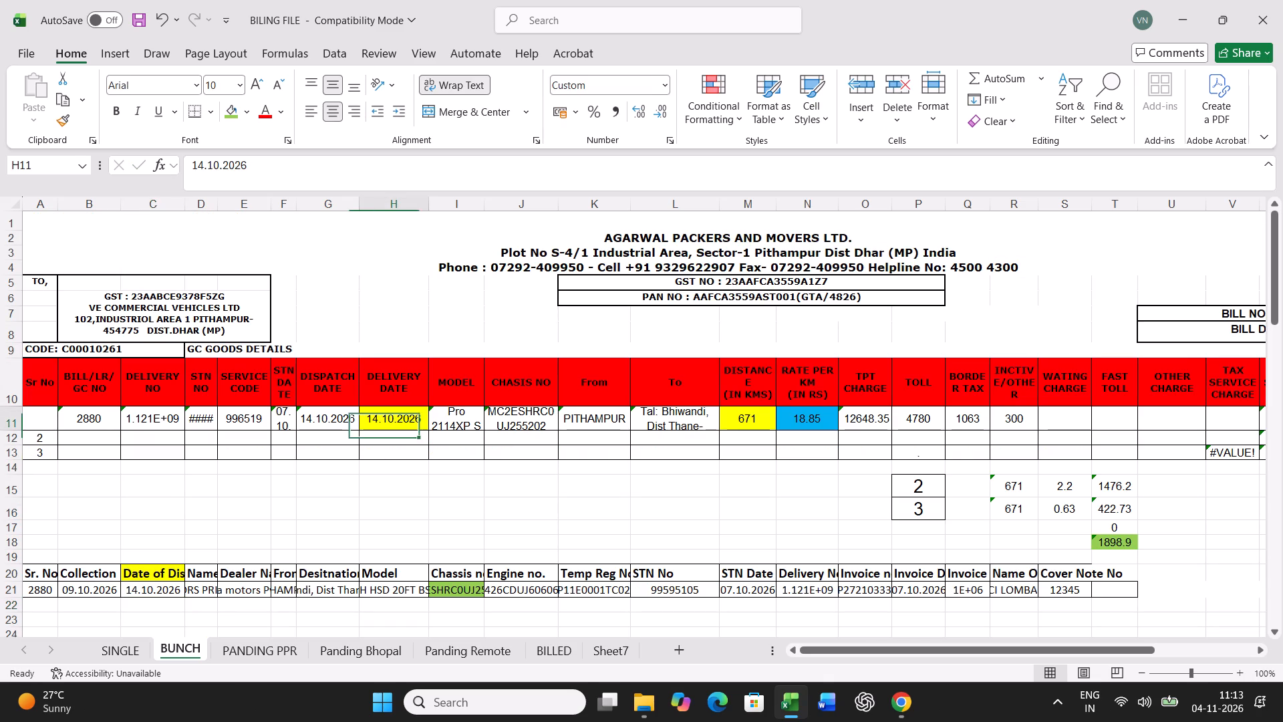
type("15.10.2026")
key("Right")
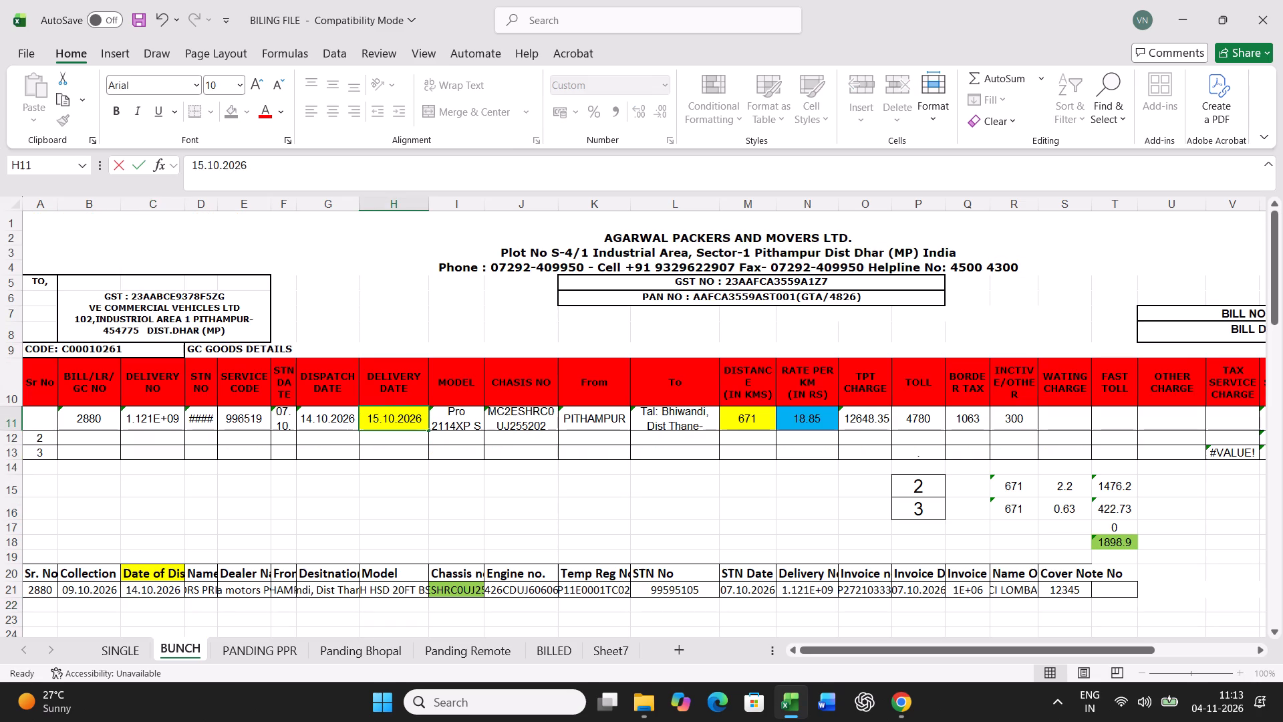
In billing row 11, set distance to 520, rate per km to 17.89 and toll to 3455, clearing border tax and incentive/other.
key("Right")
key("Right")
key("Right")
key("Right")
type("520")
key("Right")
type("17.89")
key("Right")
key("Right")
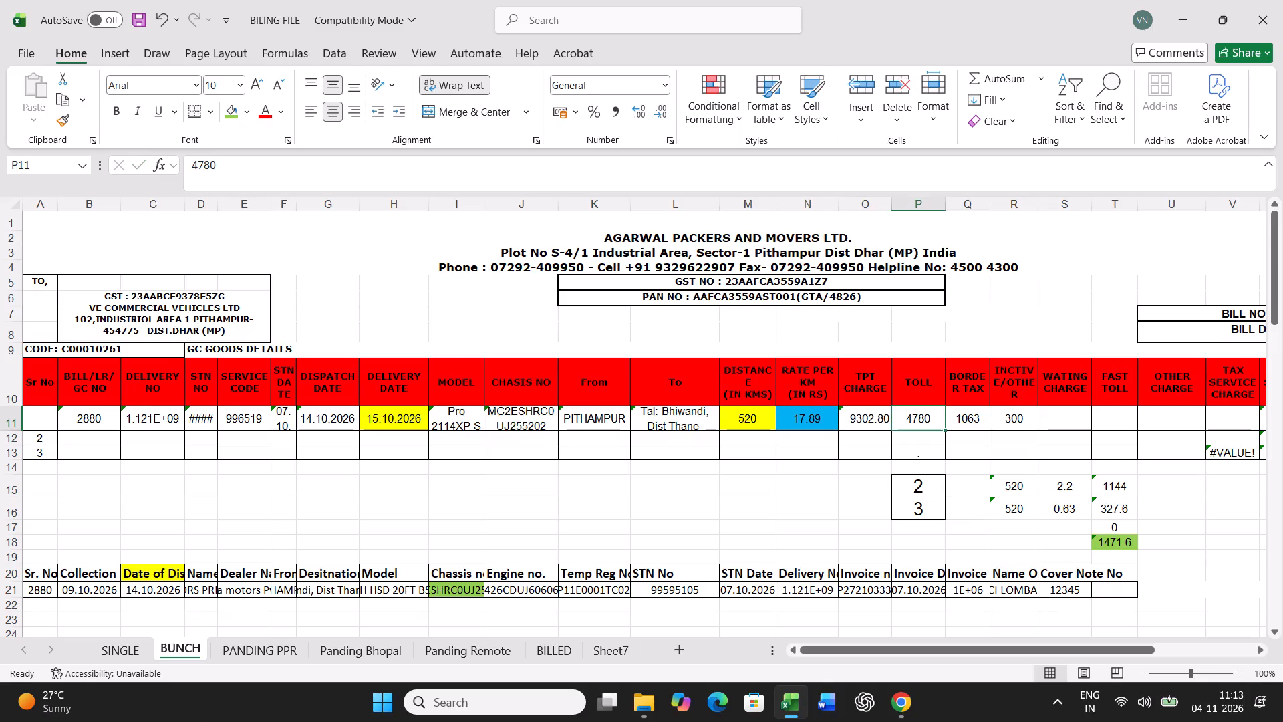
type("3455")
key("Right")
key("Delete")
key("Right")
key("Delete")
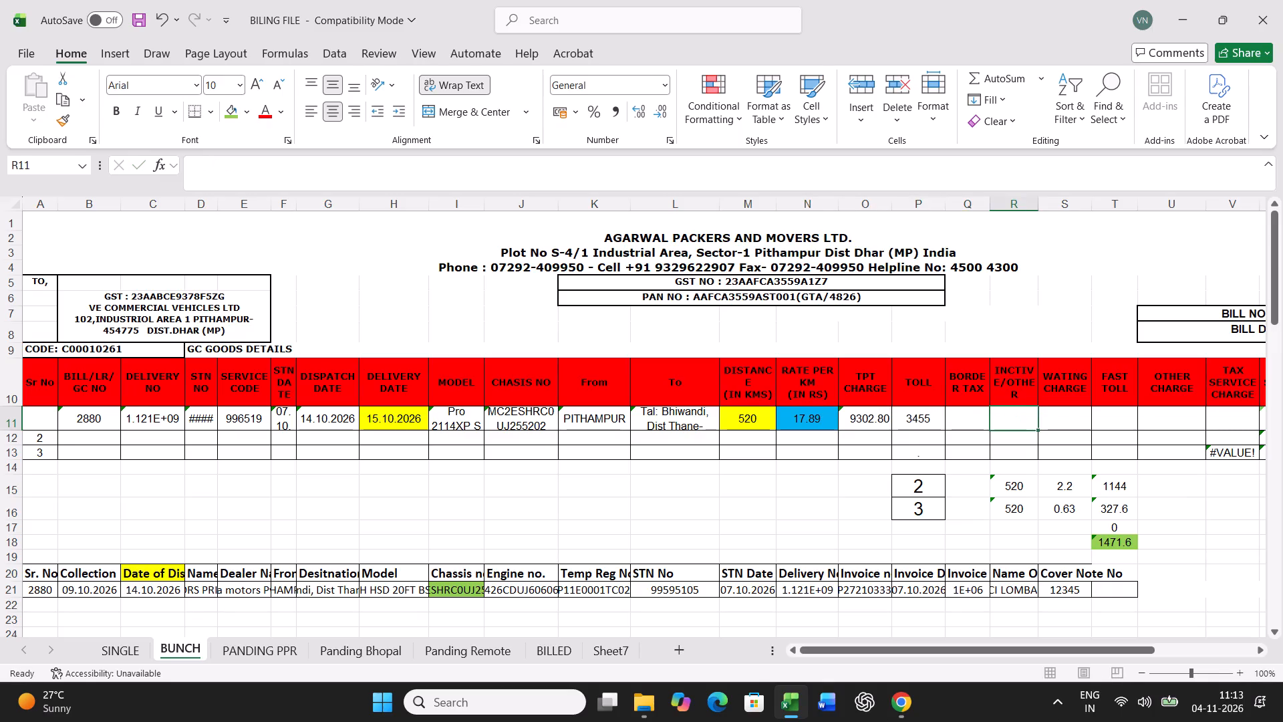
Set the actual transit time in P16 to 1.
left_click(917, 507)
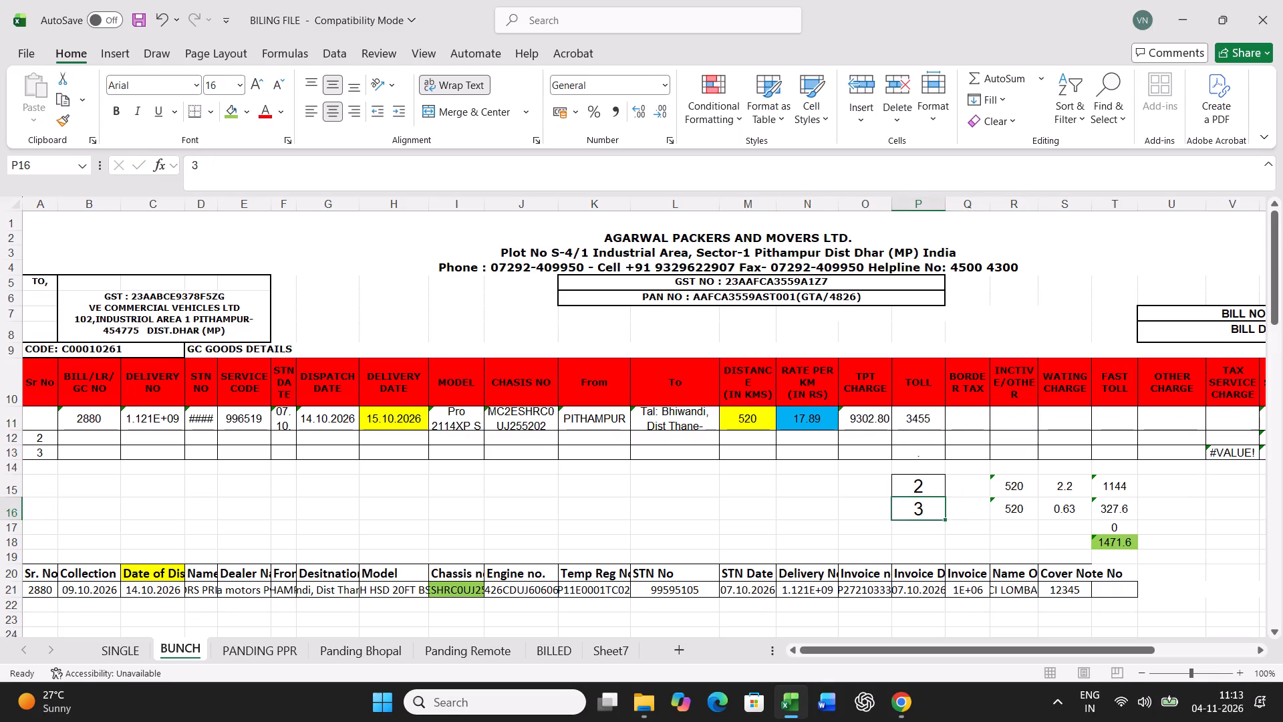
key("1")
key("Return")
Print the freight bill for G.C. No 2880 from the SINGLE sheet.
left_click(130, 651)
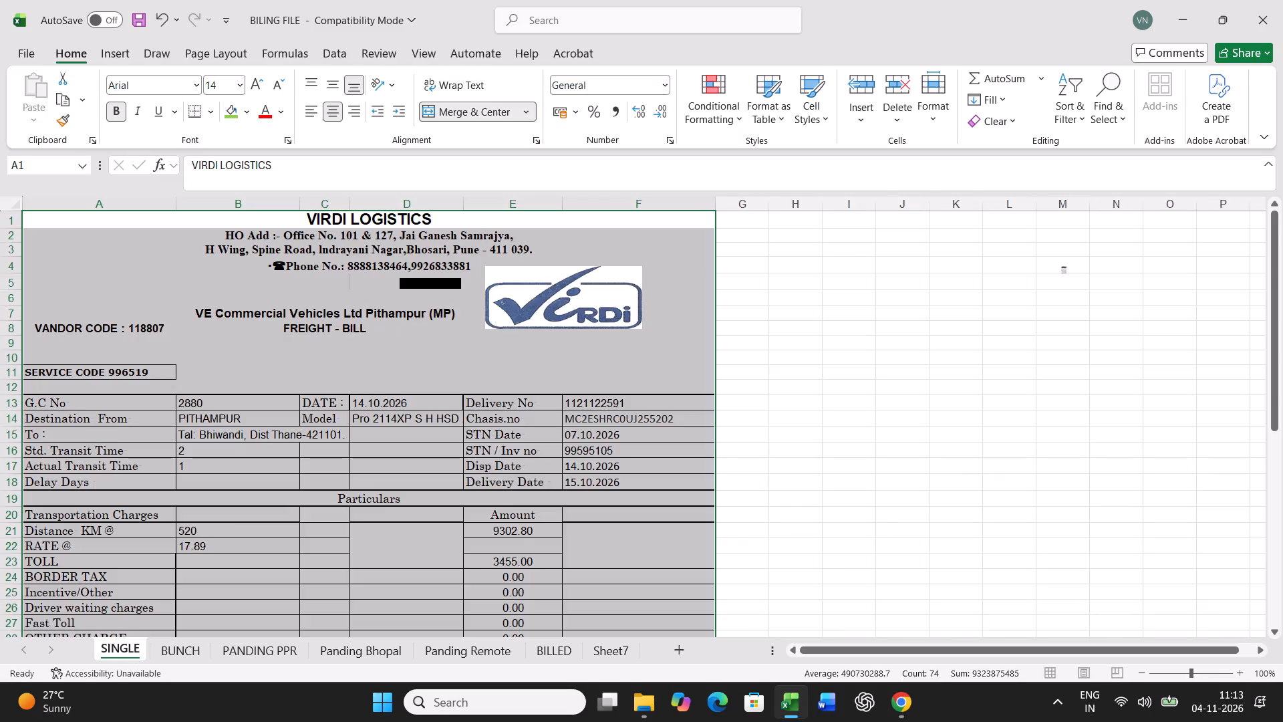
key("ctrl+p")
left_click(188, 136)
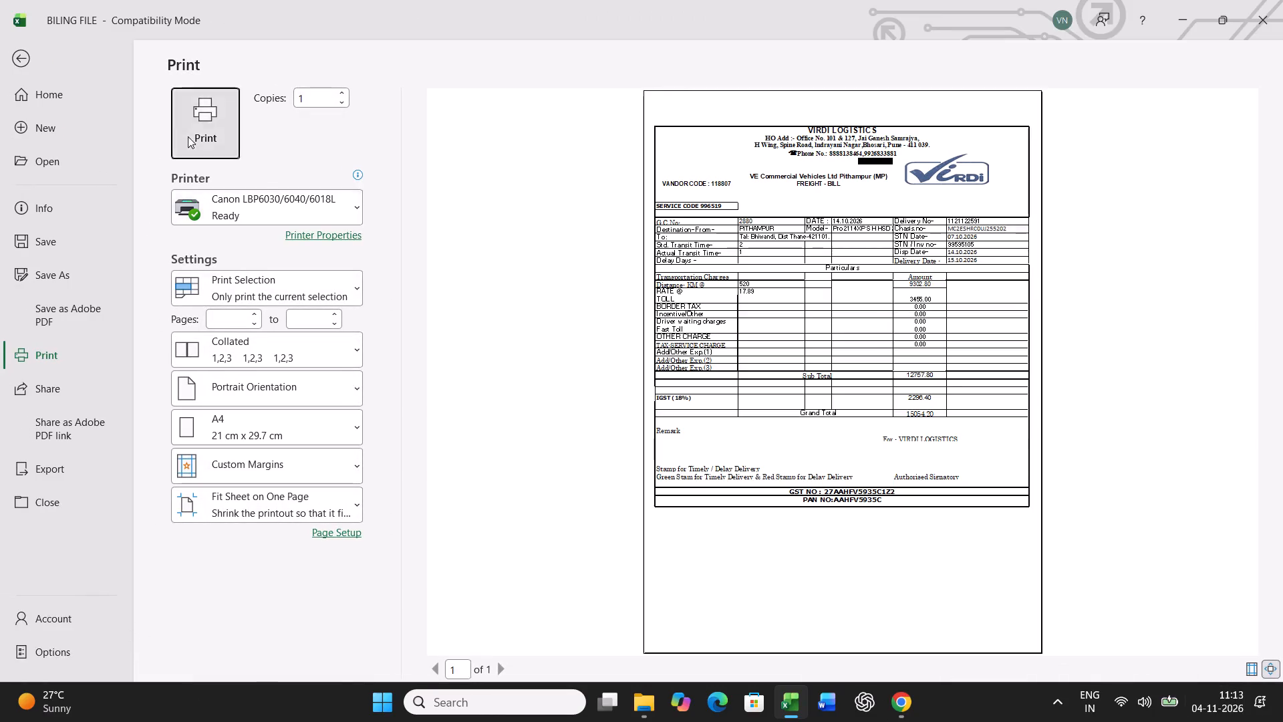
Copy billing row 11 in BUNCH, paste it as values into log row 57 and save the workbook.
left_click(190, 646)
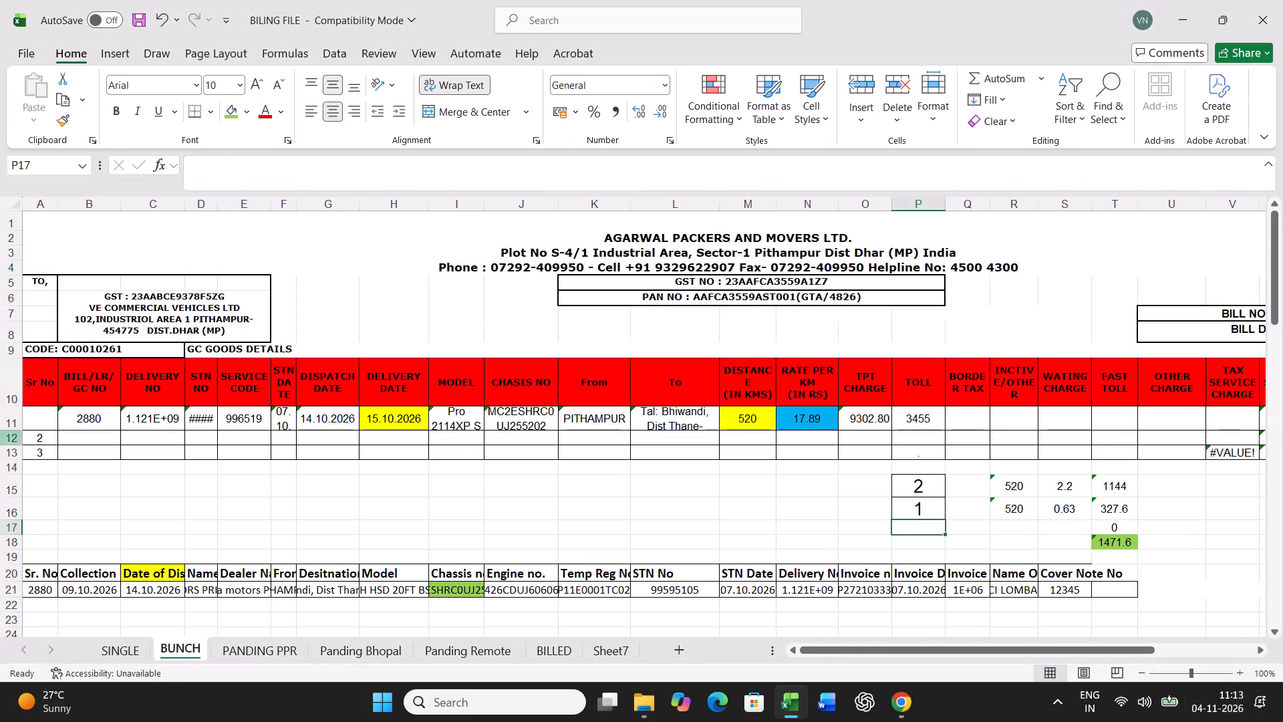
left_click(8, 418)
key("ctrl+c")
scroll(438, 436, "down", 11)
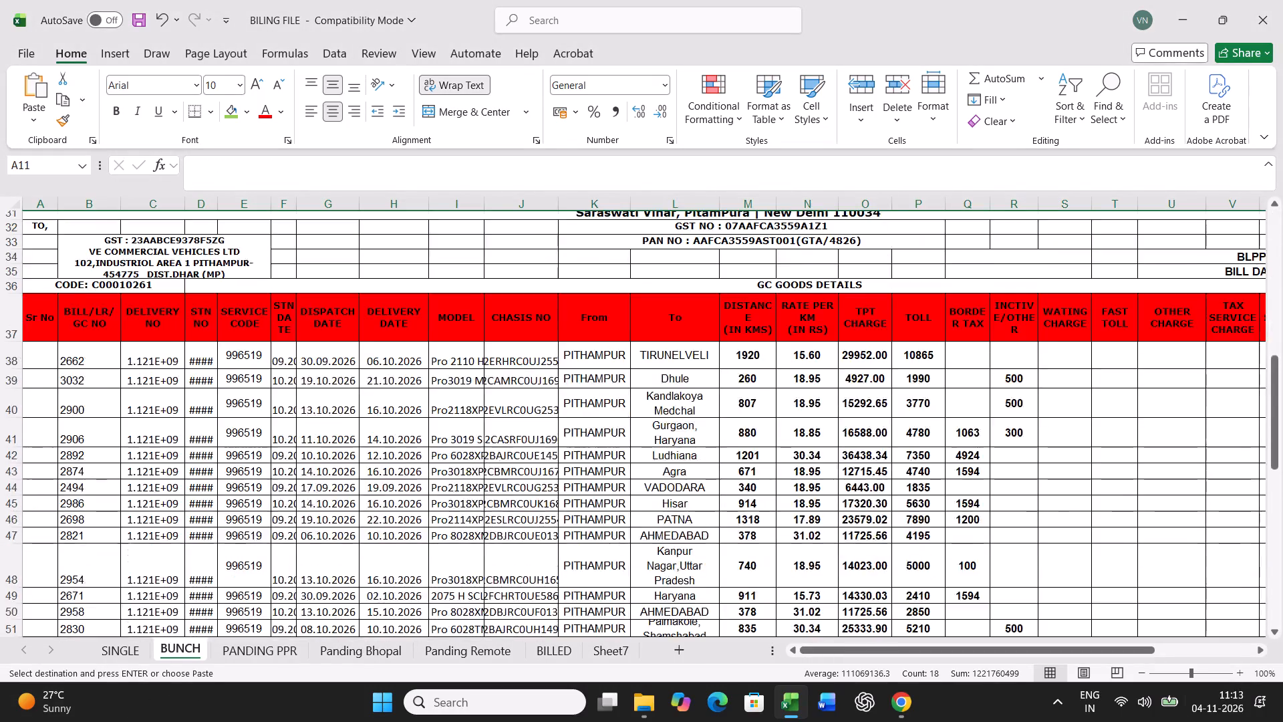
scroll(438, 436, "down", 11)
right_click(40, 330)
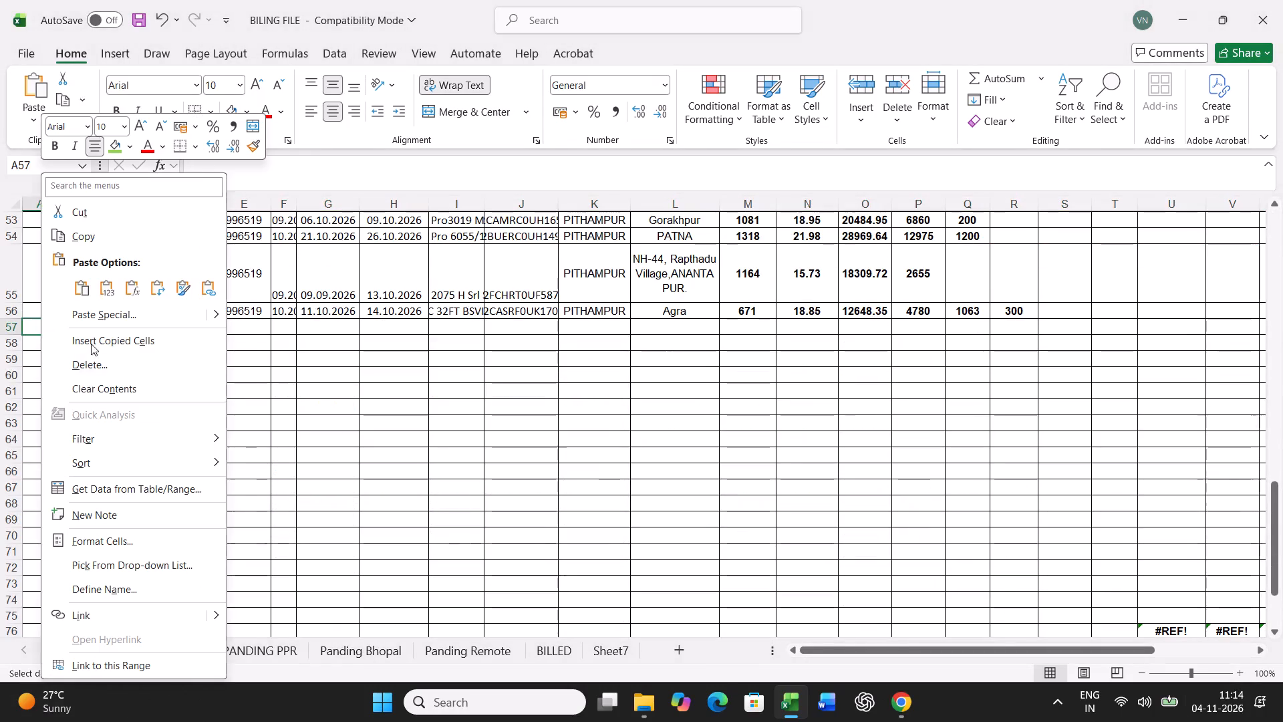
left_click(124, 320)
left_click(53, 272)
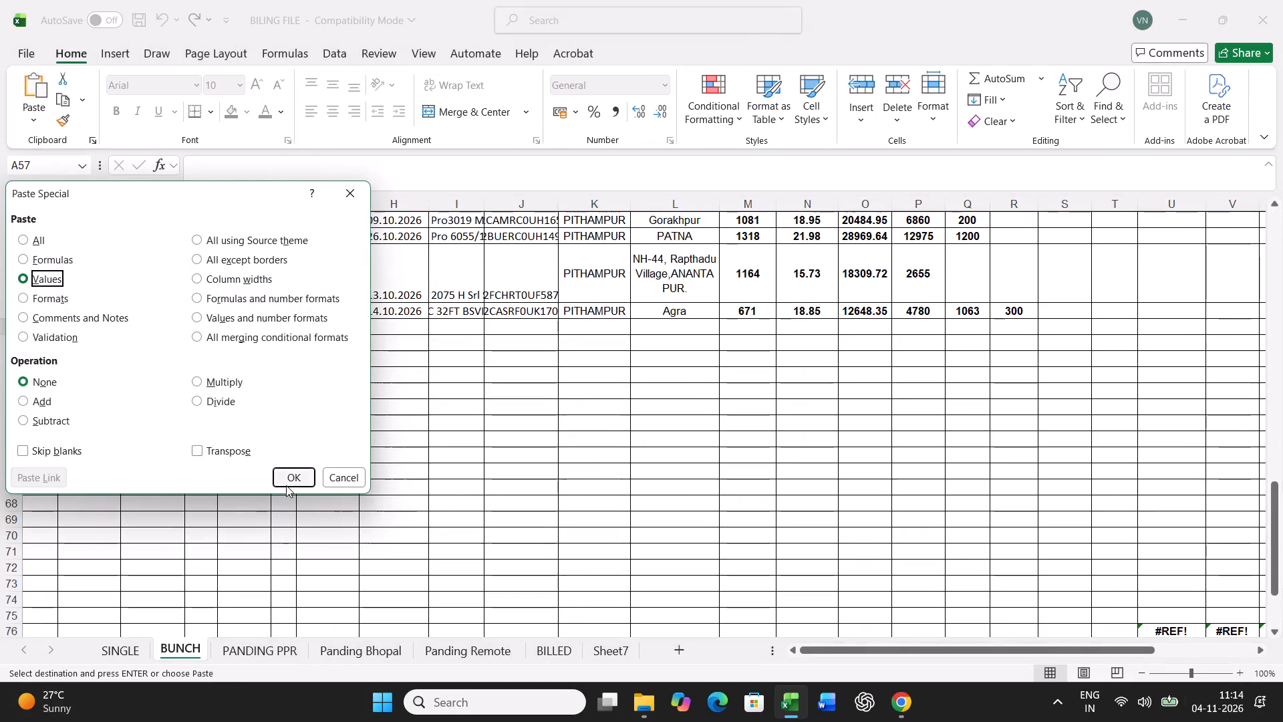
left_click(289, 482)
key("ctrl+s")
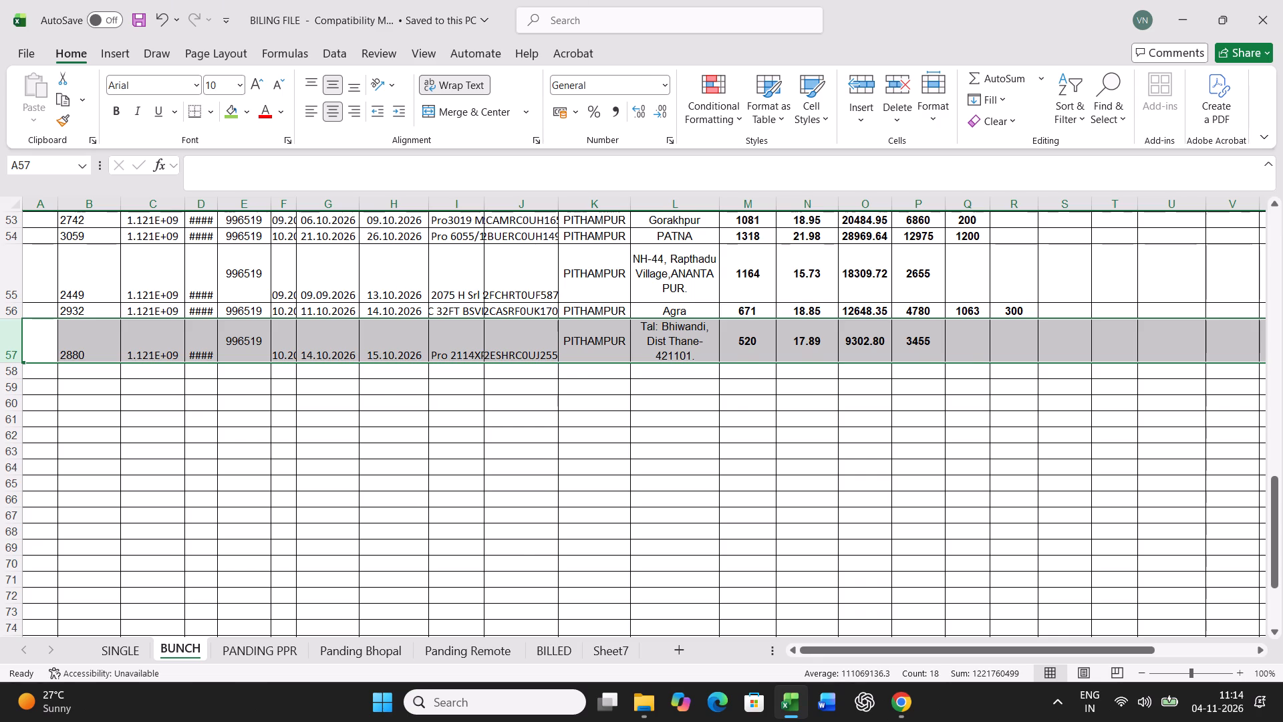
Select the logged bill numbers in BUNCH from B38 down to count them.
scroll(123, 490, "up", 11)
left_click_drag(98, 404, 105, 721)
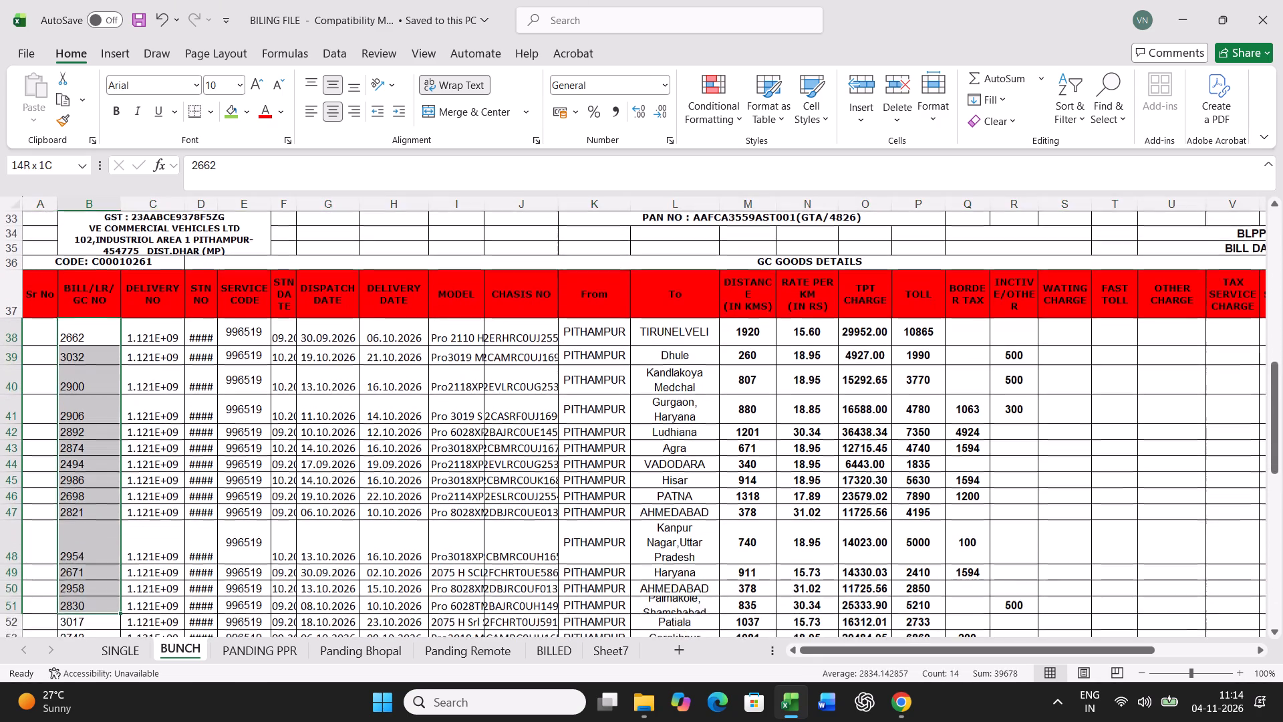
left_click_drag(105, 721, 100, 589)
Sort the PANDING PPR list by cell colour in the Chassis no. column so the green vehicles come first.
left_click(239, 658)
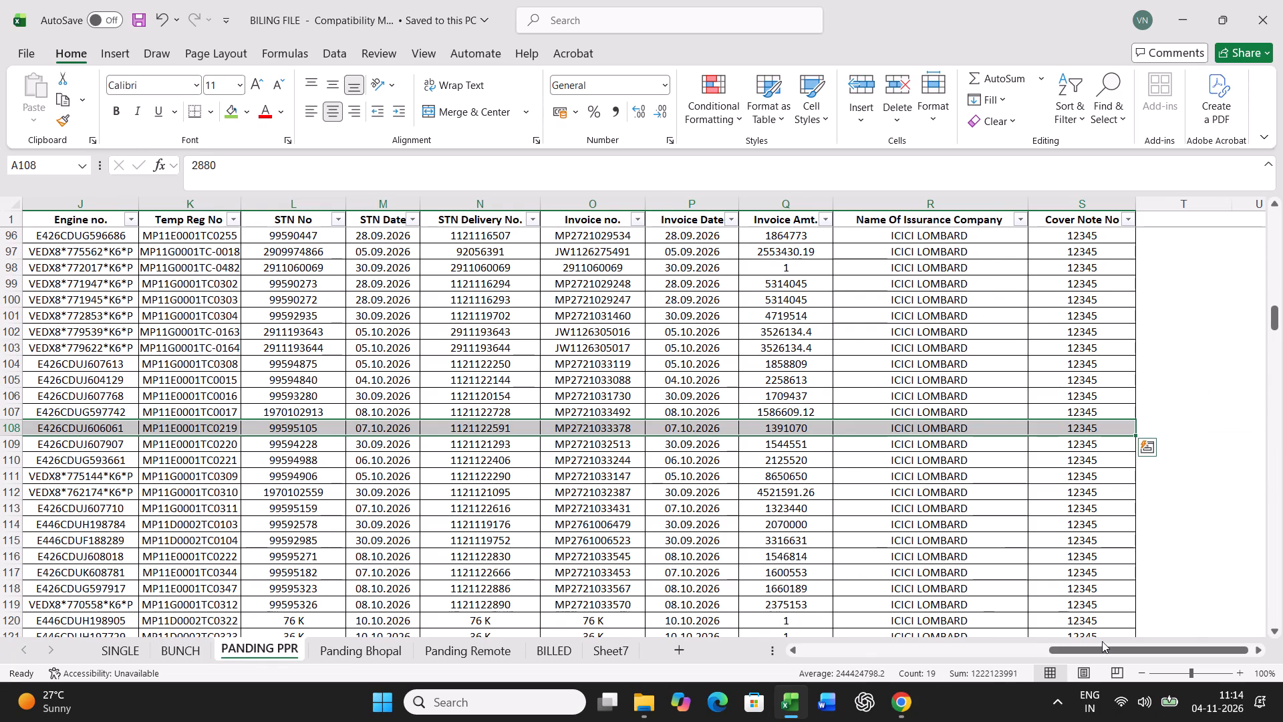
left_click_drag(1109, 648, 996, 660)
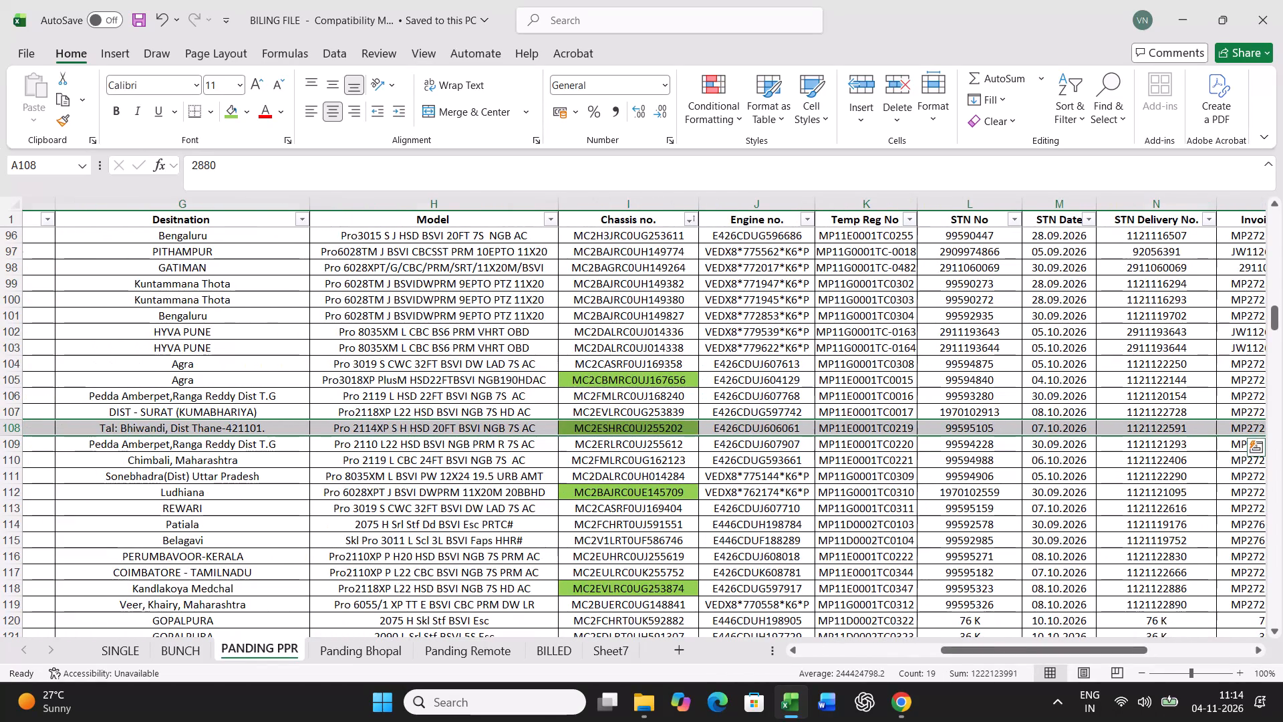
left_click(583, 312)
left_click(666, 224)
left_click(692, 219)
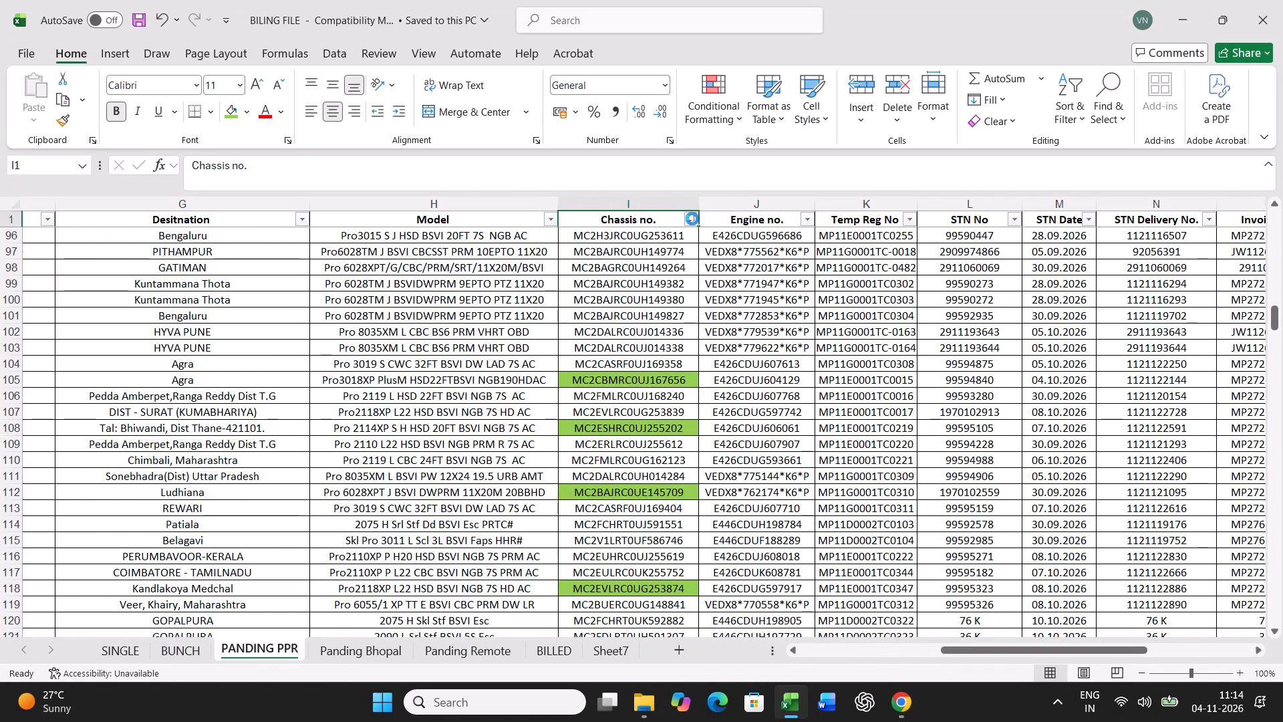
left_click(731, 352)
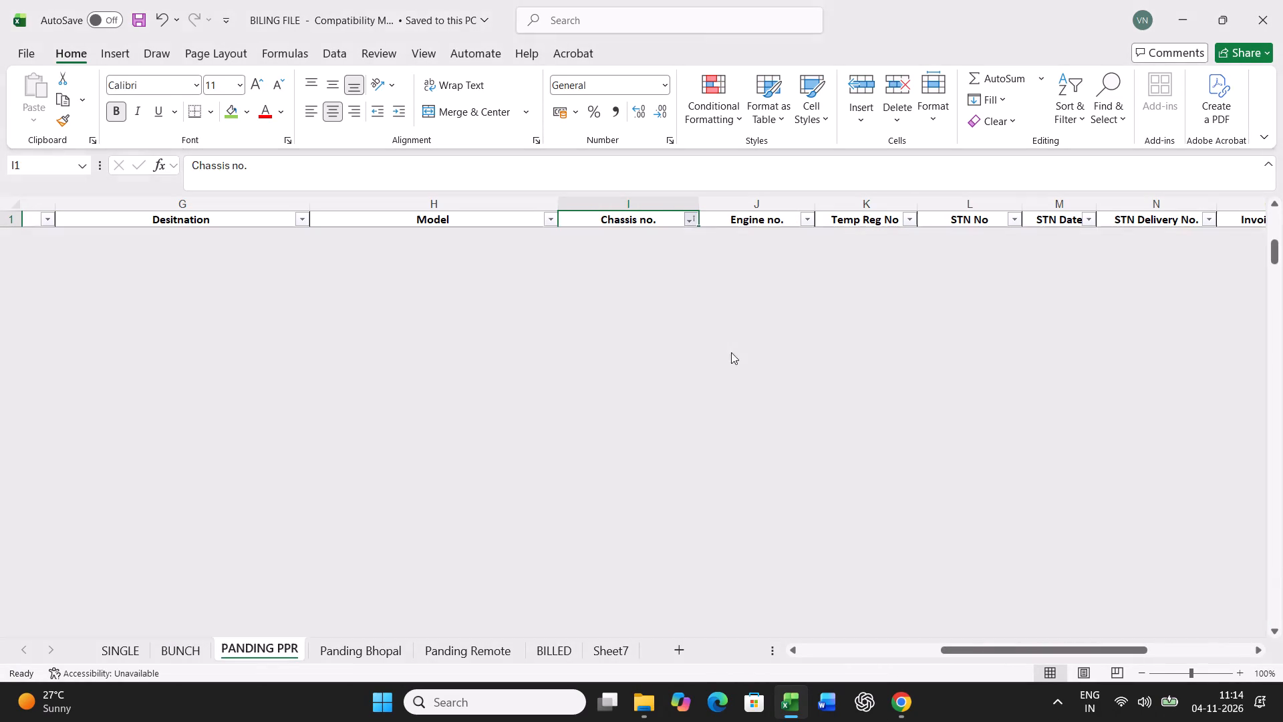
Select the green chassis numbers in I2 to I21 of PANDING PPR to count them.
left_click_drag(686, 235, 684, 304)
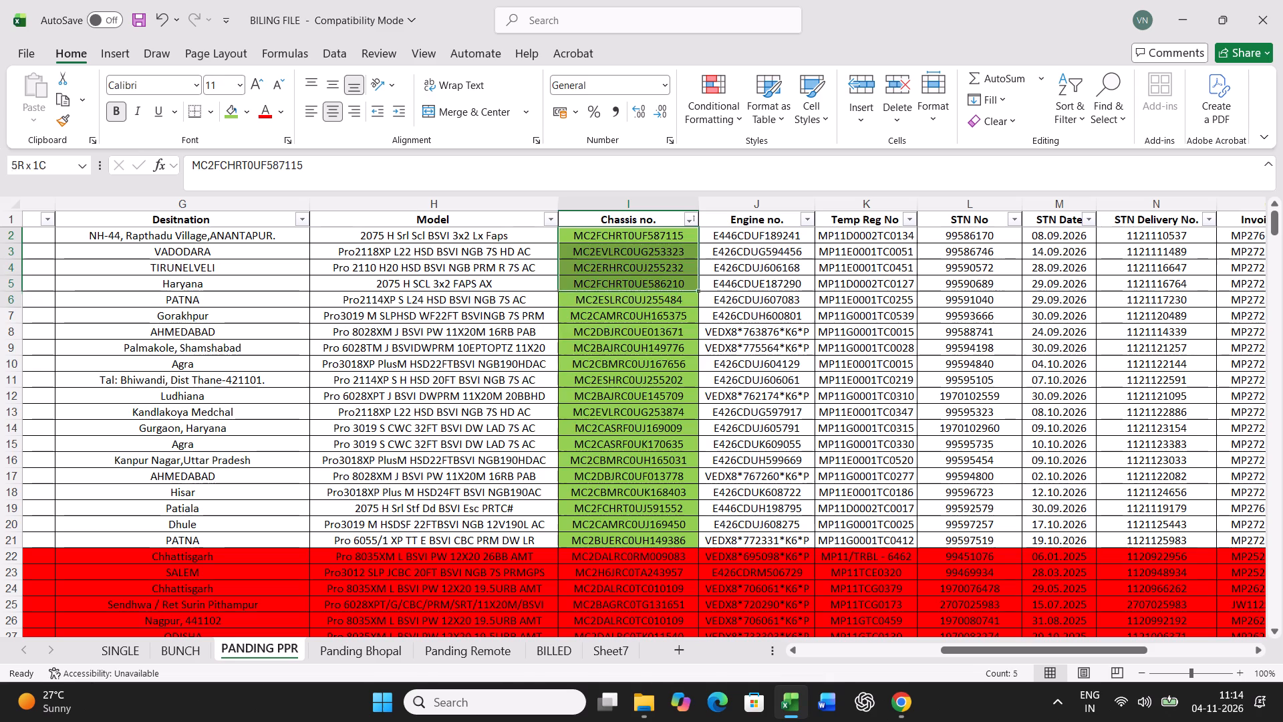
left_click_drag(684, 304, 668, 534)
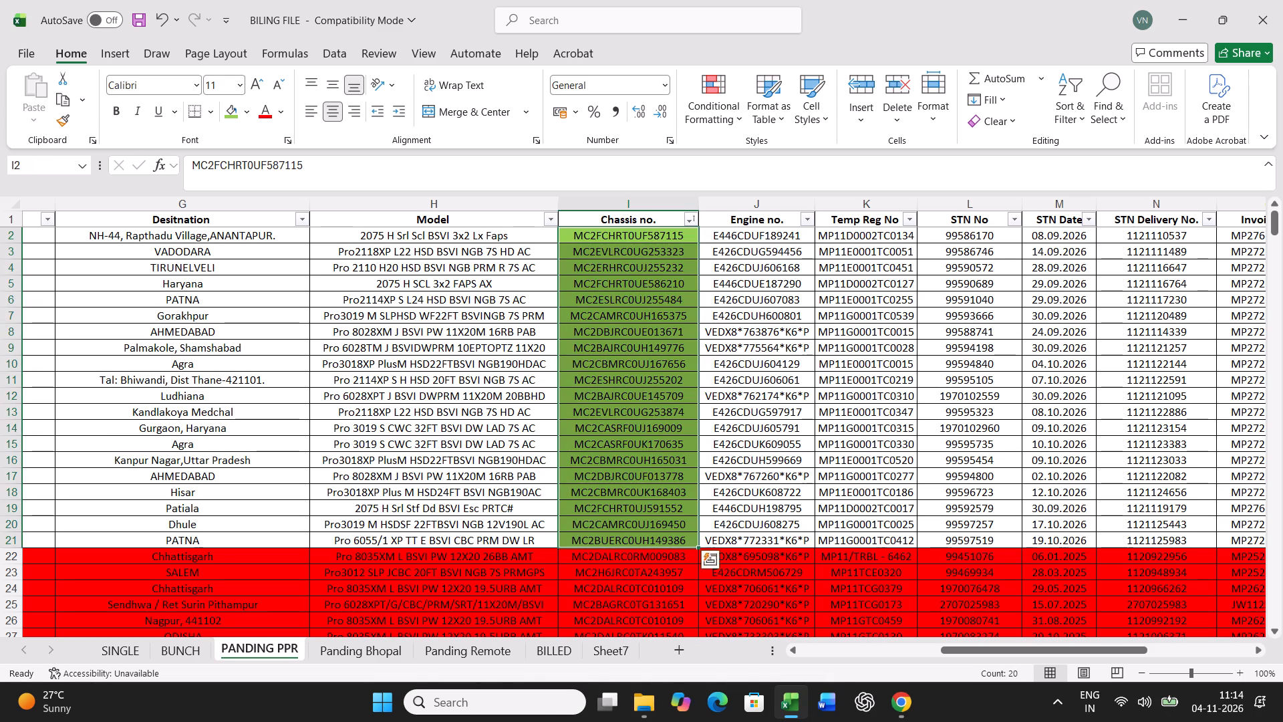
scroll(311, 425, "up", 3)
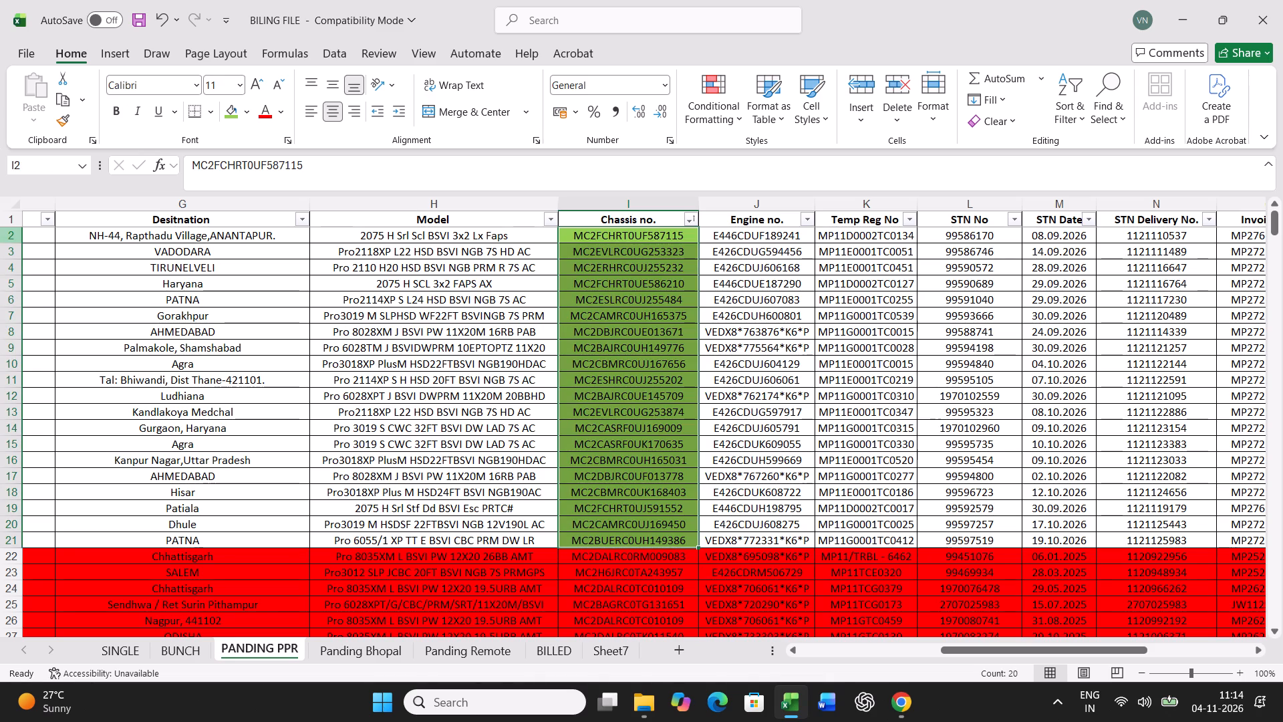
Cut rows 2 to 21 of green-highlighted vehicles from PANDING PPR and paste them into BILLED starting at row 3504.
left_click_drag(9, 237, 0, 568)
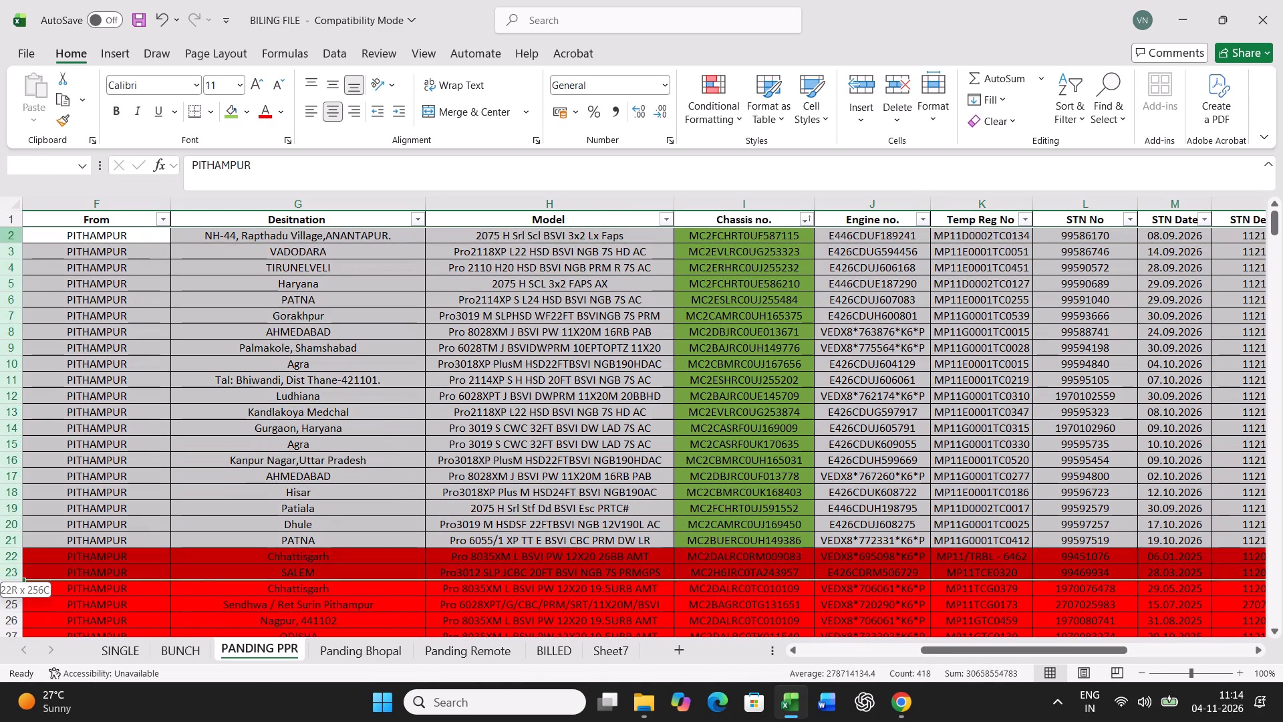
left_click_drag(0, 568, 0, 535)
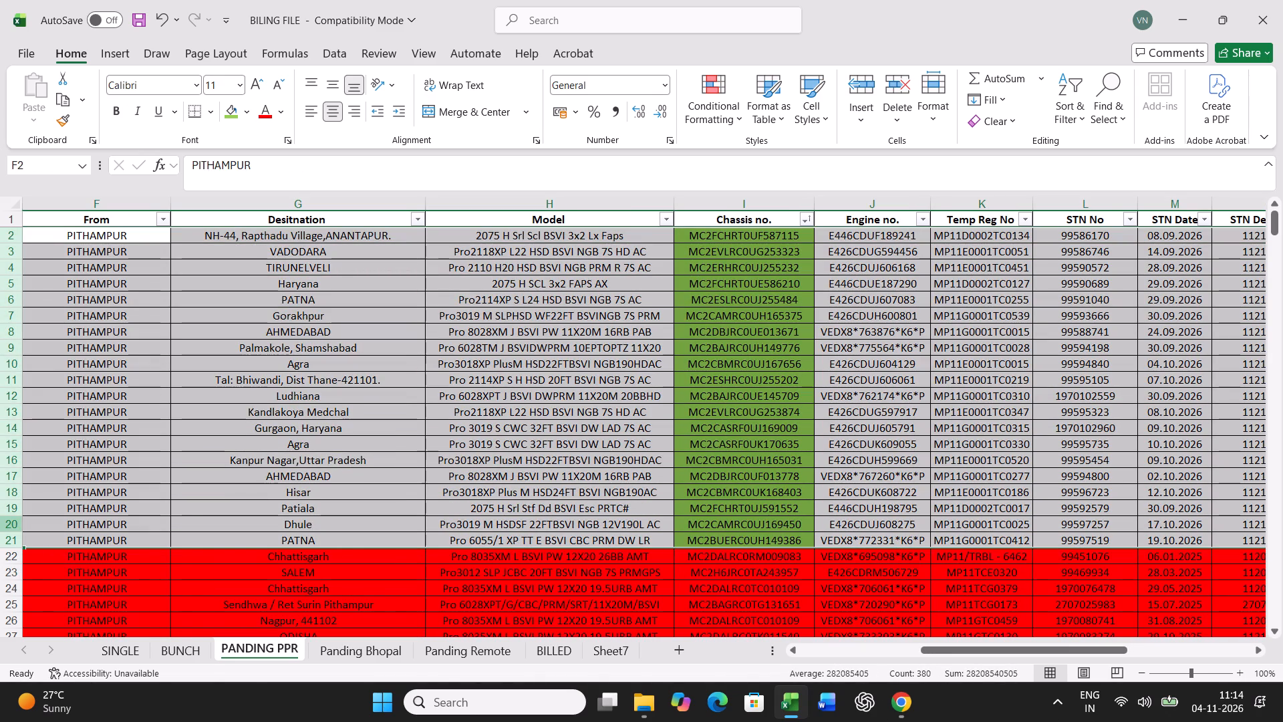
key("ctrl+x")
left_click(549, 654)
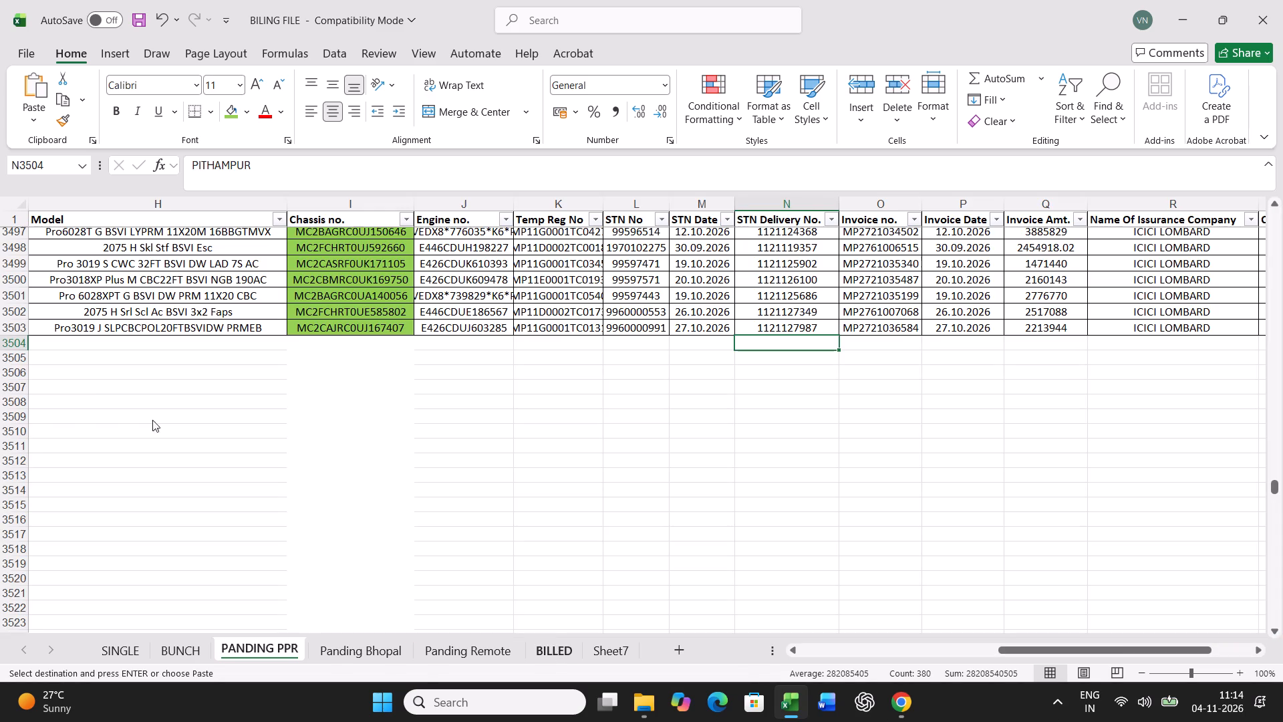
left_click(10, 344)
key("ctrl+v")
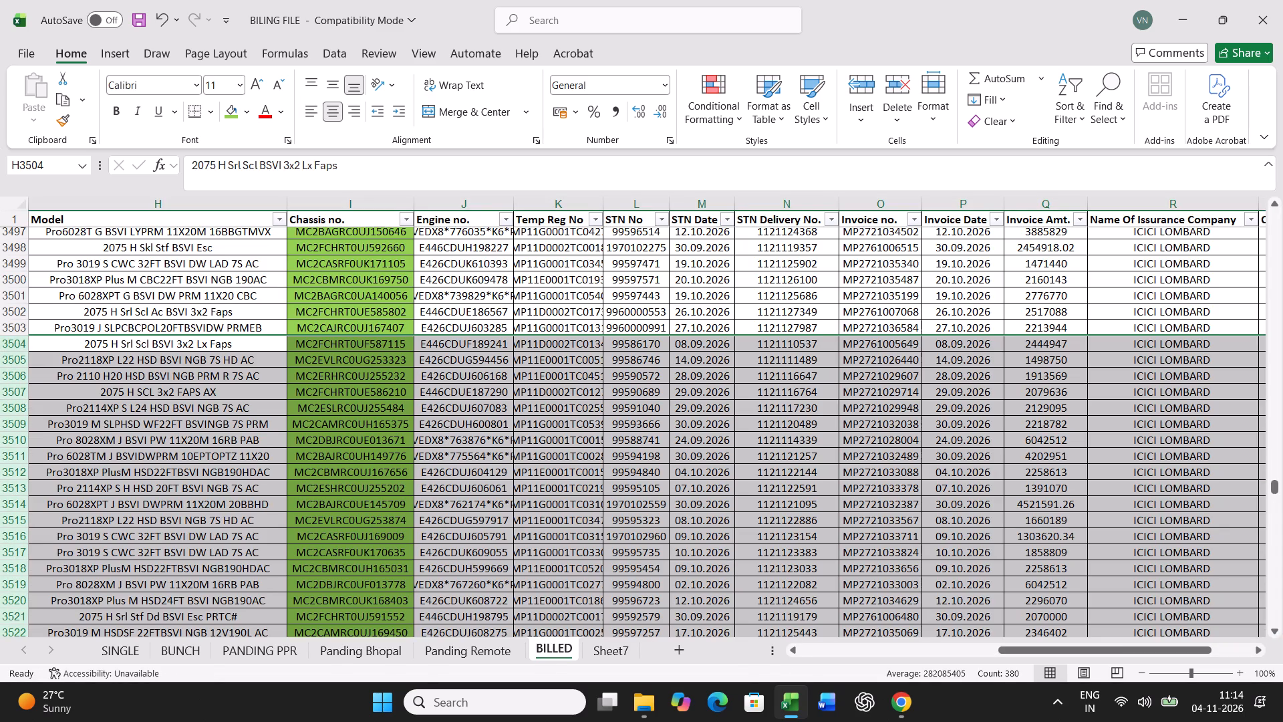
Highlight duplicate values in BILLED's STN Delivery No. column with Light Red Fill with Dark Red Text and check the added rows.
scroll(827, 438, "down", 1)
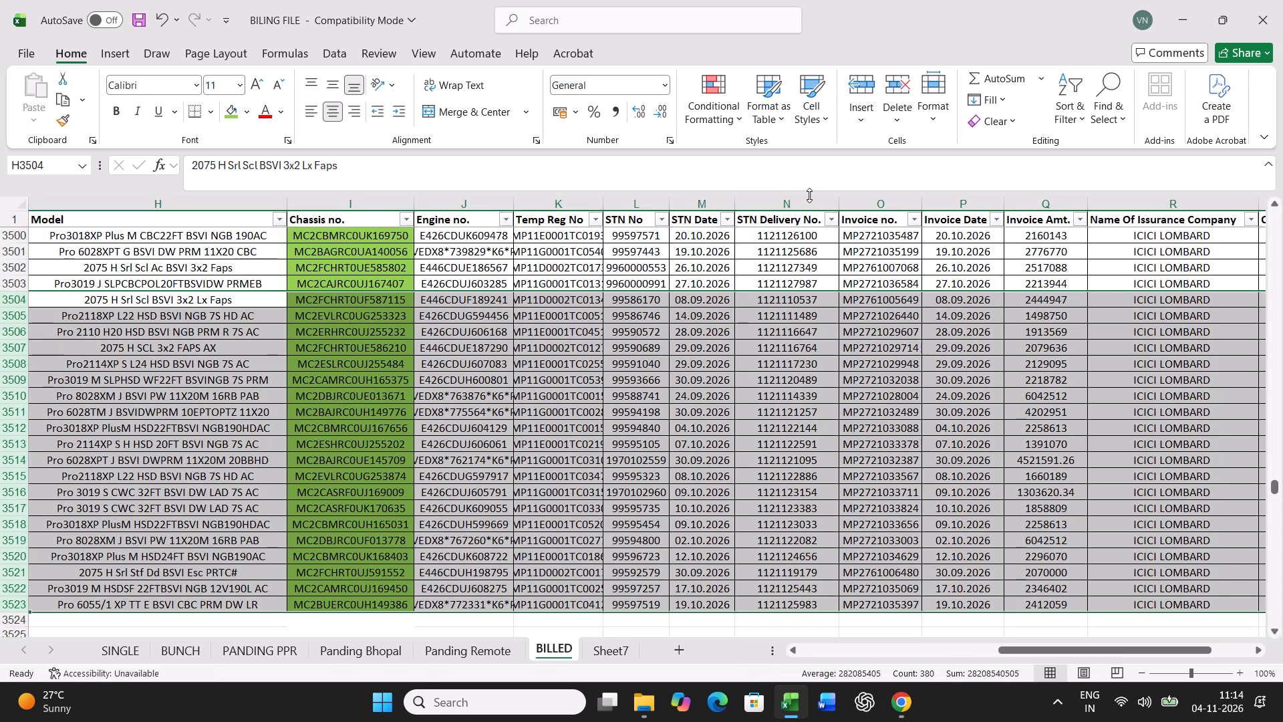
left_click(803, 202)
left_click(721, 110)
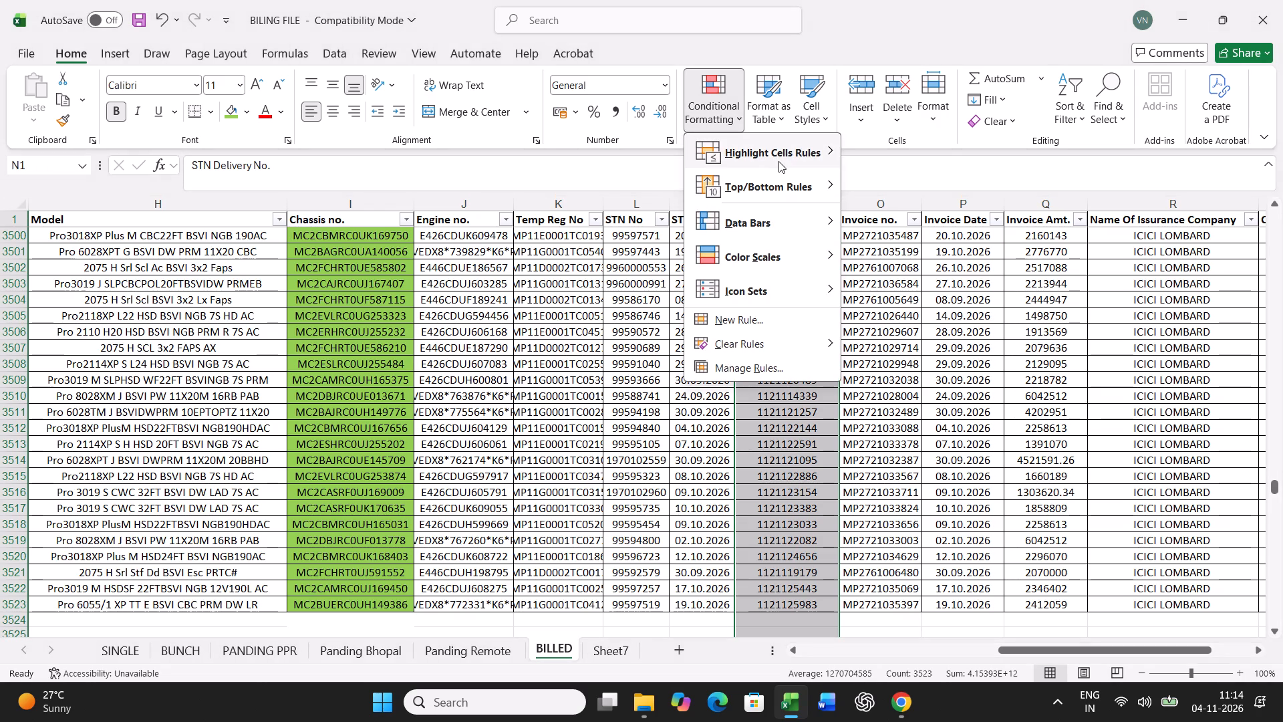
left_click(921, 351)
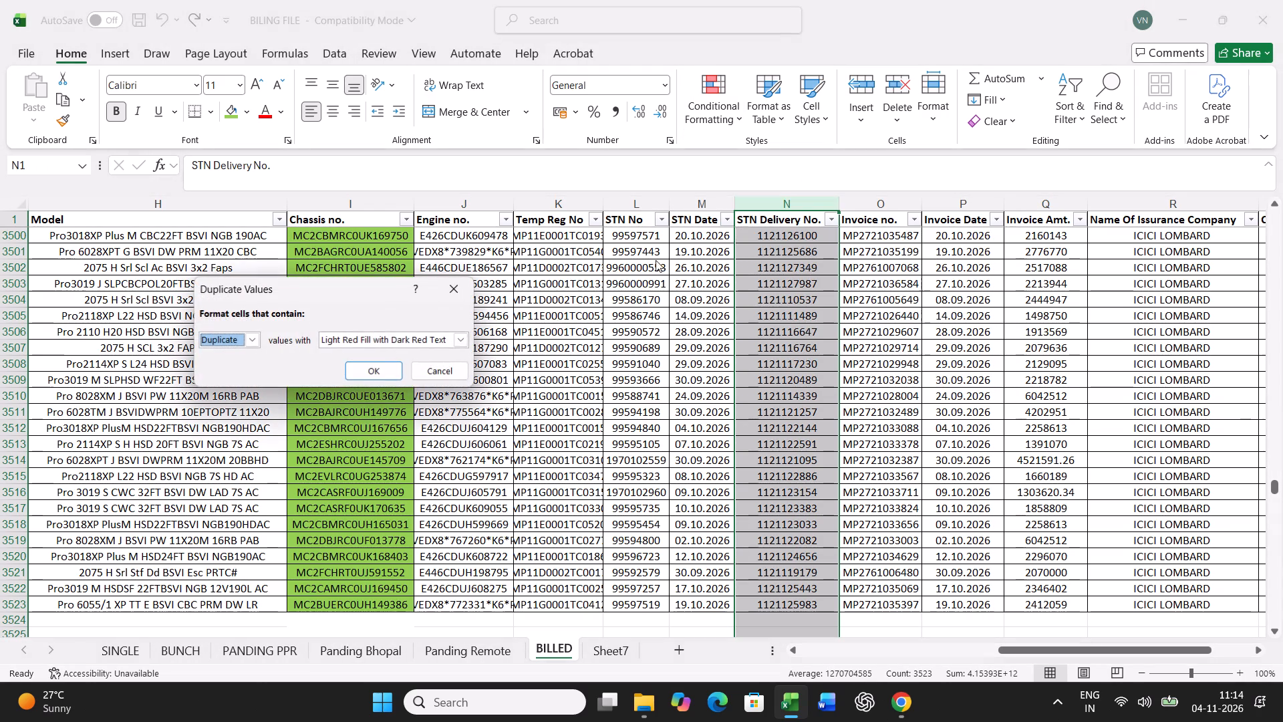
left_click(363, 380)
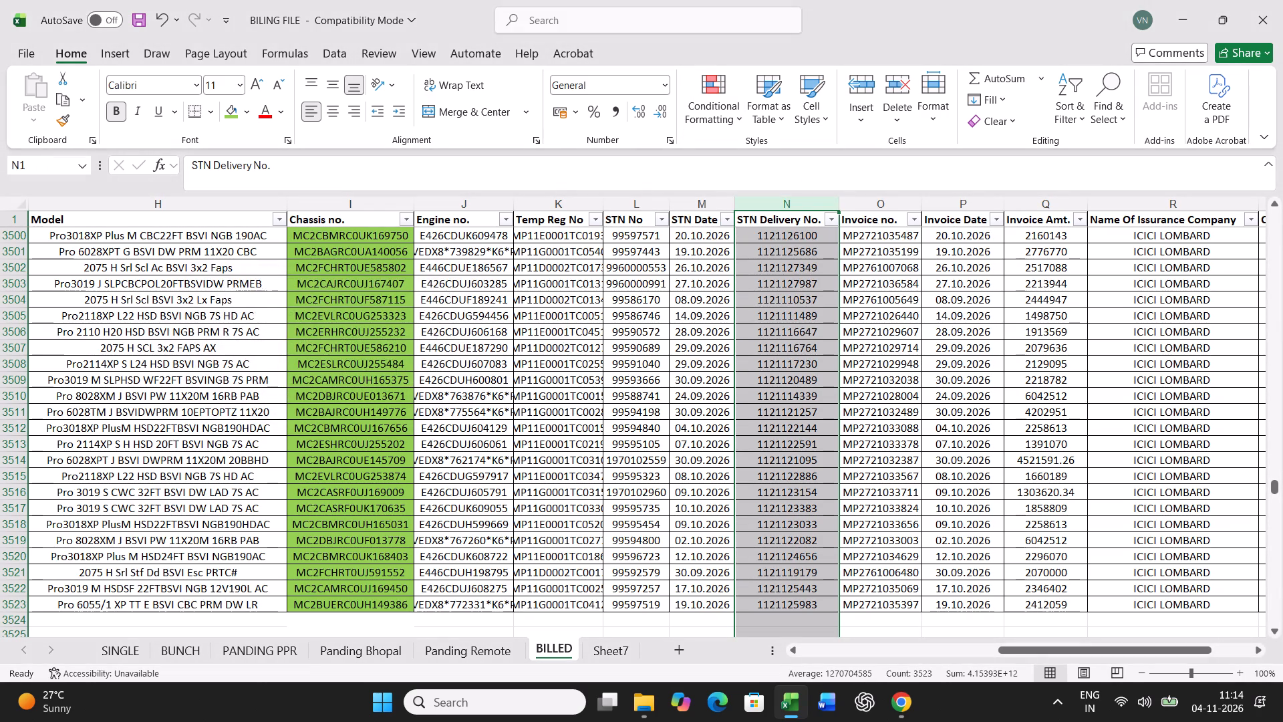
scroll(691, 432, "down", 6)
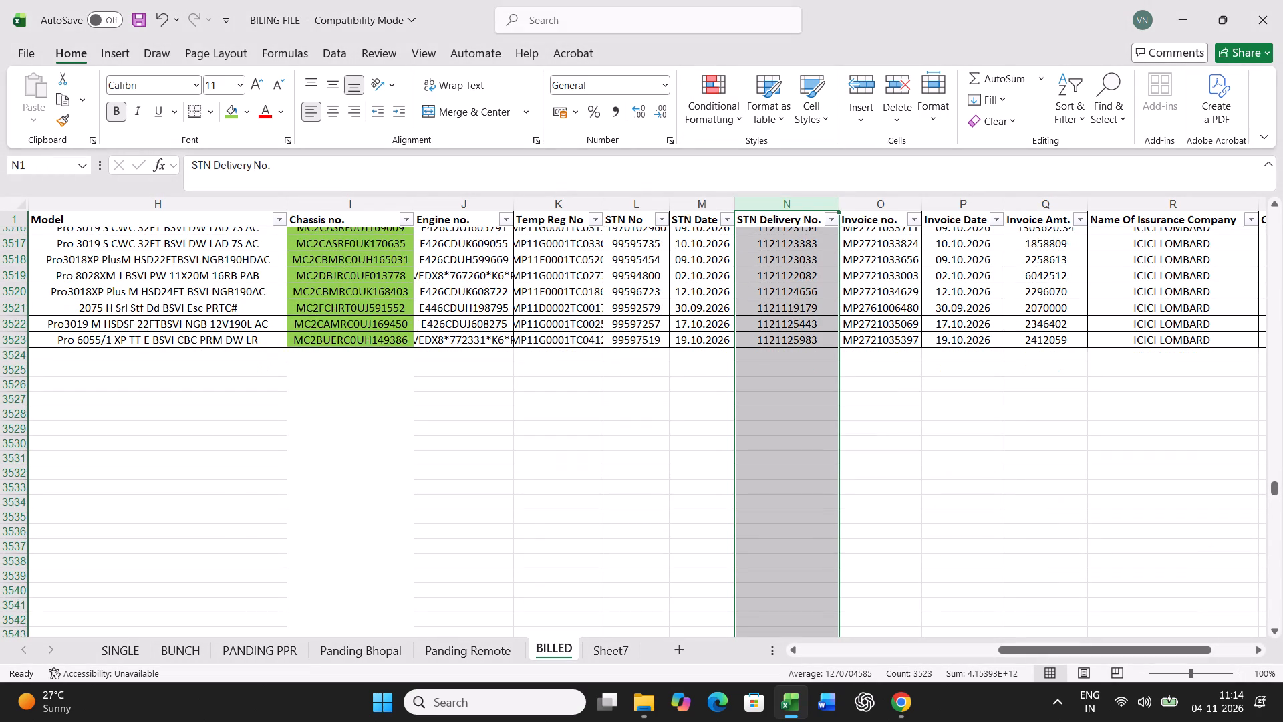
Delete the emptied rows 2 to 21 from the PANDING PPR sheet.
left_click(777, 354)
left_click(287, 656)
right_click(404, 414)
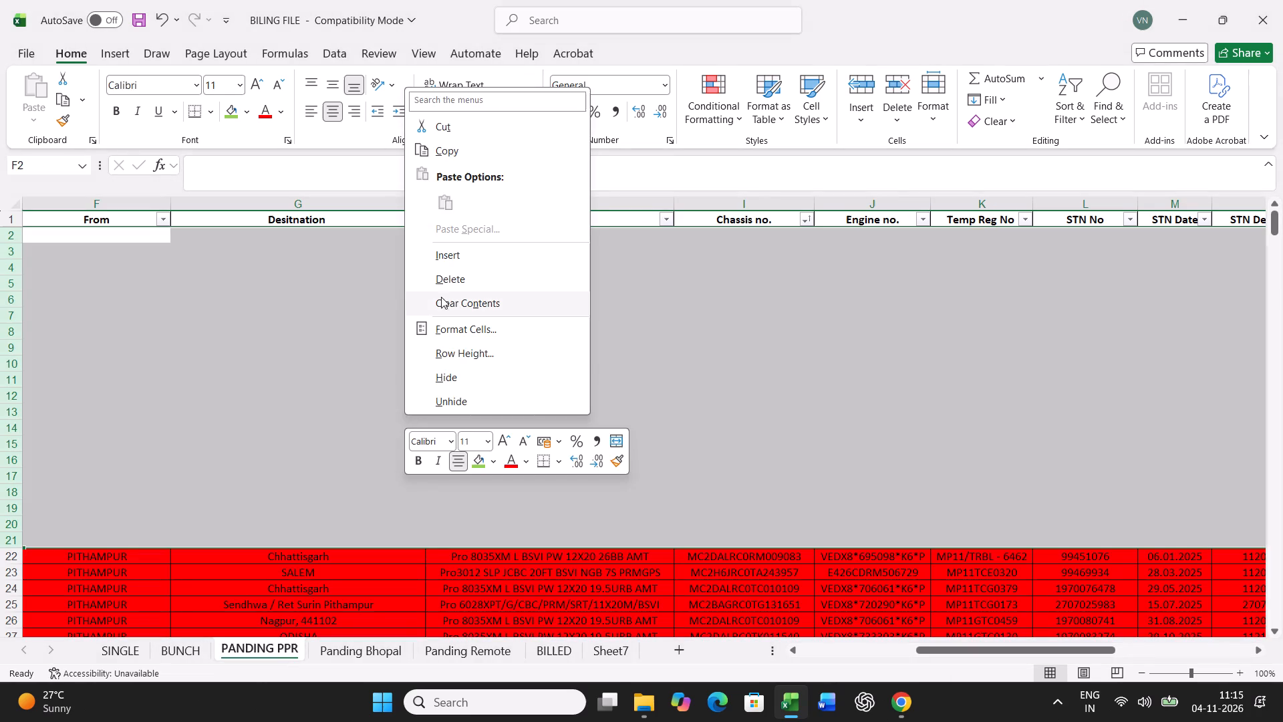
left_click(448, 281)
left_click(804, 654)
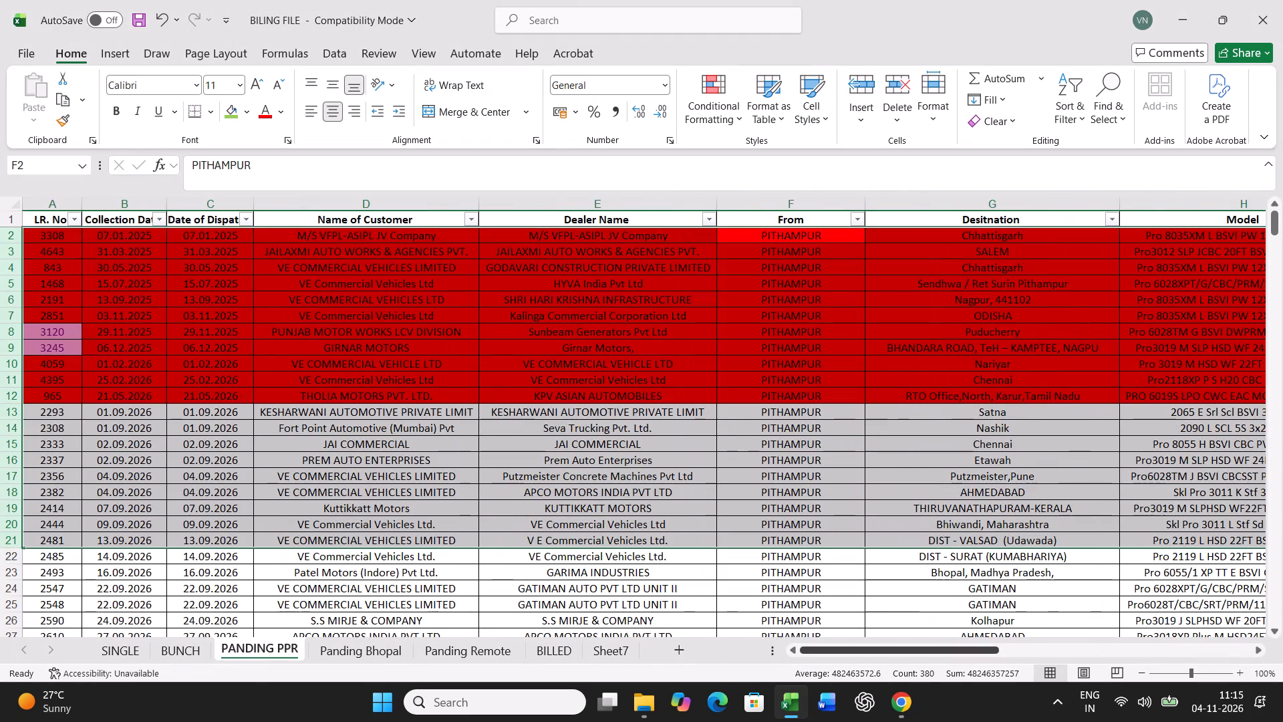
left_click(675, 507)
In the BUNCH sheet's To column, shorten the destination in L40 to Medchal and set L41 to GURGAON.
left_click(202, 645)
scroll(605, 535, "up", 4)
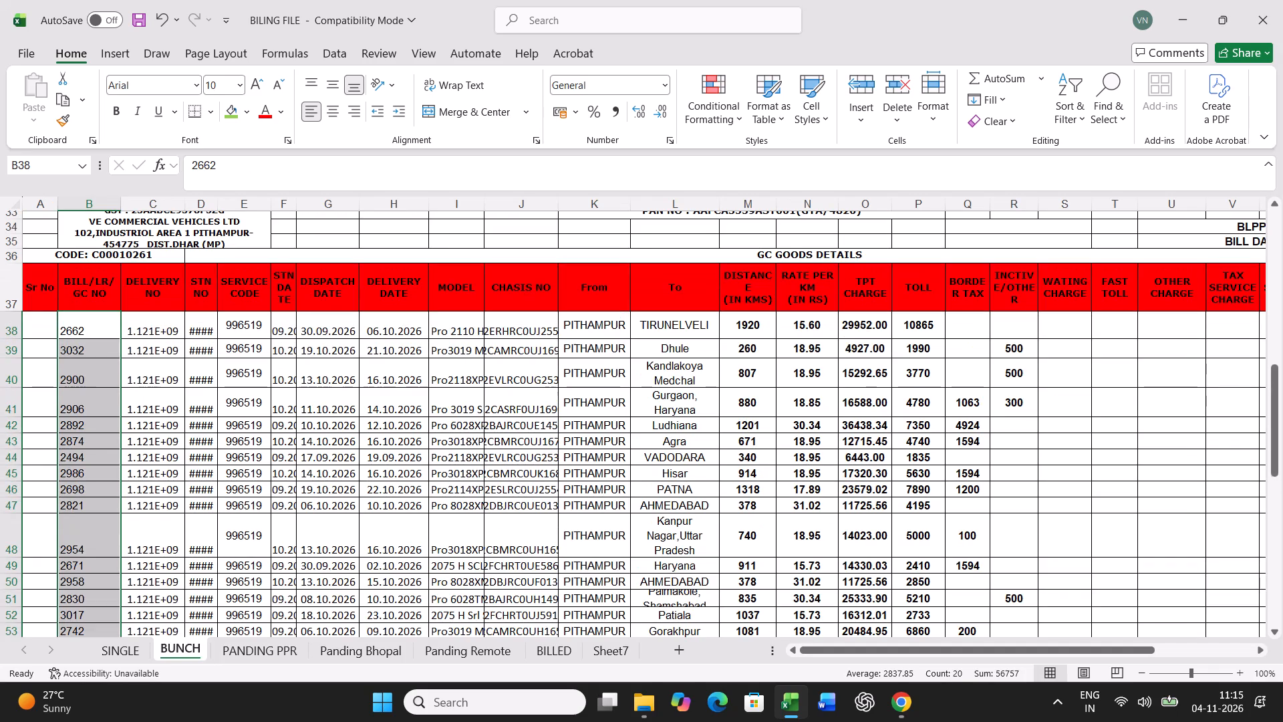
left_click(685, 331)
key("Return")
key("Return")
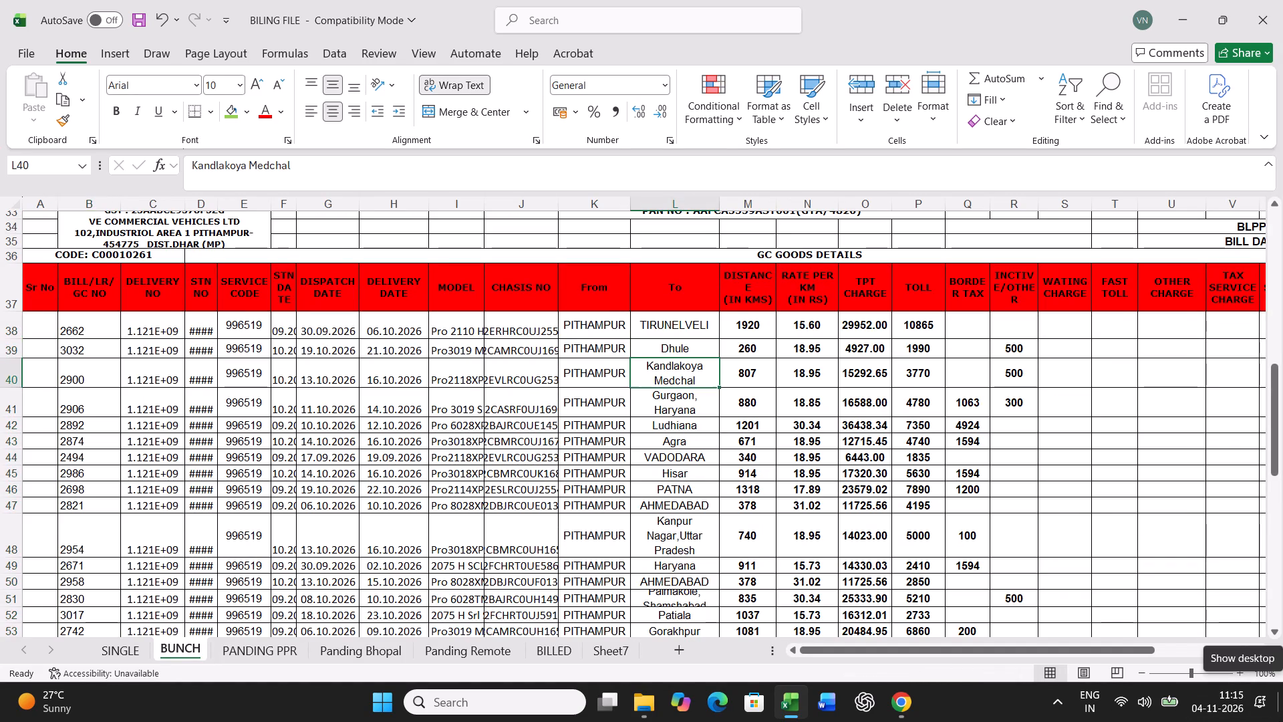
key("F2")
key("Up")
key("Right")
key("BackSpace")
key("BackSpace")
key("BackSpace")
key("BackSpace")
key("BackSpace")
key("BackSpace")
key("BackSpace")
key("BackSpace")
key("BackSpace")
key("BackSpace")
key("BackSpace")
key("BackSpace")
key("BackSpace")
key("BackSpace")
key("BackSpace")
key("BackSpace")
key("BackSpace")
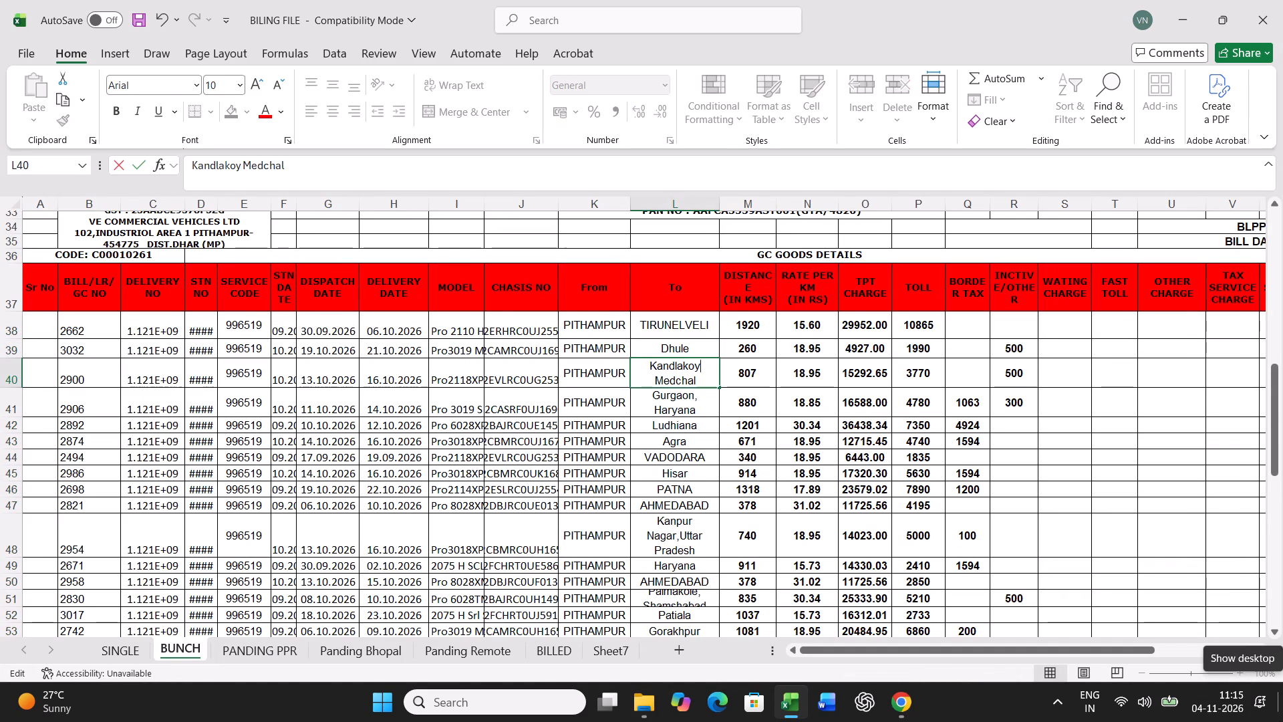
key("Delete")
key("Return")
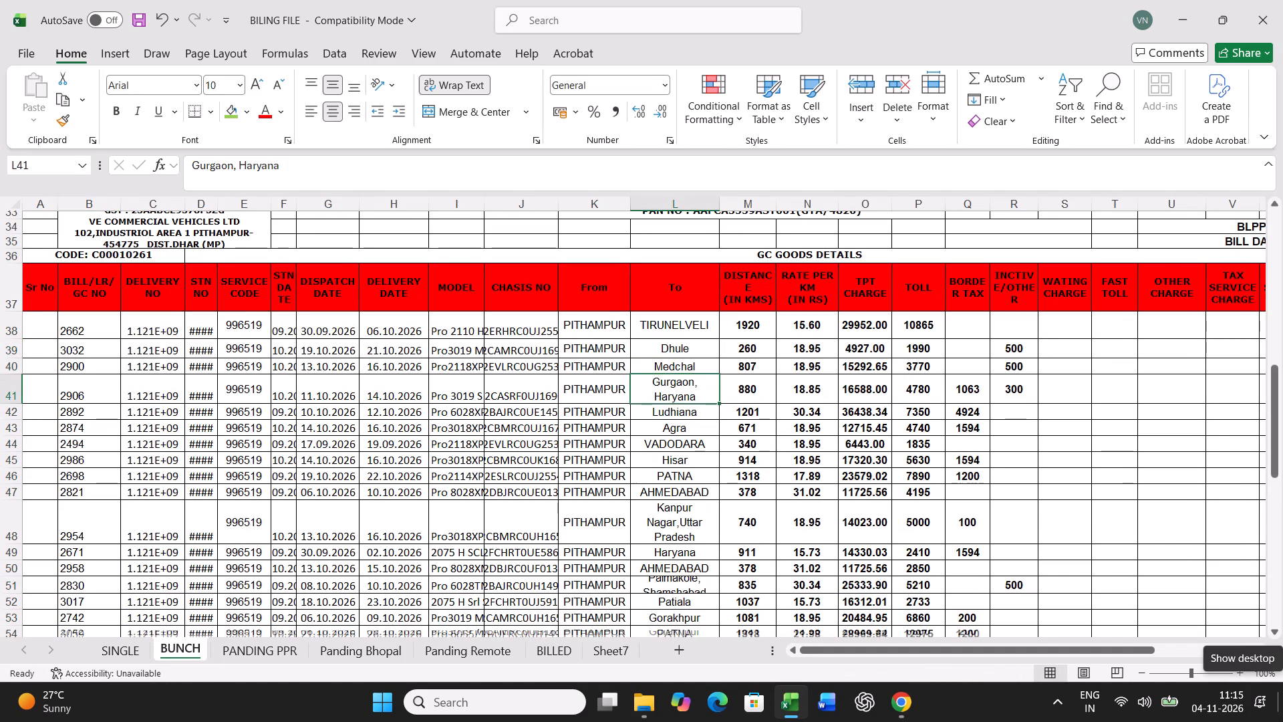
type("GURGAON")
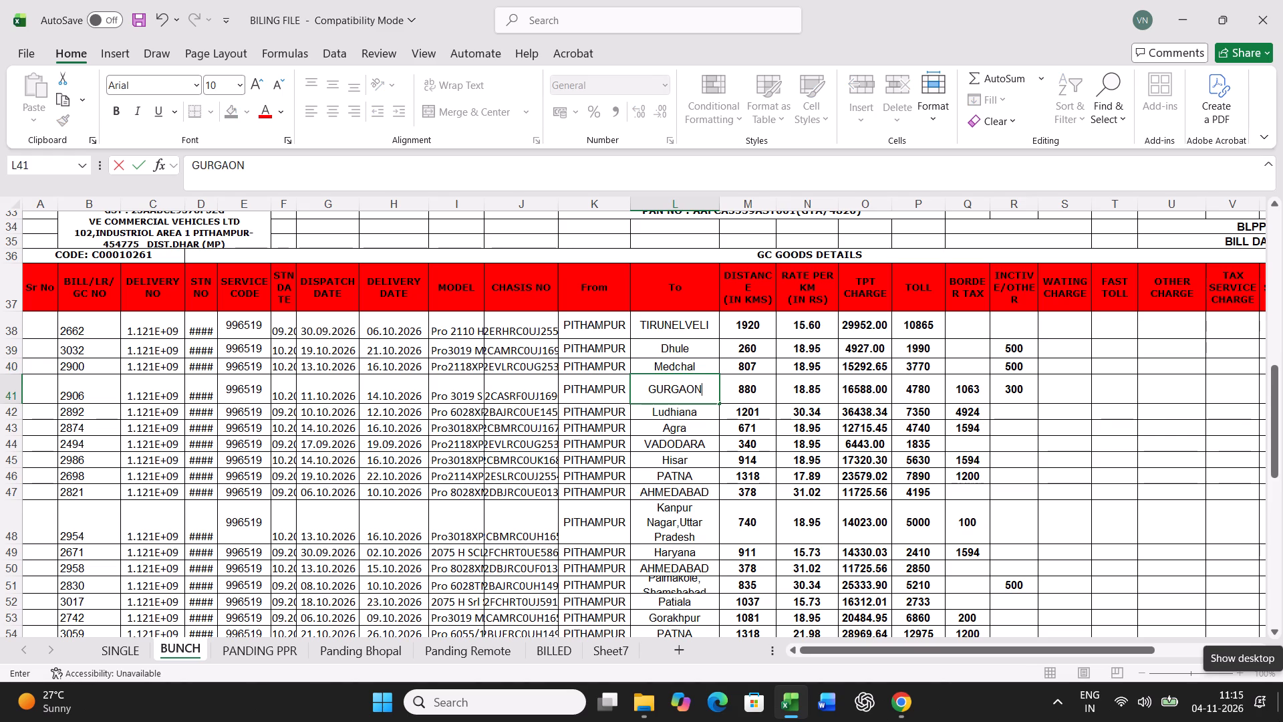
key("Return")
Shorten the BUNCH destination in L48 to Kanpur and replace the one in L49 with BAHADURGARH.
key("Return")
key("Return")
key("Return")
key("Return")
key("Return")
key("Return")
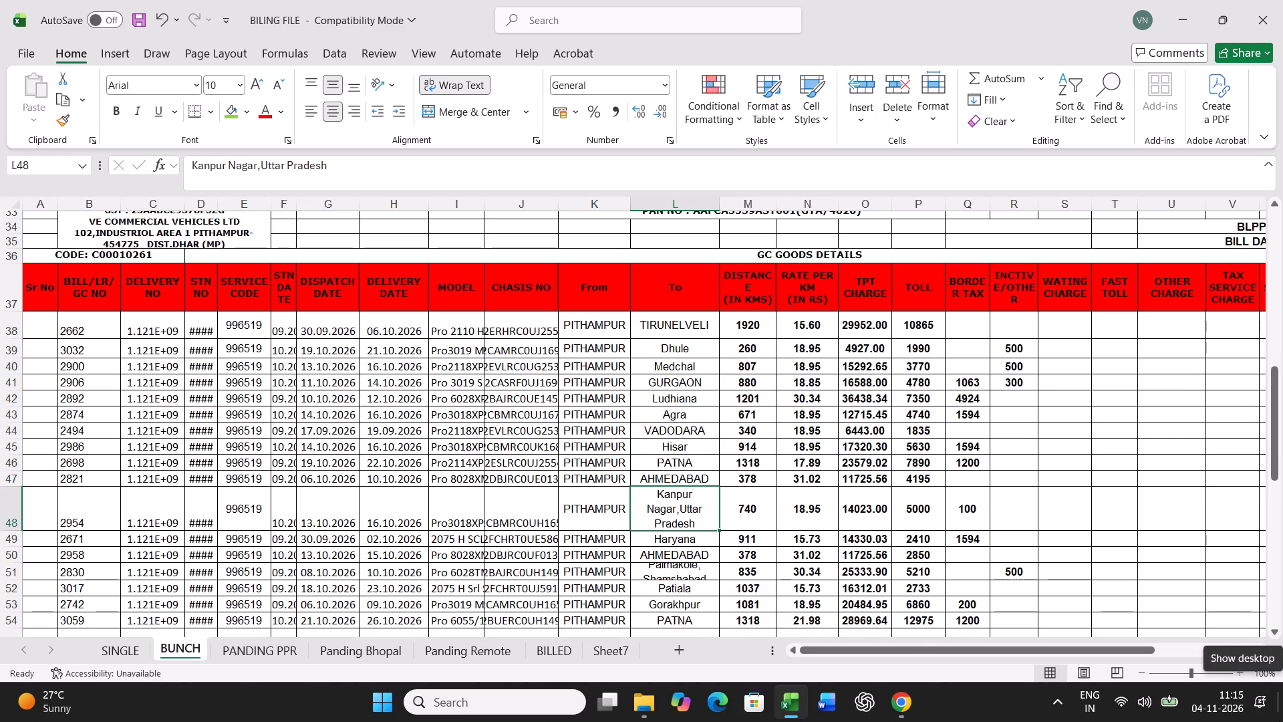
key("F2")
key("BackSpace")
key("BackSpace")
key("BackSpace")
key("BackSpace")
key("BackSpace")
key("BackSpace")
key("BackSpace")
key("BackSpace")
key("BackSpace")
key("BackSpace")
key("BackSpace")
key("BackSpace")
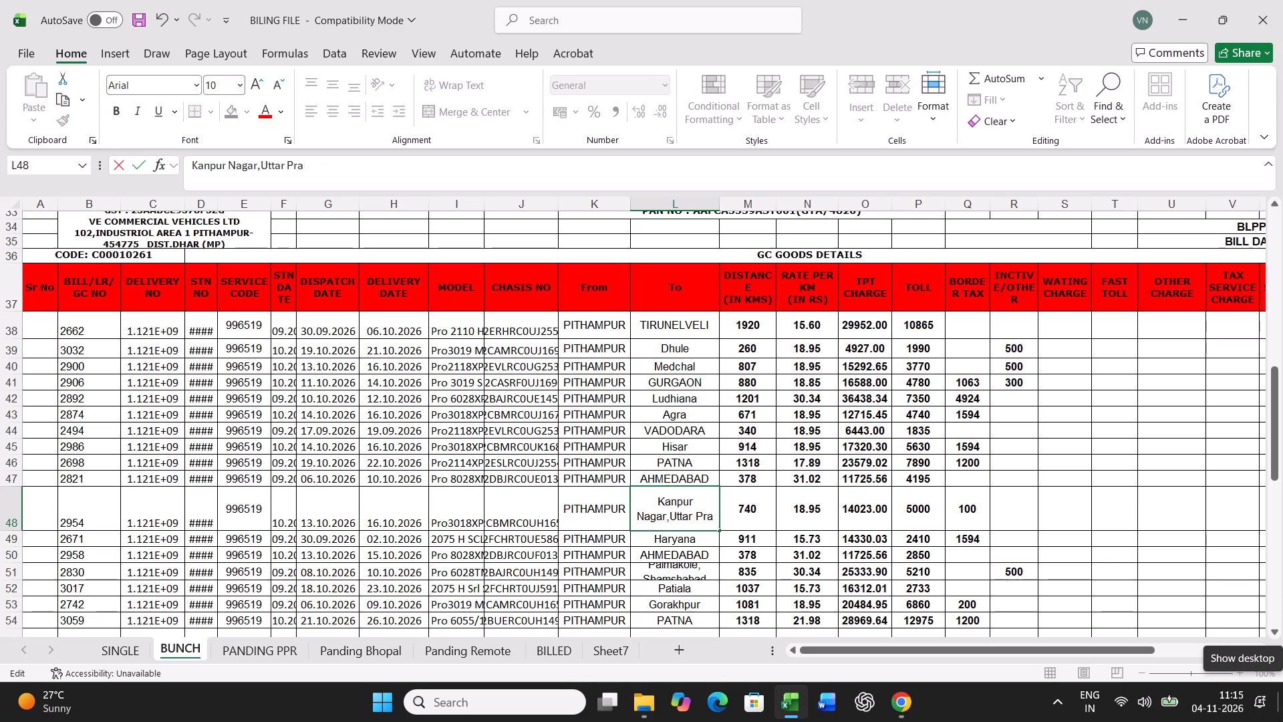
key("BackSpace")
key("BackSpace")
key("BackSpace")
key("BackSpace")
key("BackSpace")
key("BackSpace")
key("BackSpace")
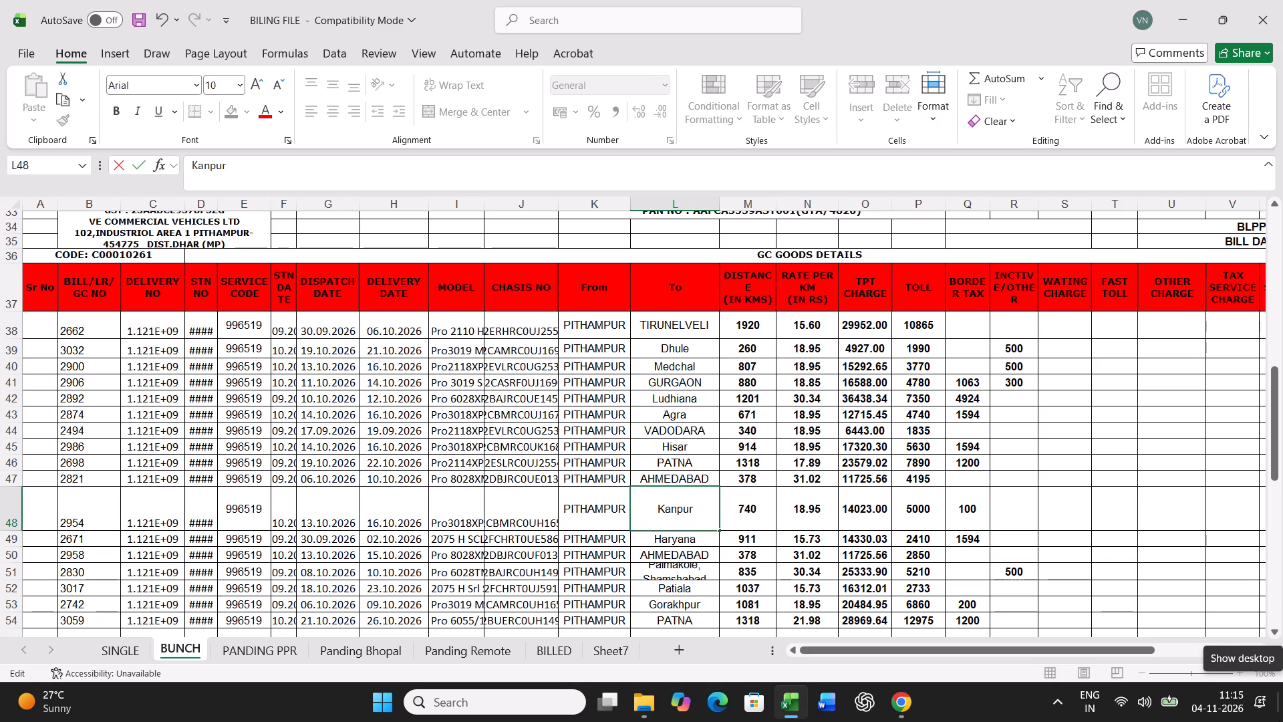
key("BackSpace")
key("Return")
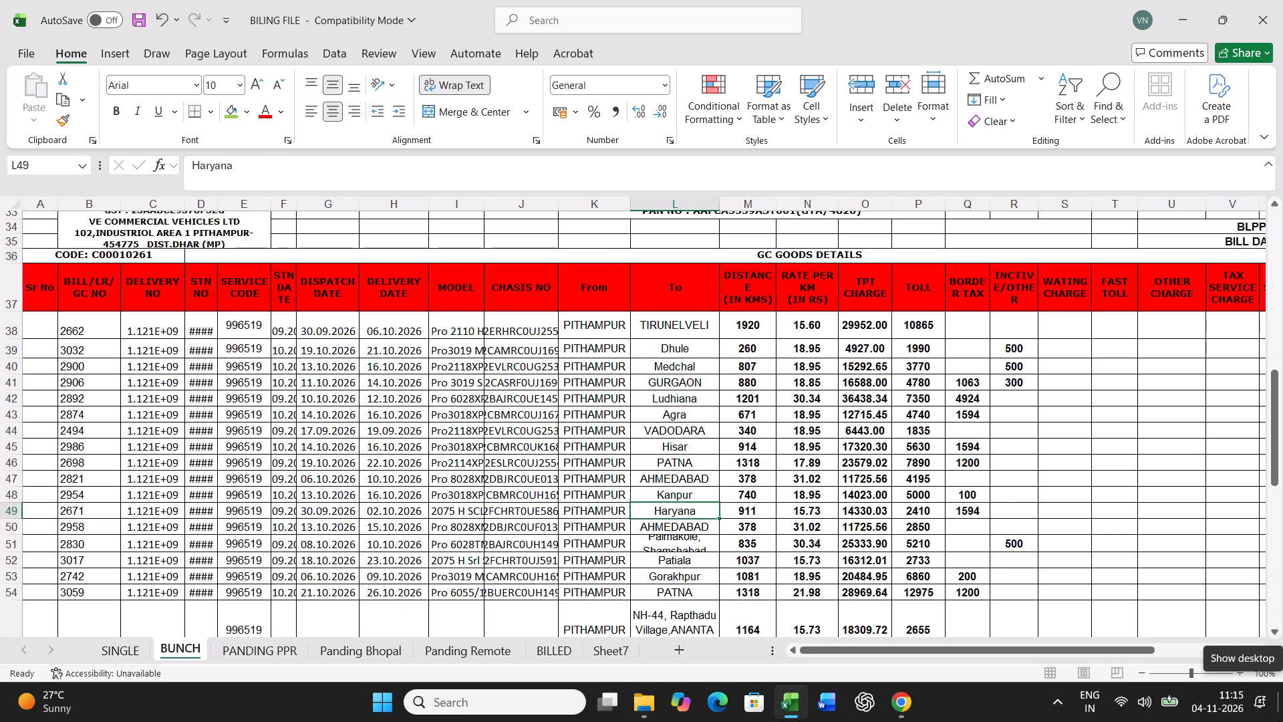
type("BAHADURGARH")
key("Return")
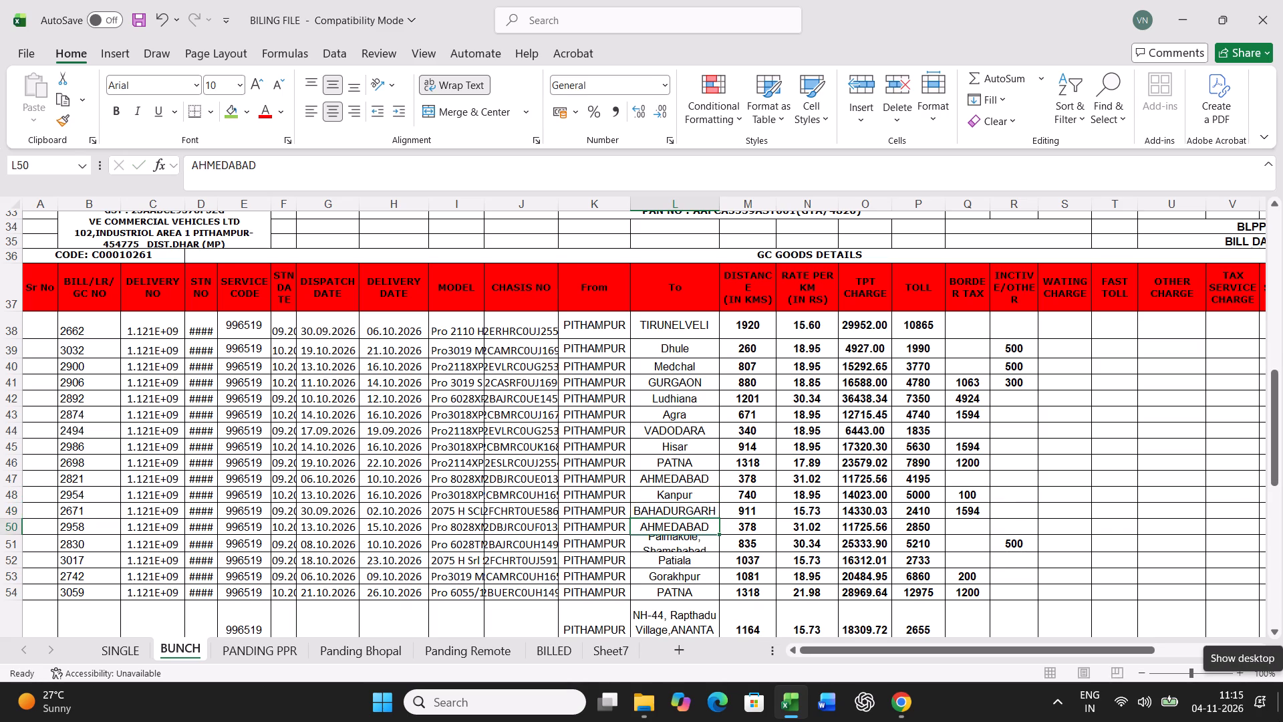
Shorten the BUNCH destination in L51 to Shamshabad.
key("Return")
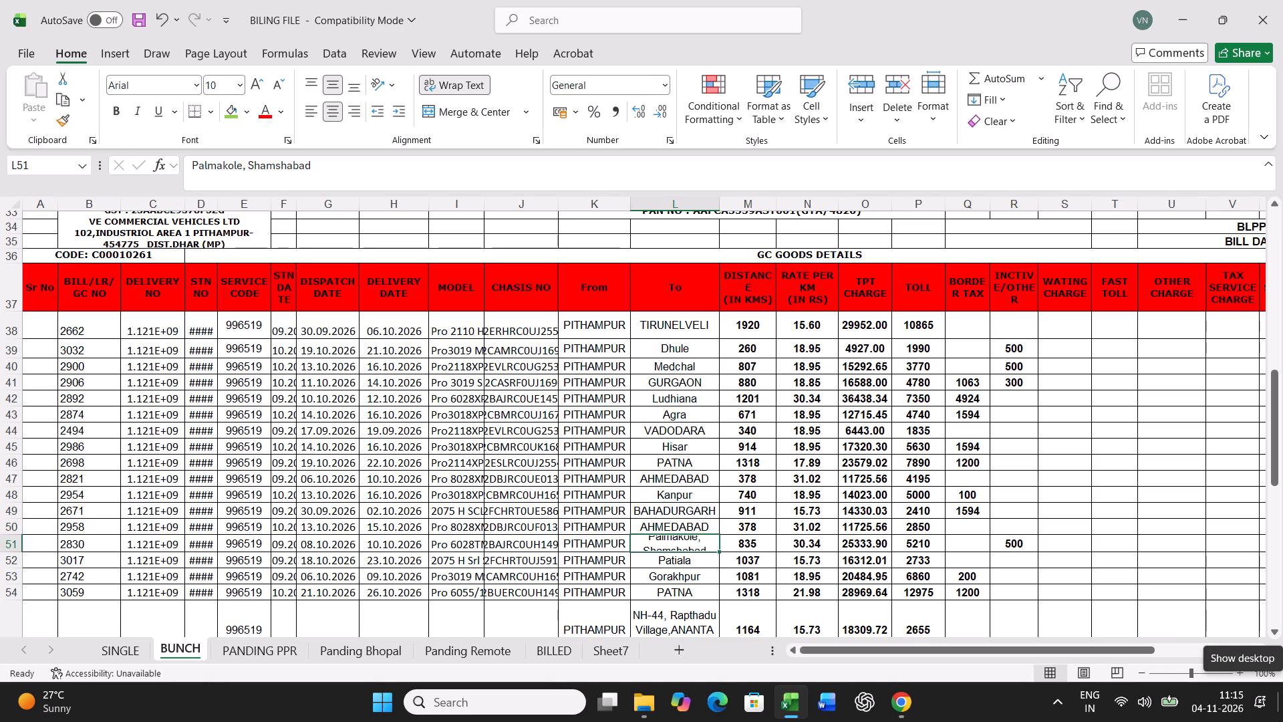
key("F2")
key("Up")
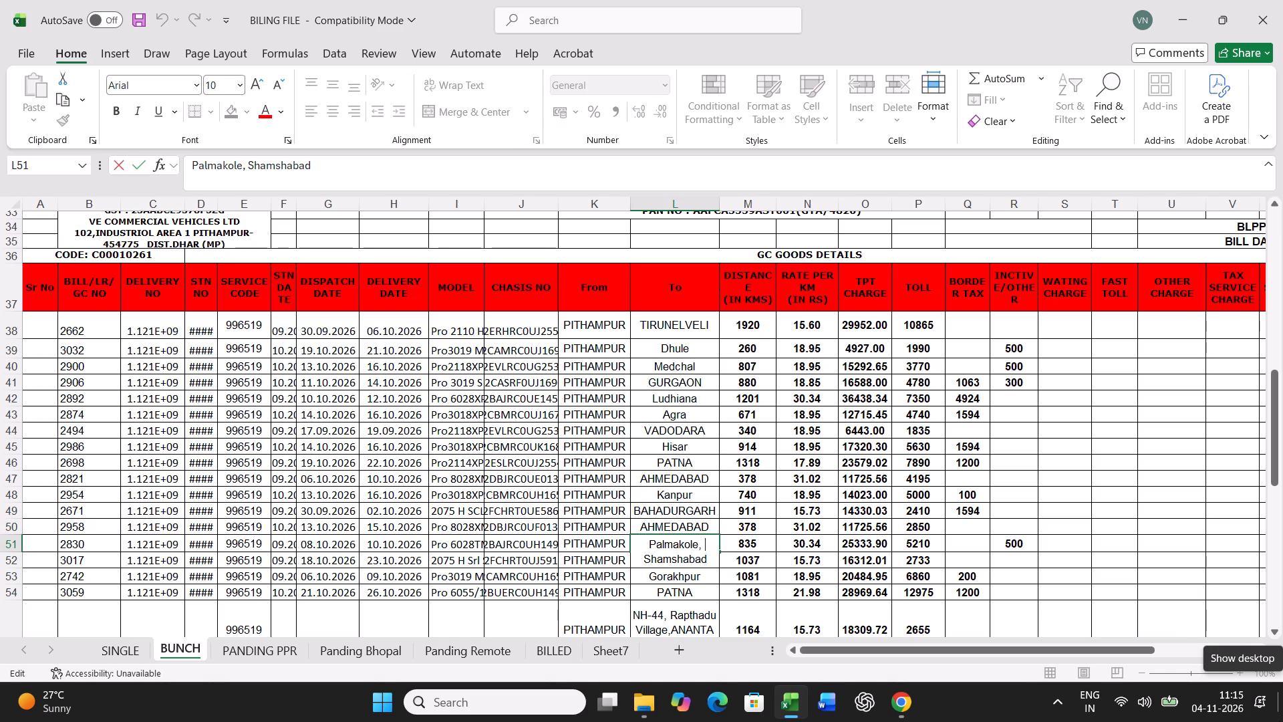
key("BackSpace")
key("BackSpace")
key("BackSpace")
key("BackSpace")
key("BackSpace")
key("BackSpace")
key("BackSpace")
key("BackSpace")
key("BackSpace")
key("BackSpace")
key("BackSpace")
key("BackSpace")
key("BackSpace")
key("BackSpace")
key("BackSpace")
key("BackSpace")
key("BackSpace")
key("Return")
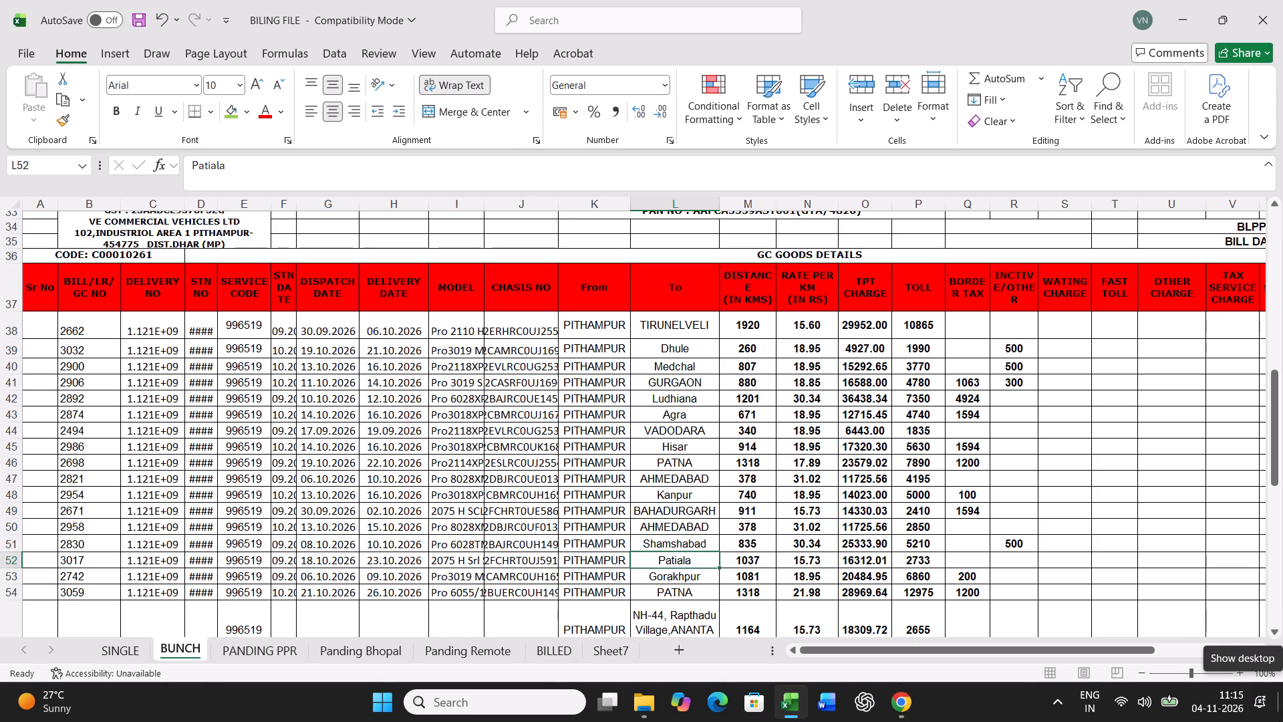
Shorten the BUNCH destination address in L55 to ANANTAPUR.
key("Return")
scroll(573, 717, "down", 4)
scroll(708, 582, "down", 2)
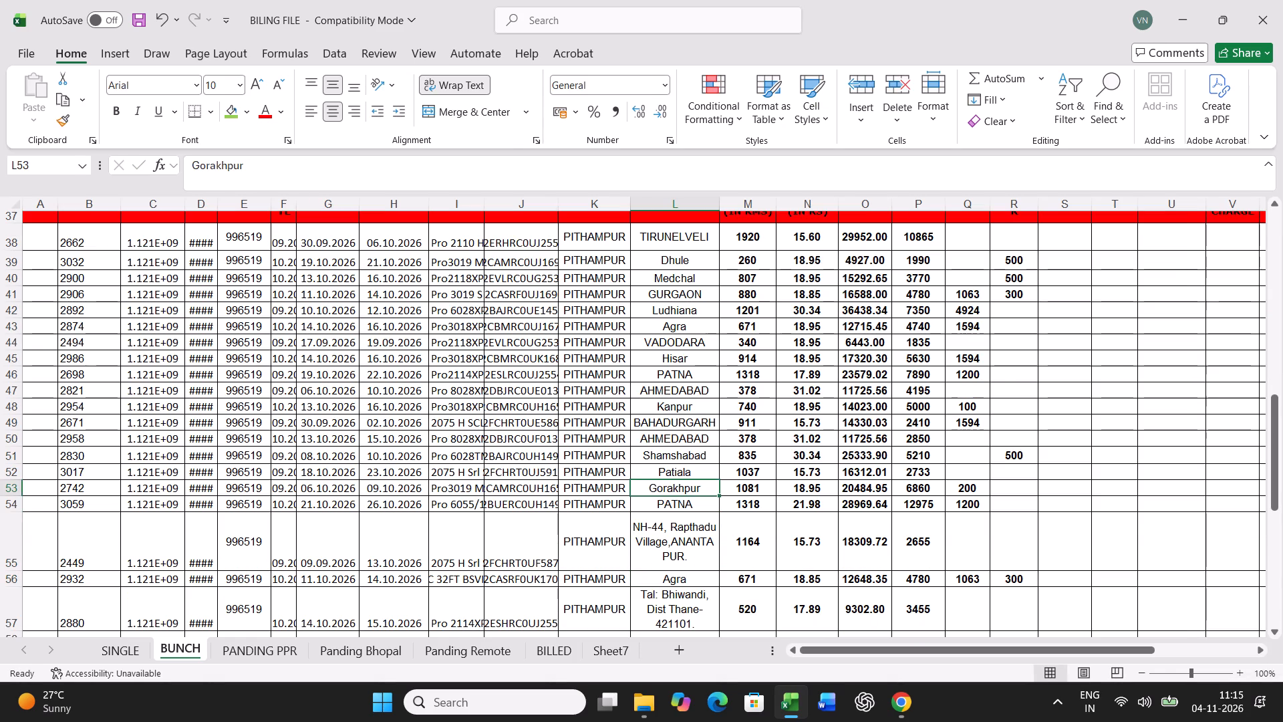
key("Return")
key("Return")
key("F2")
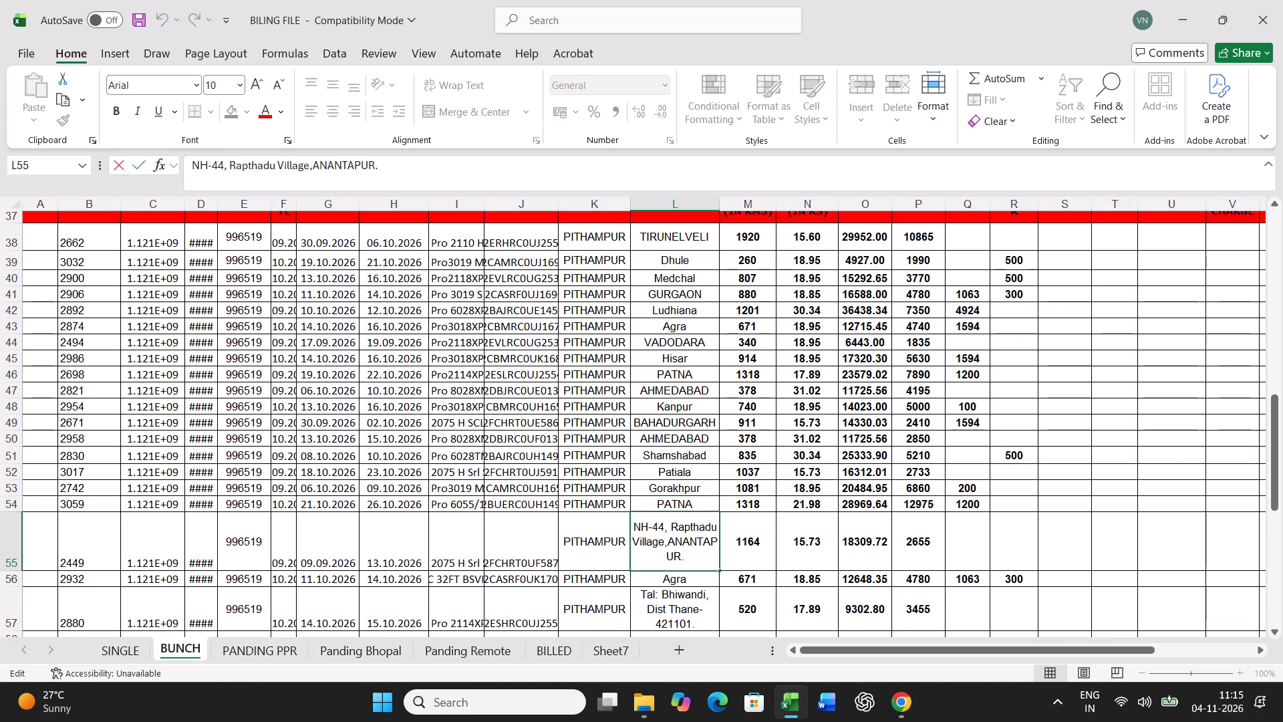
key("BackSpace")
key("Up")
key("Left")
key("Left")
key("BackSpace")
key("BackSpace")
key("BackSpace")
key("BackSpace")
key("BackSpace")
key("BackSpace")
key("BackSpace")
key("BackSpace")
key("BackSpace")
key("BackSpace")
key("BackSpace")
key("BackSpace")
key("BackSpace")
key("BackSpace")
key("BackSpace")
key("BackSpace")
key("BackSpace")
key("BackSpace")
key("BackSpace")
key("BackSpace")
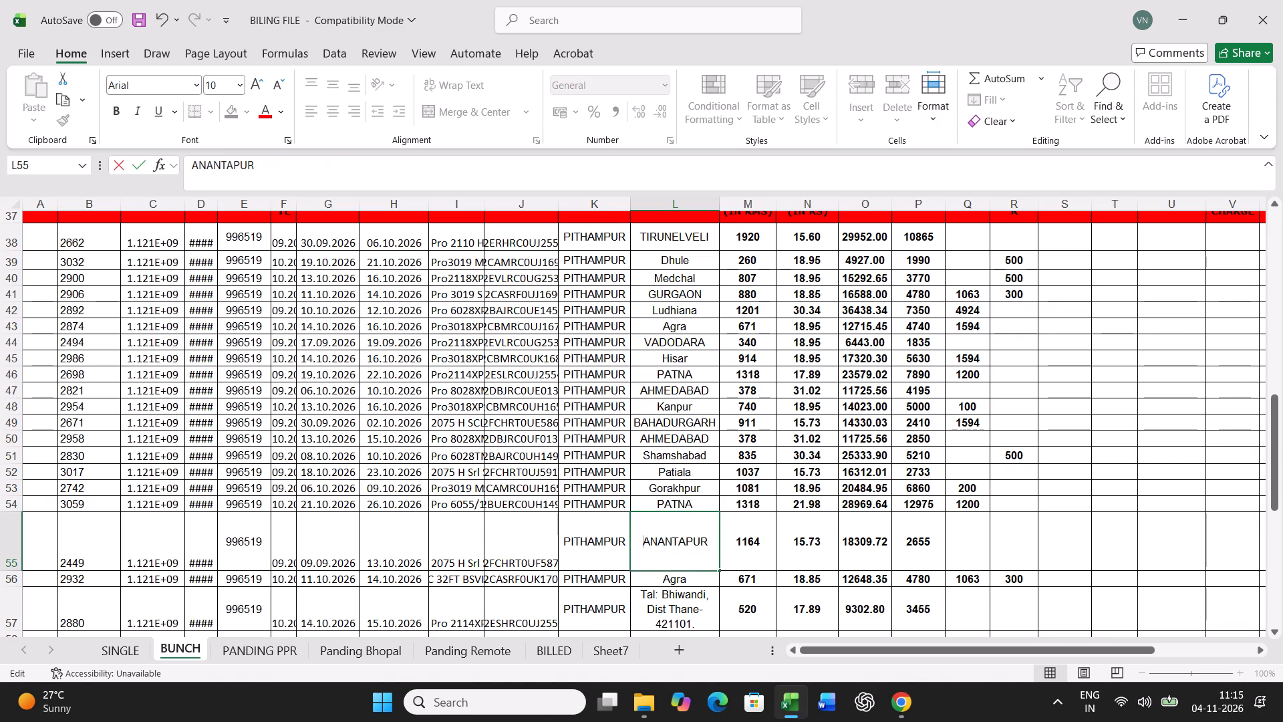
key("Return")
Replace the BUNCH destination address in L57 with BHIWANDI and save the workbook.
key("Return")
type("BH")
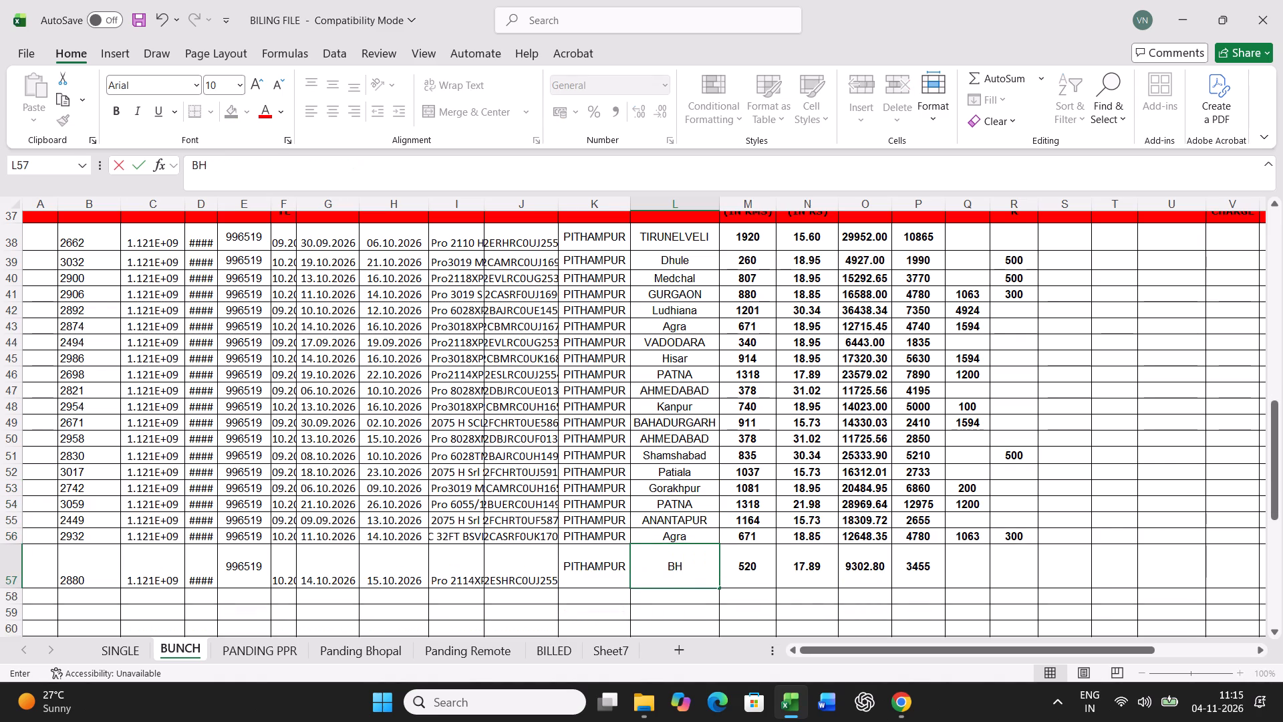
type("IWANDI")
key("Return")
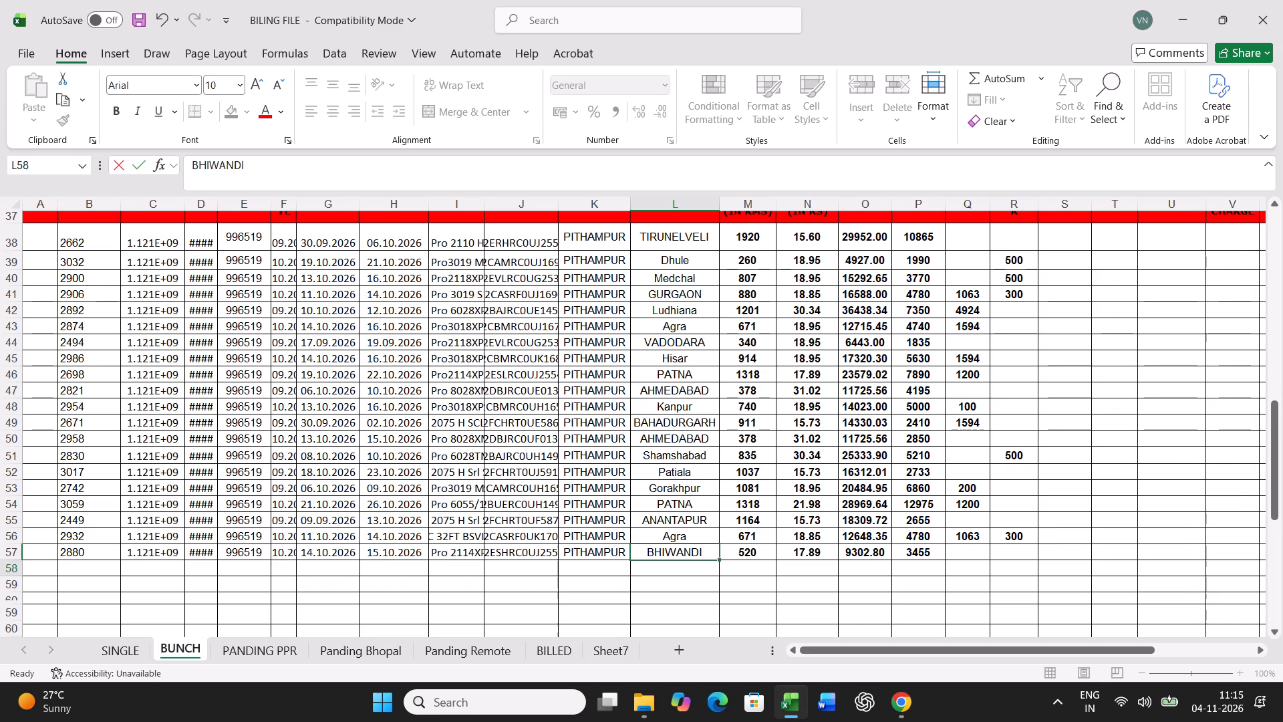
key("ctrl+s")
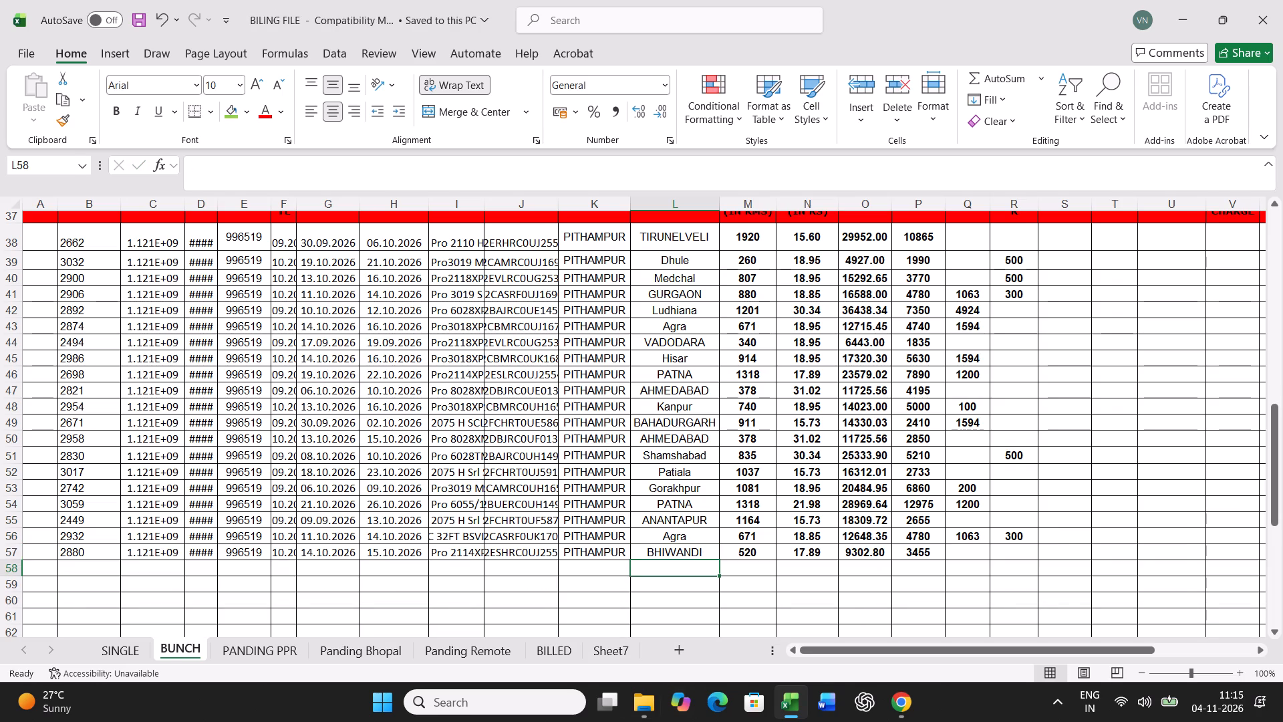
In File Explorer, duplicate the bill workbook VL2627263 within the 201 TO 300 folder of BILL-2627.
left_click(636, 711)
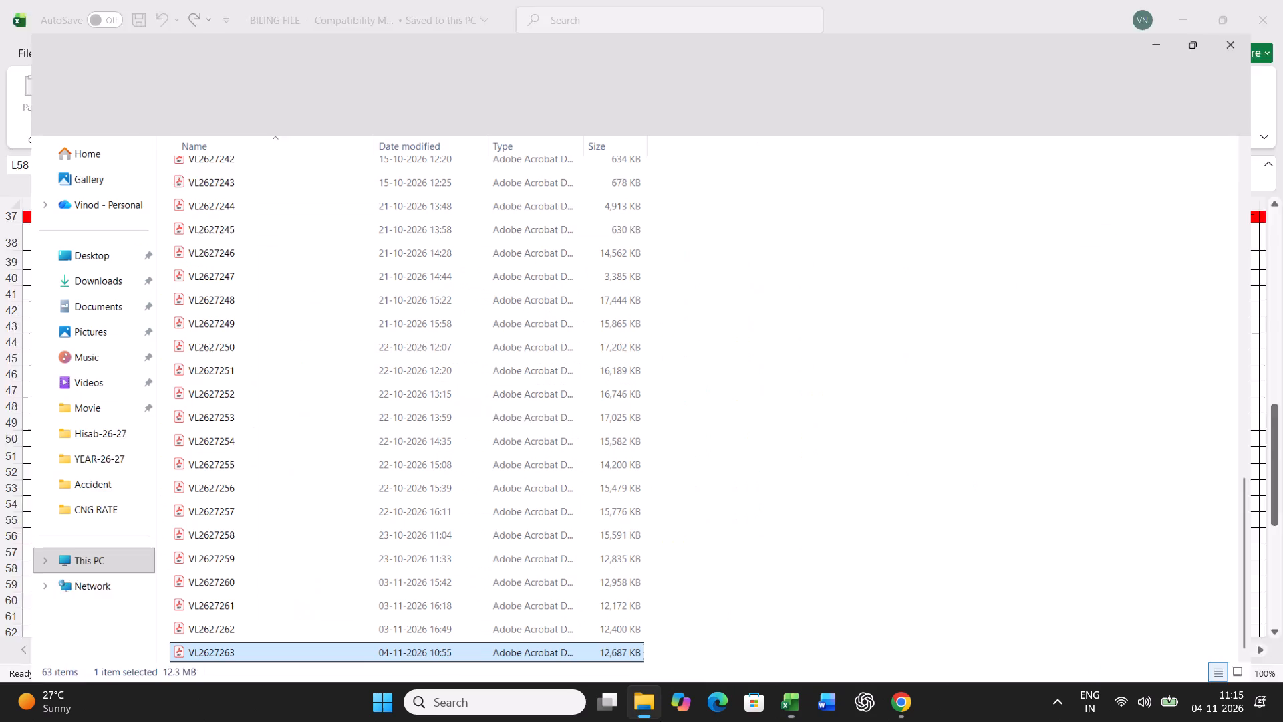
scroll(456, 523, "down", 4)
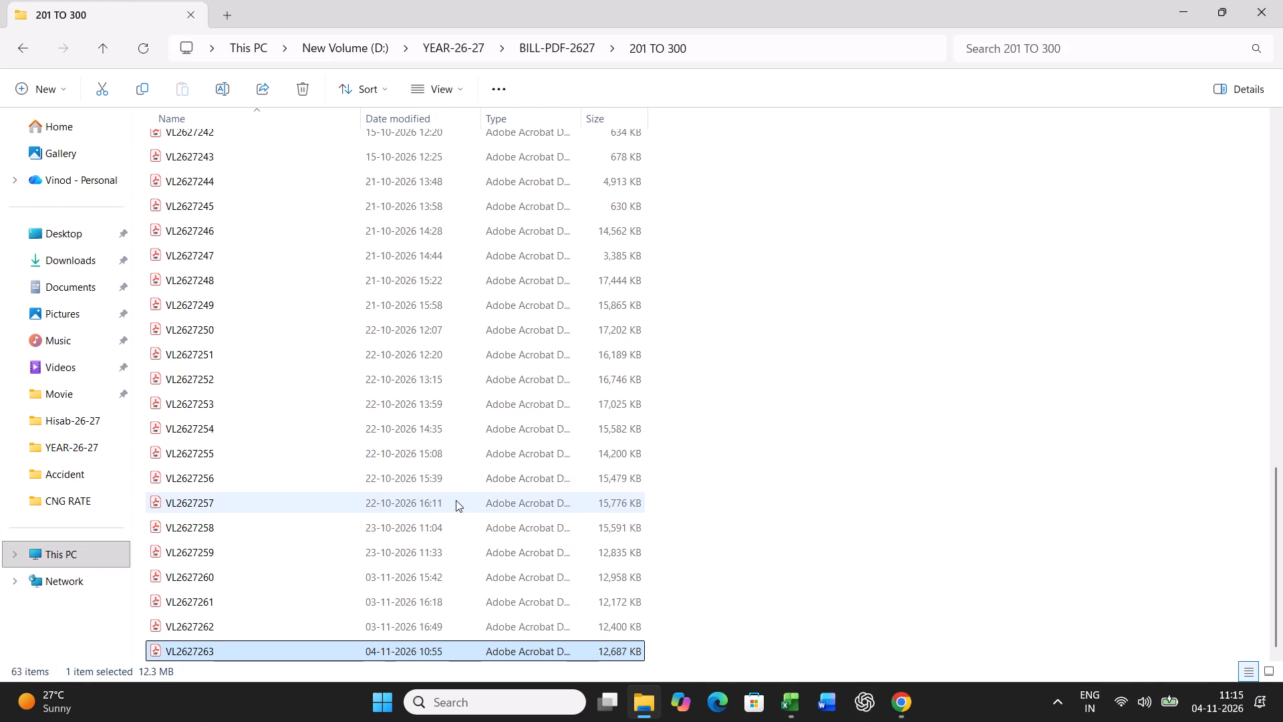
double_click(24, 49)
double_click(177, 144)
double_click(192, 203)
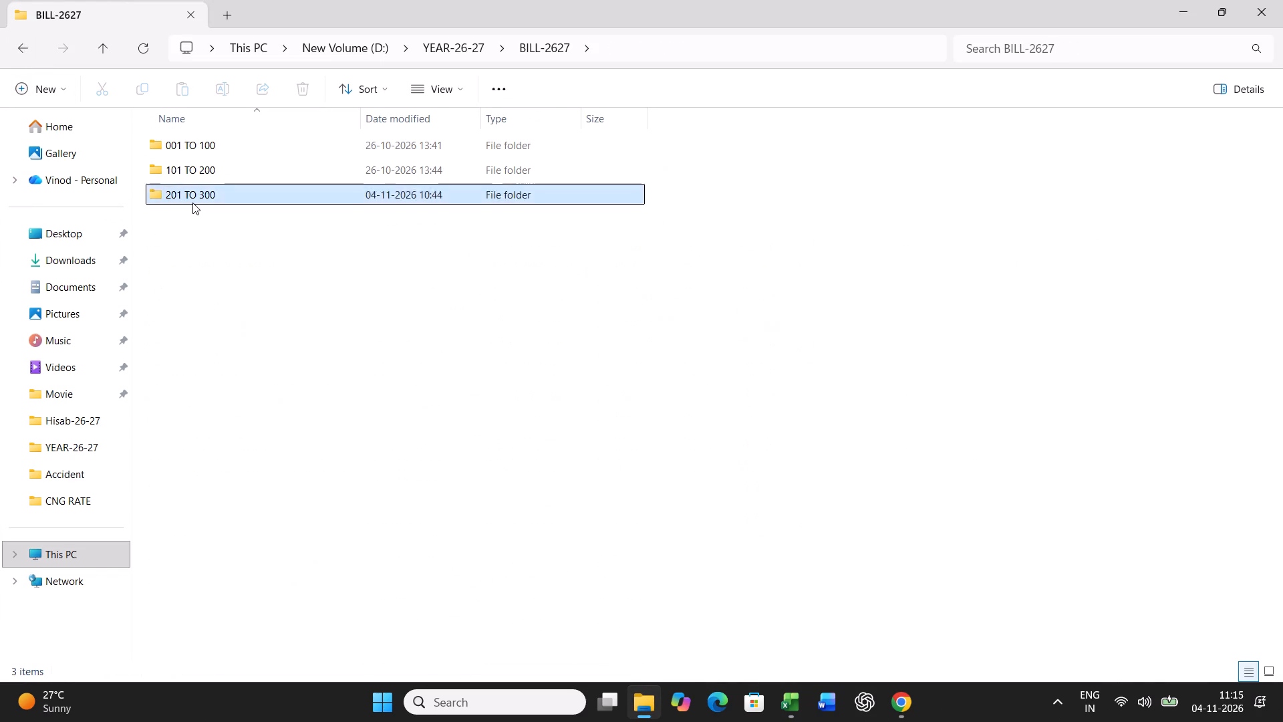
scroll(294, 347, "down", 5)
scroll(275, 384, "up", 1)
scroll(273, 392, "down", 12)
scroll(269, 499, "up", 1)
scroll(267, 523, "down", 12)
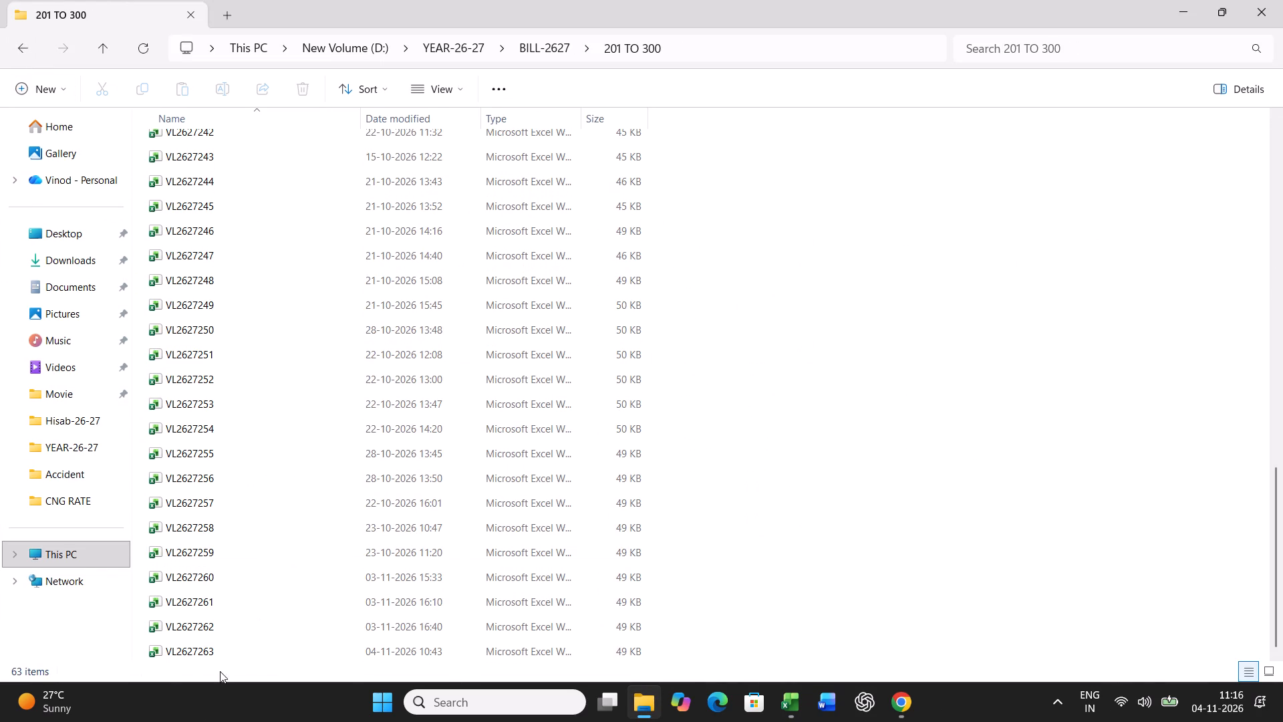
right_click(200, 658)
left_click(287, 643)
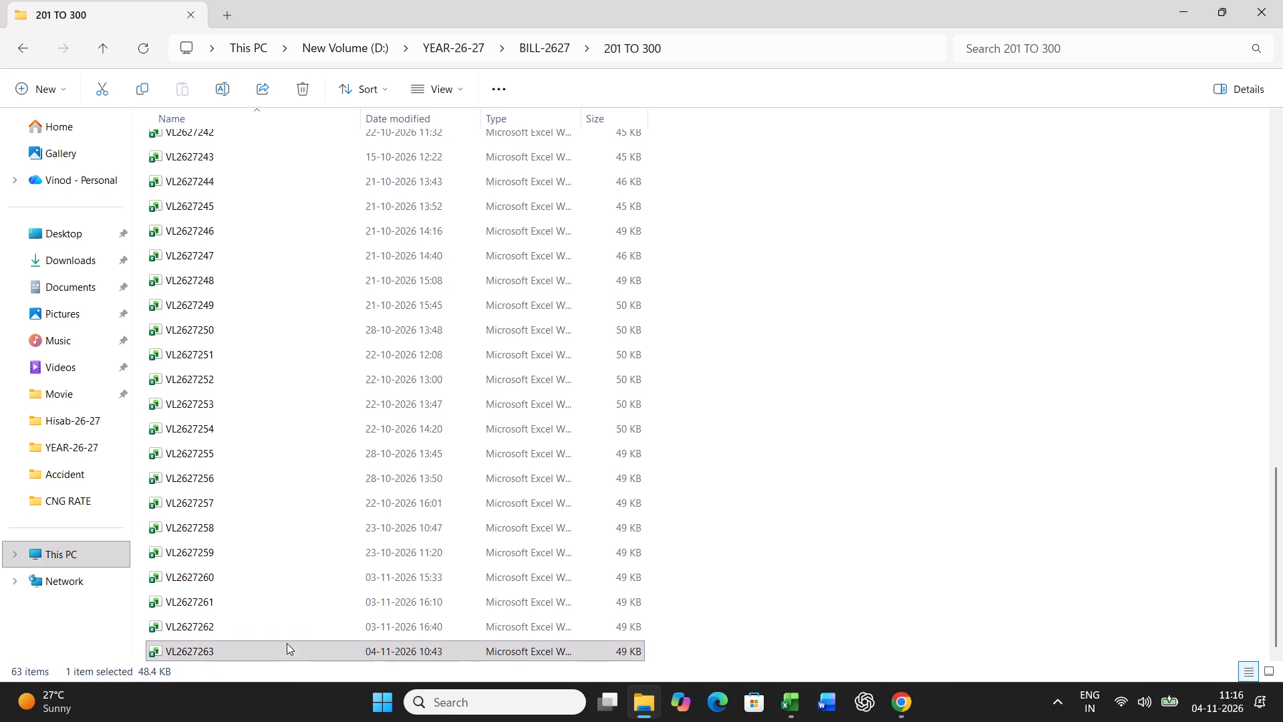
right_click(1000, 268)
left_click(1029, 303)
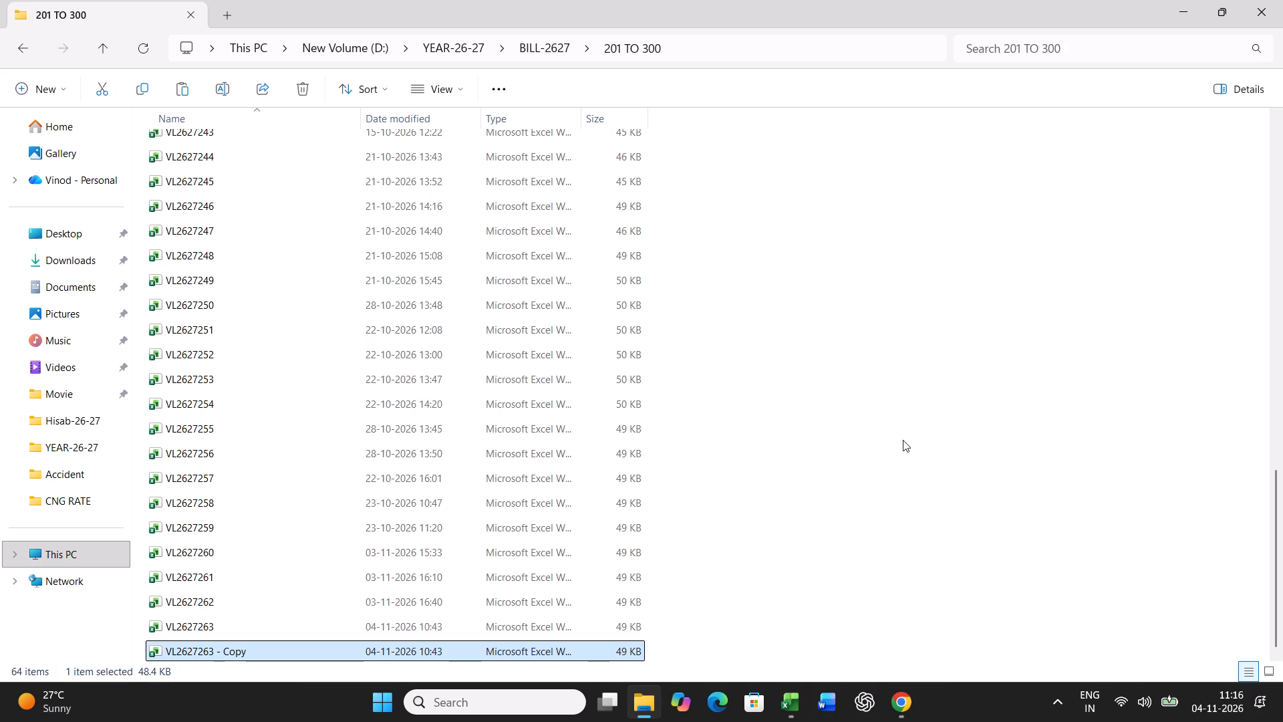
Rename the copied bill workbook as VL2627264.
scroll(902, 441, "down", 4)
key("F2")
key("Right")
key("BackSpace")
key("BackSpace")
key("BackSpace")
key("BackSpace")
key("BackSpace")
key("BackSpace")
key("BackSpace")
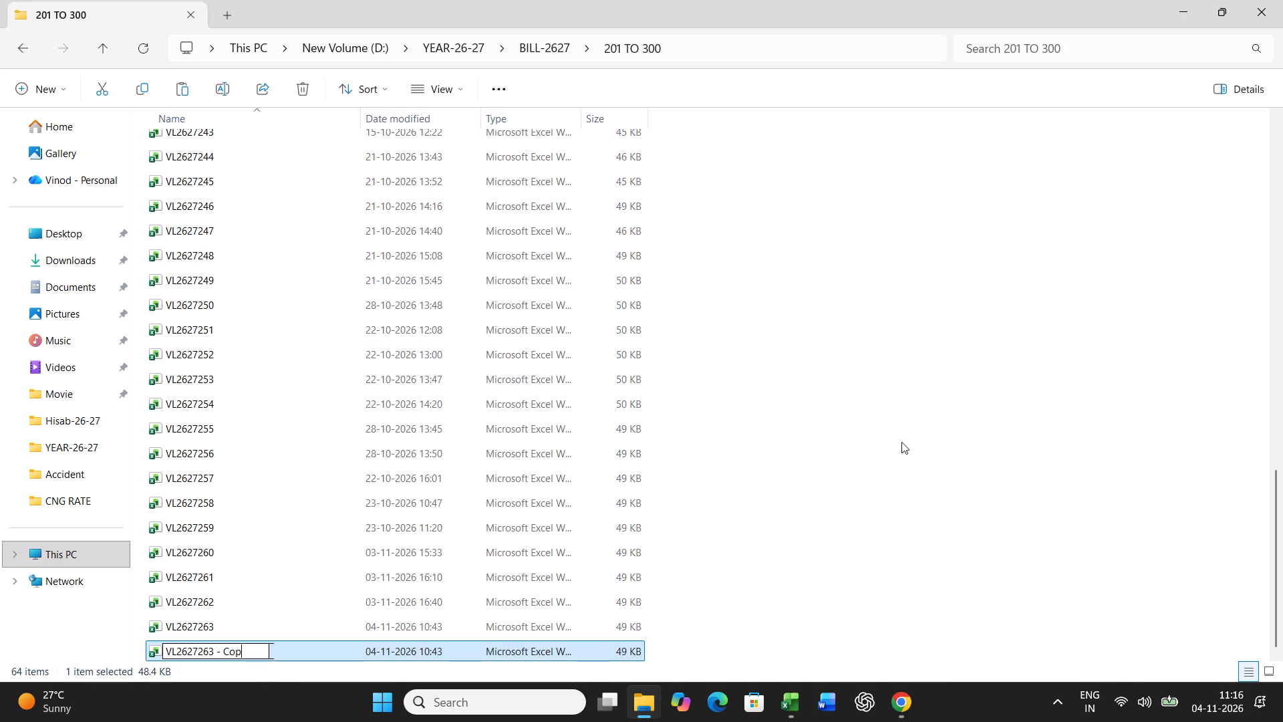
key("BackSpace")
key("4")
key("Return")
Open VL2627264 in Excel, enable editing and set the bill number in the header to VL2627264.
key("Return")
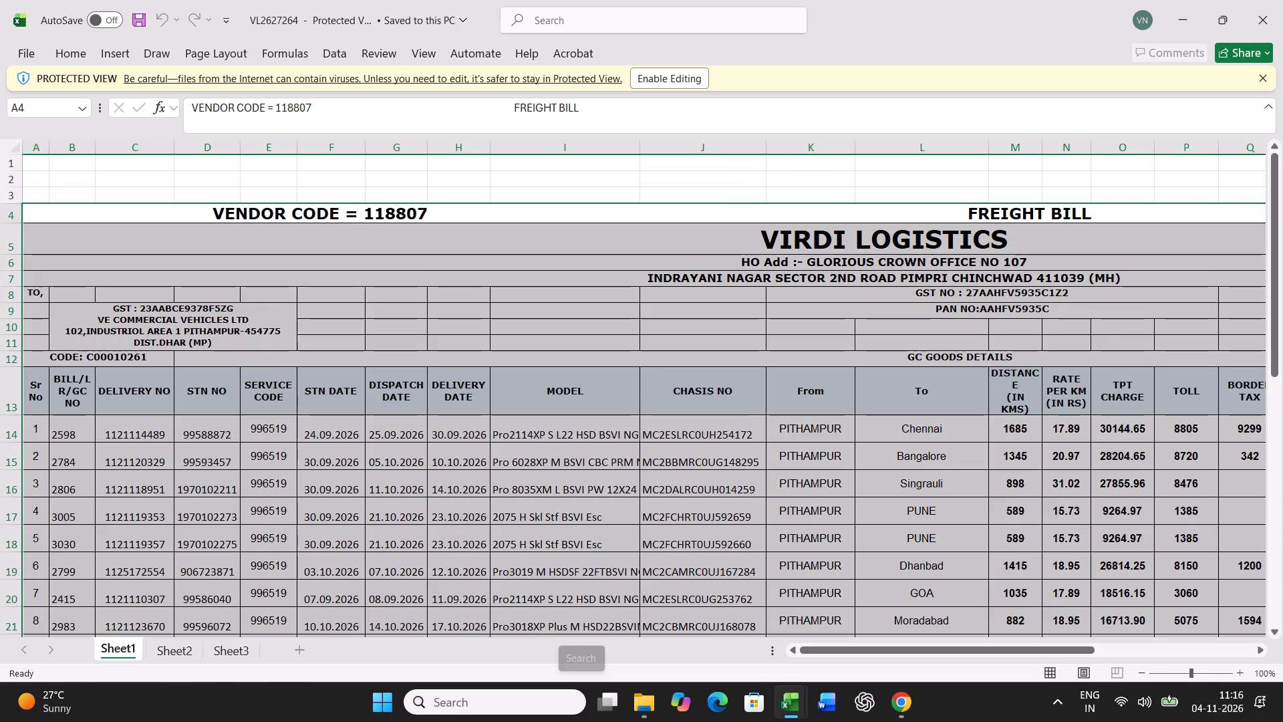
left_click(688, 82)
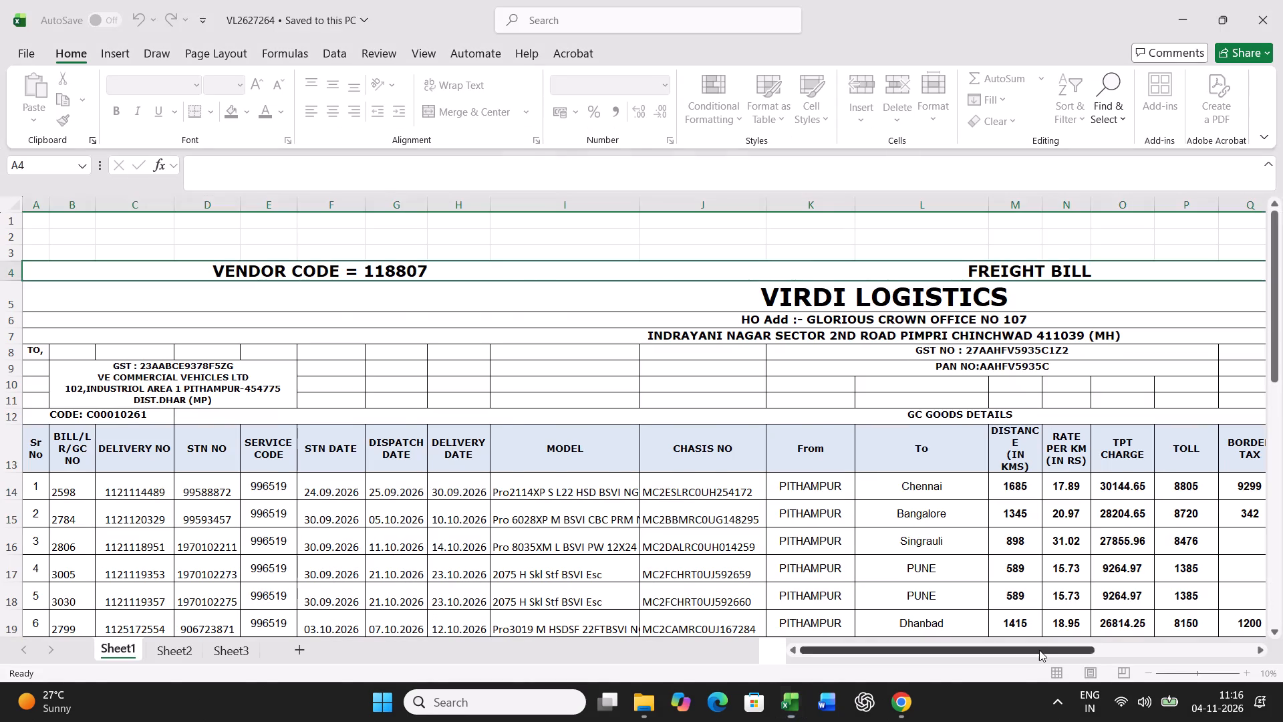
left_click_drag(1038, 650, 1179, 654)
left_click(1096, 374)
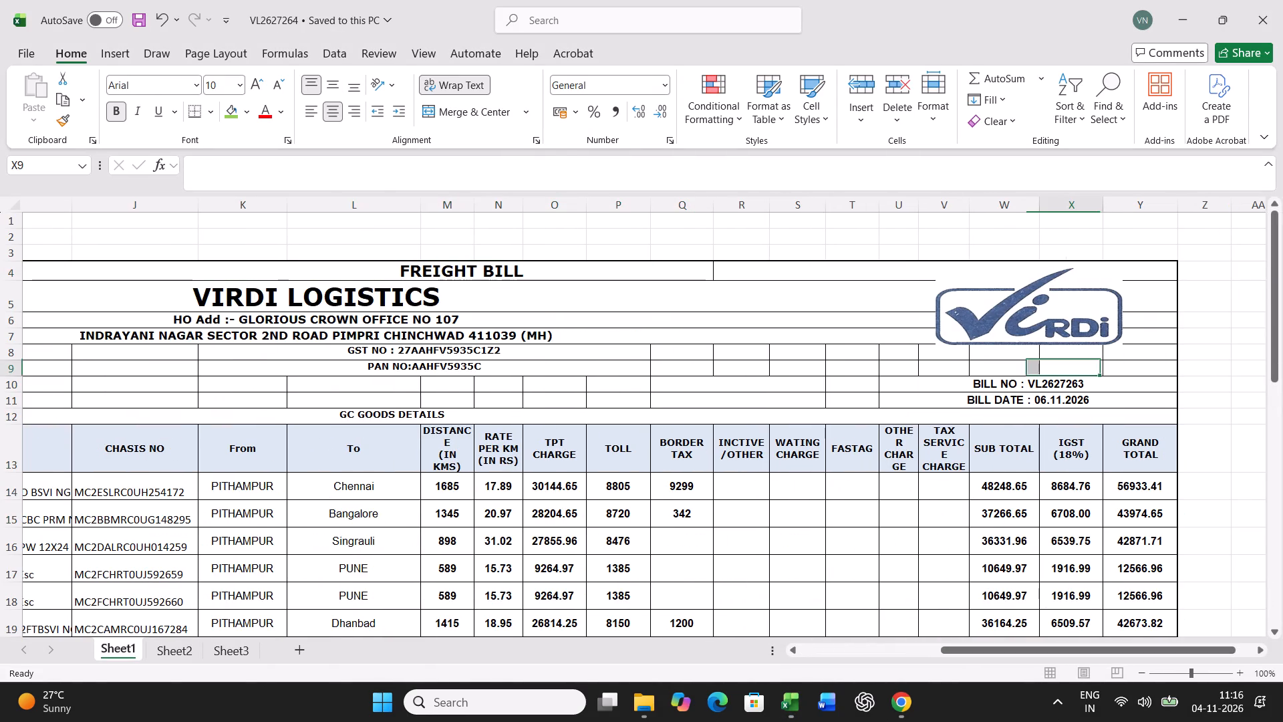
left_click(1097, 382)
key("F2")
key("BackSpace")
key("4")
key("Return")
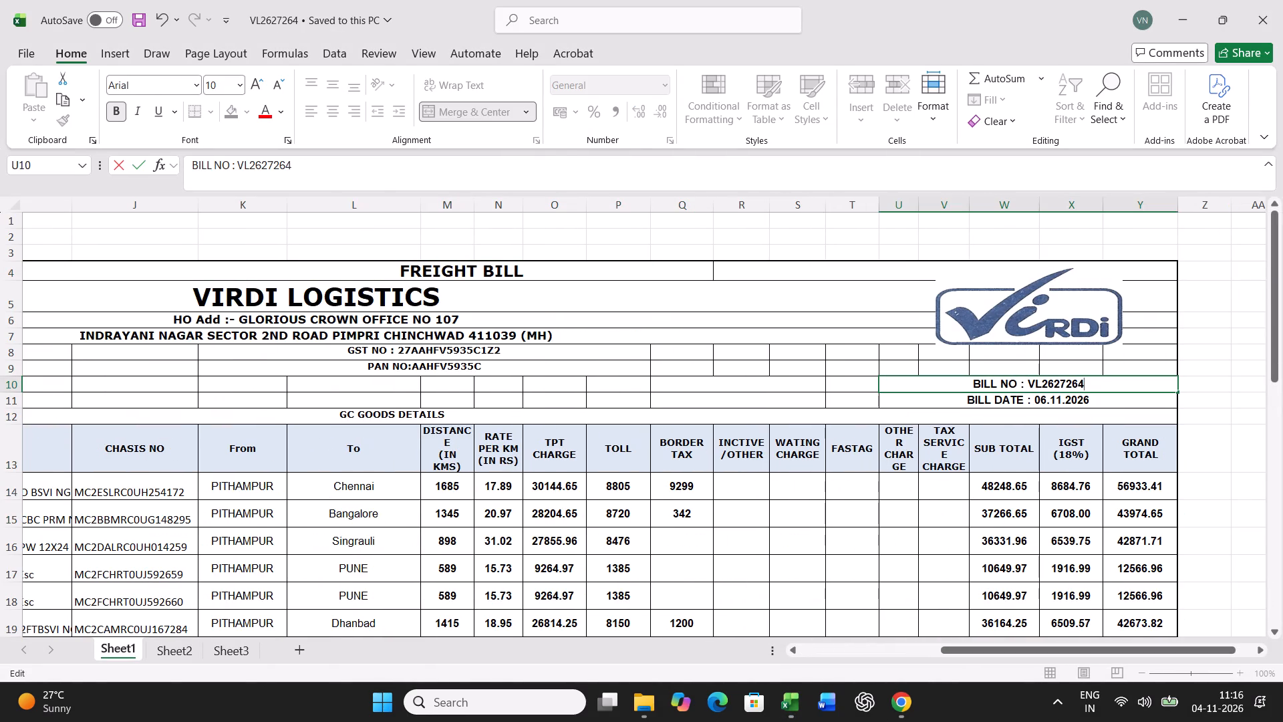
left_click(829, 646)
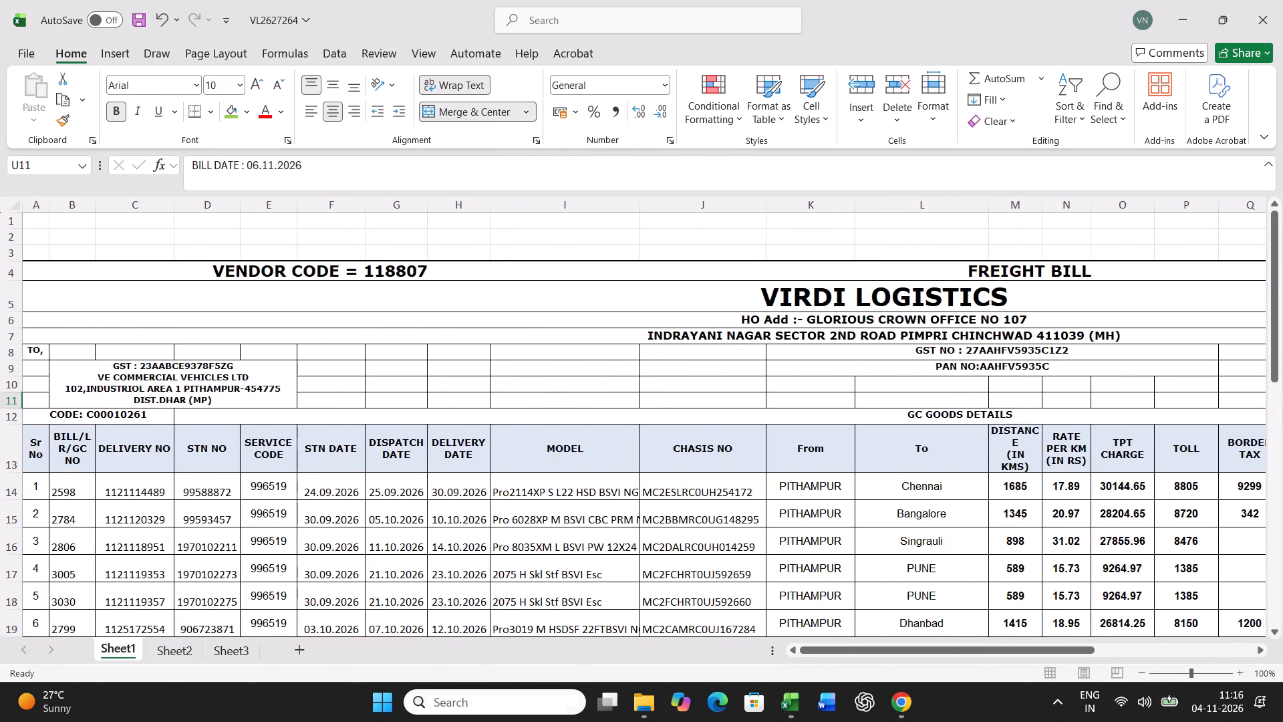
Clear the previous bill's entries from rows 14 to 33 of Sheet1 in VL2627264, keeping the totals row.
scroll(463, 507, "down", 4)
left_click_drag(12, 293, 0, 721)
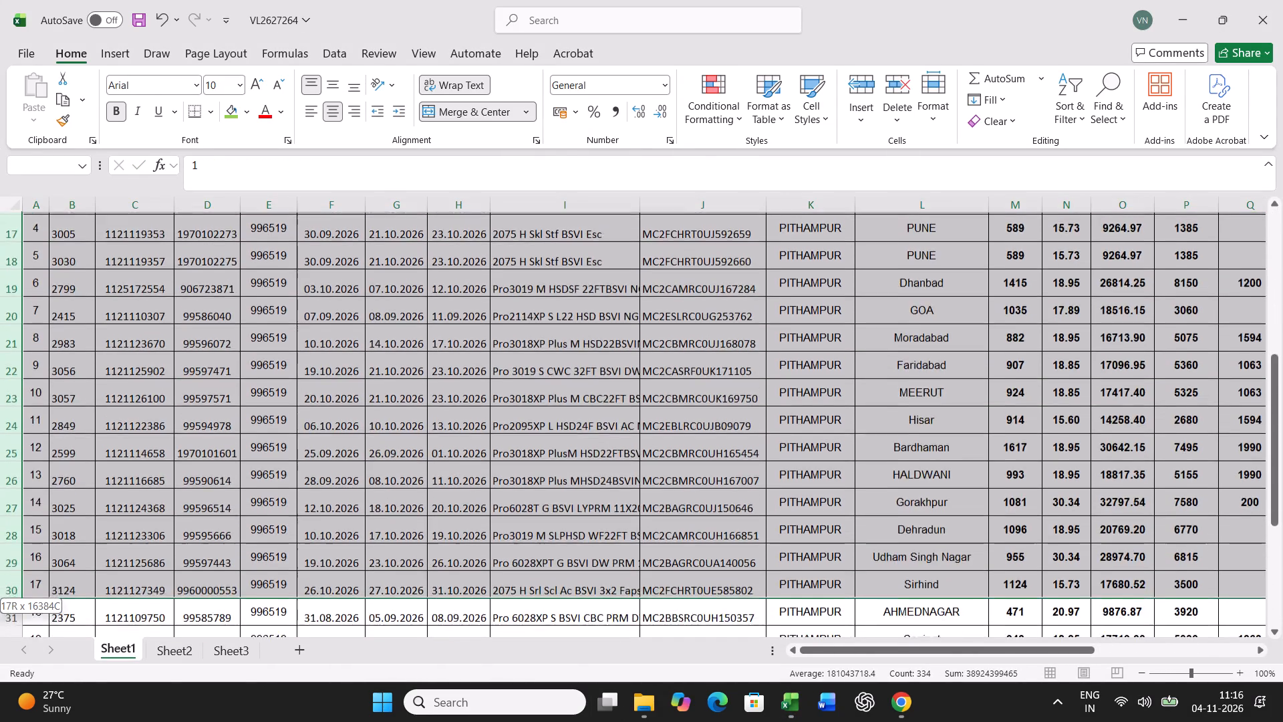
left_click_drag(0, 721, 4, 566)
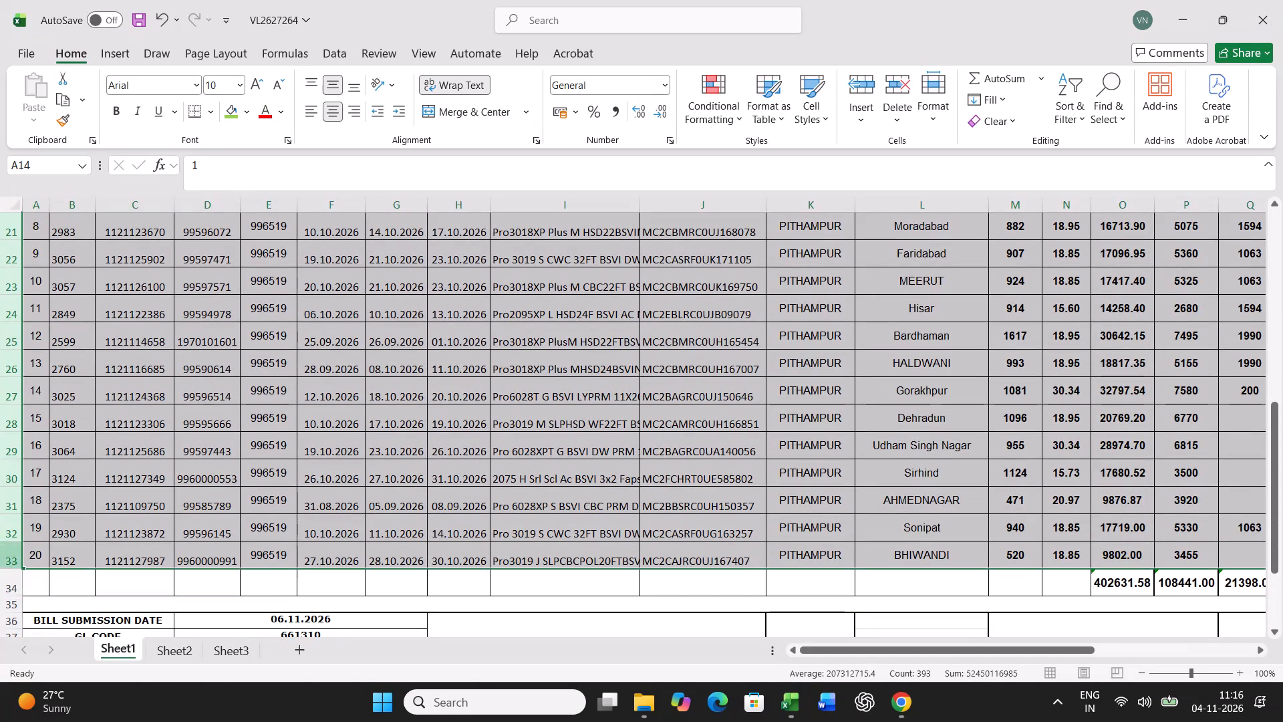
key("Delete")
Copy rows 38 to 57 of the BUNCH sheet in BILING FILE and paste them as values into VL2627264 from A14.
left_click(797, 697)
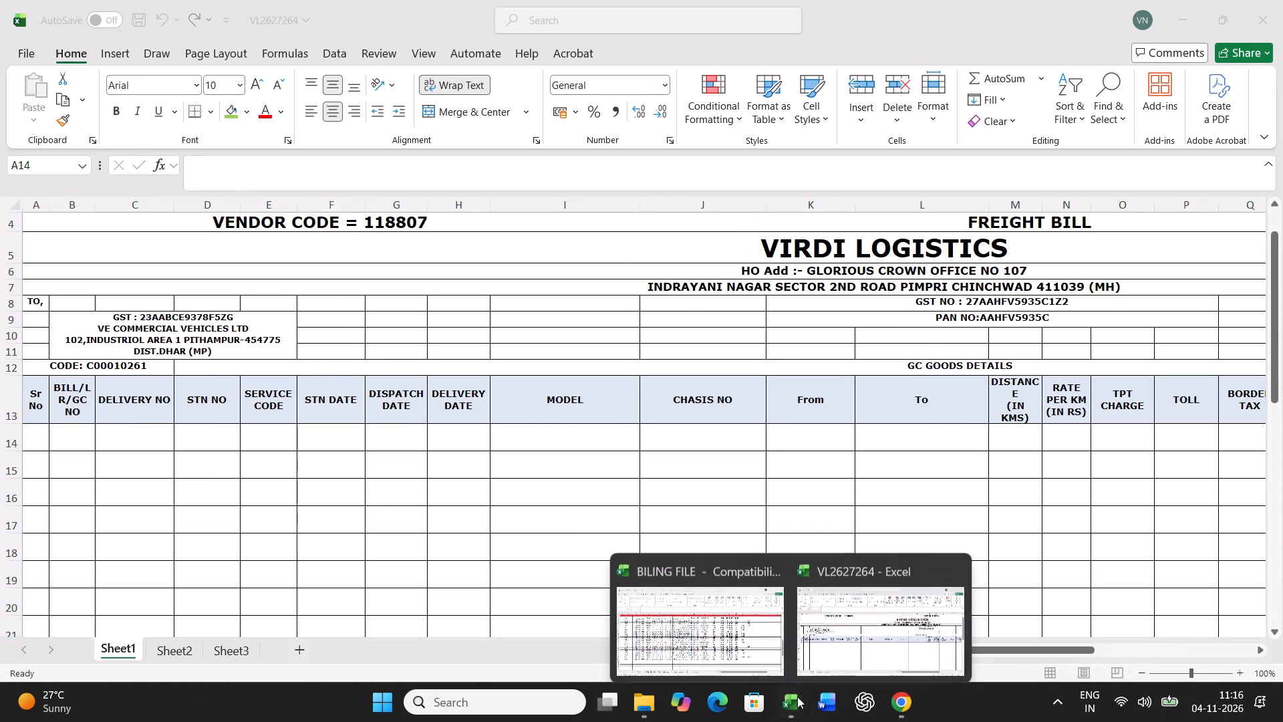
left_click(720, 618)
left_click_drag(8, 234, 0, 555)
key("ctrl+c")
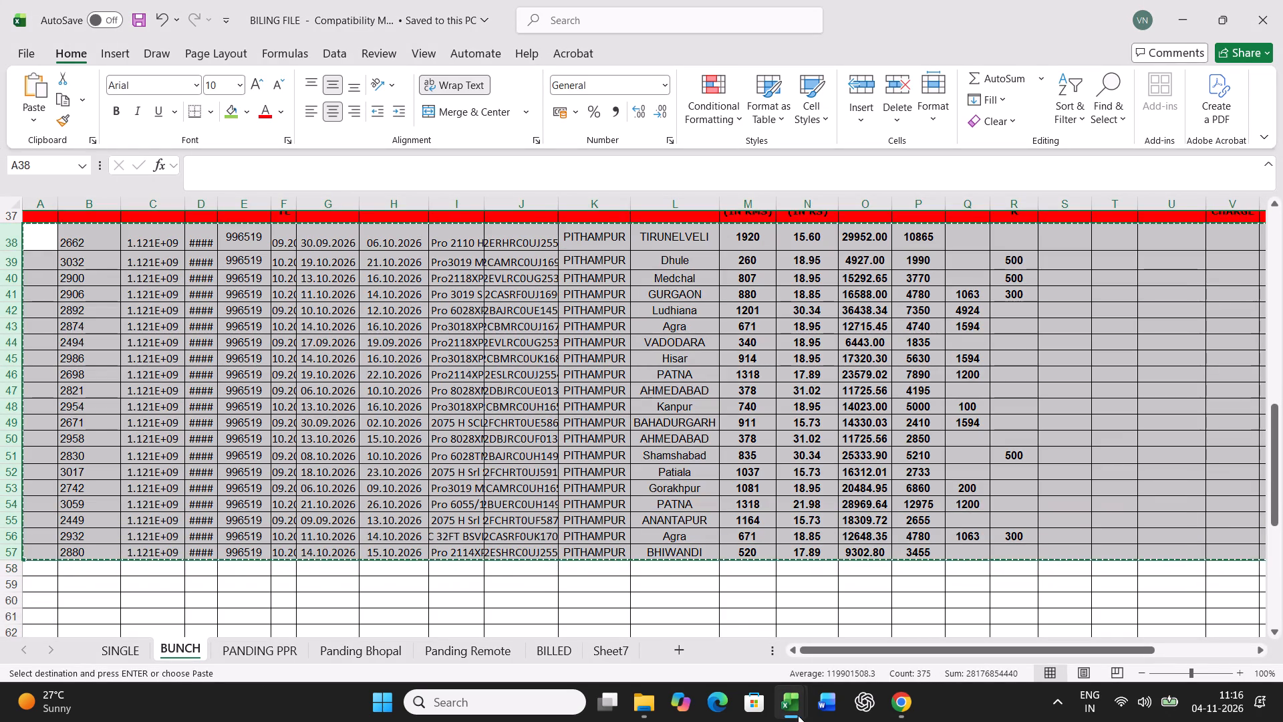
left_click(792, 705)
left_click(873, 625)
left_click(37, 435)
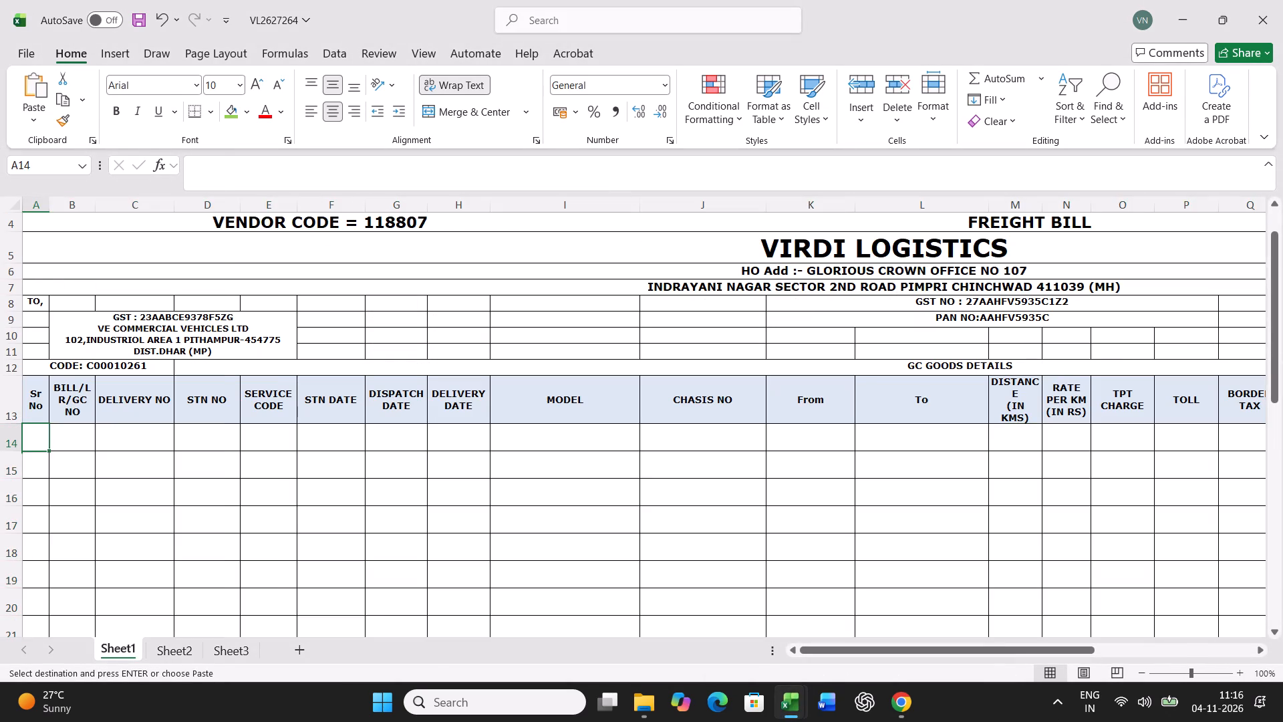
right_click(37, 435)
left_click(110, 294)
left_click(39, 255)
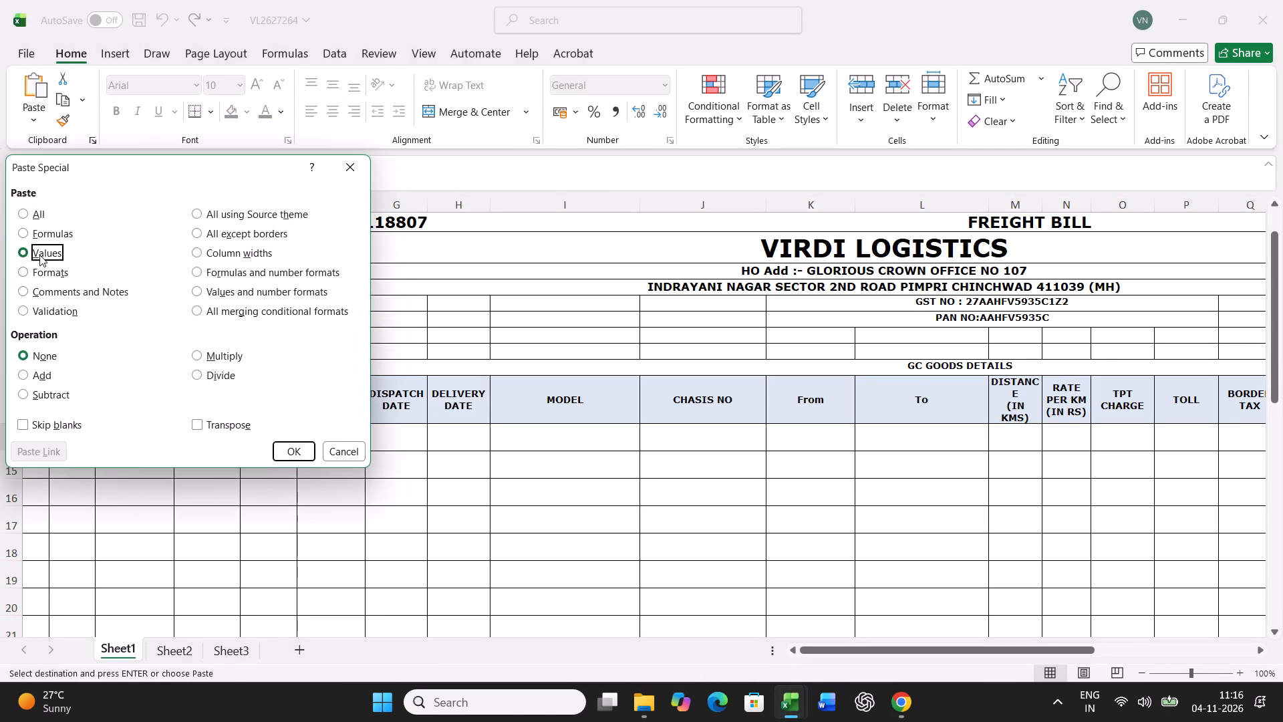
left_click(299, 454)
Number the bill entries 1 to 20 in the Sr No column by entering 1 and 2 and filling the series down.
scroll(442, 516, "down", 3)
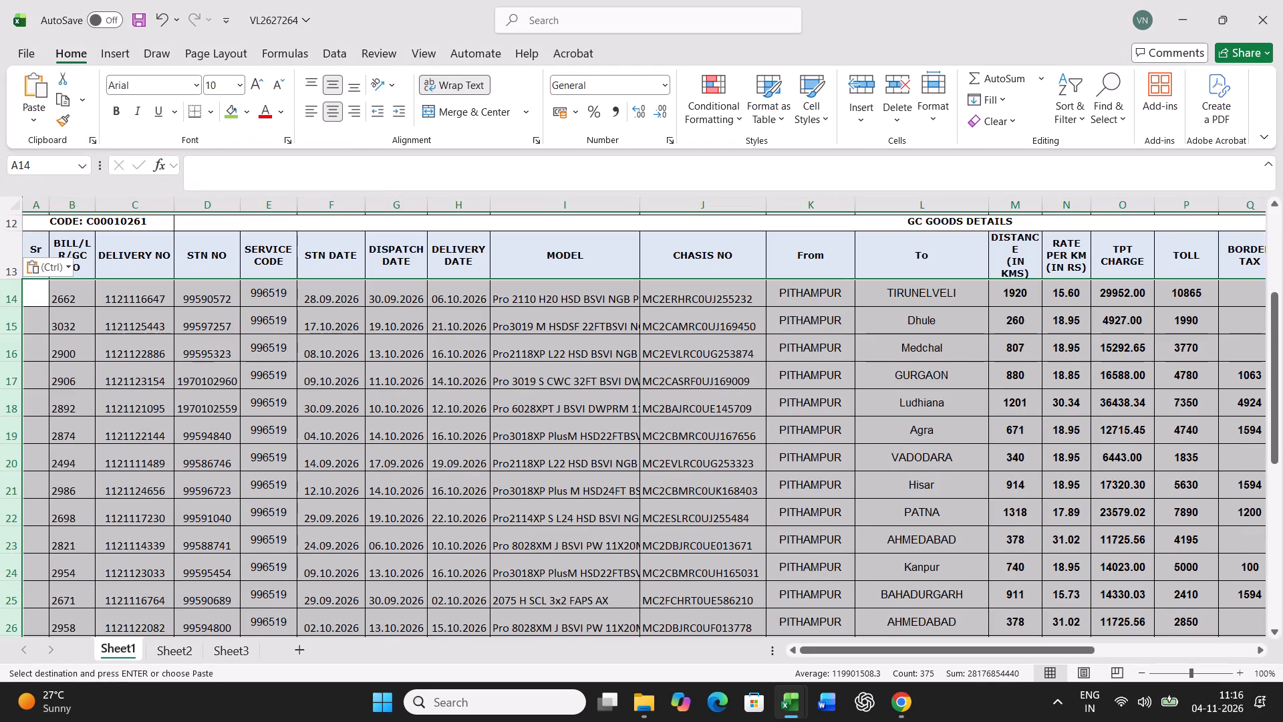
left_click(33, 290)
key("1")
key("Return")
key("2")
key("Return")
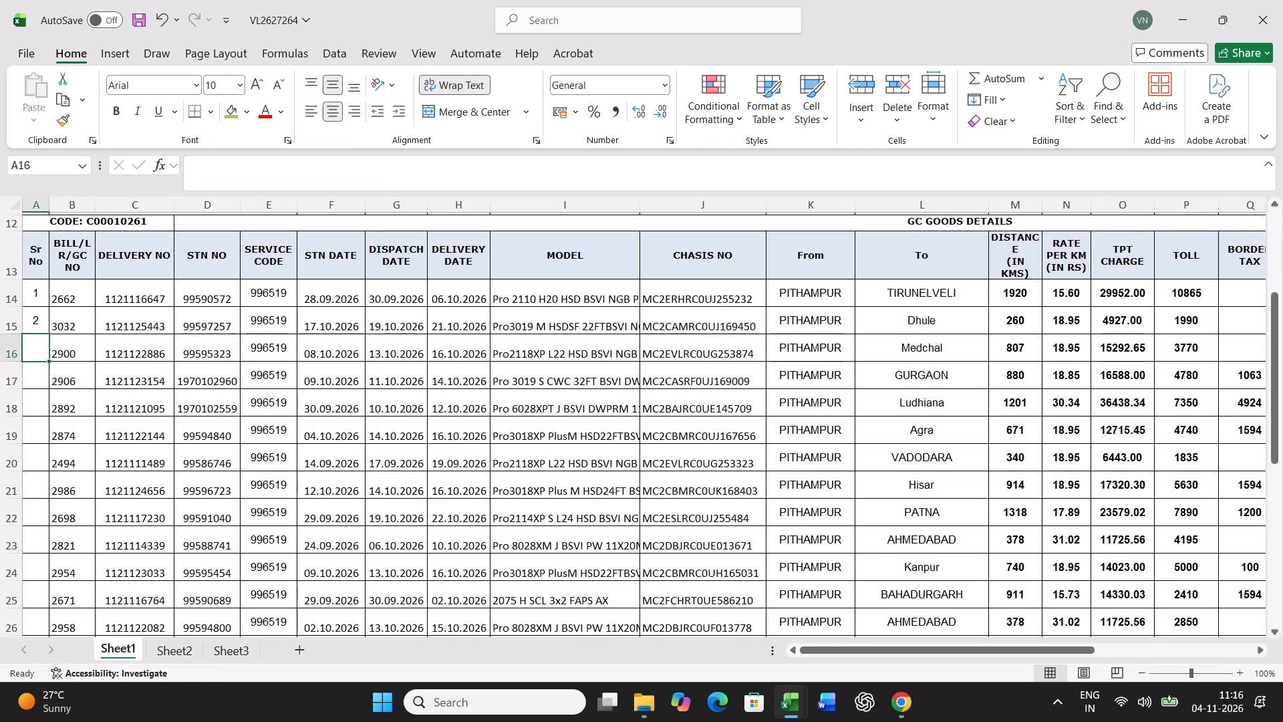
left_click_drag(32, 291, 31, 320)
double_click(49, 332)
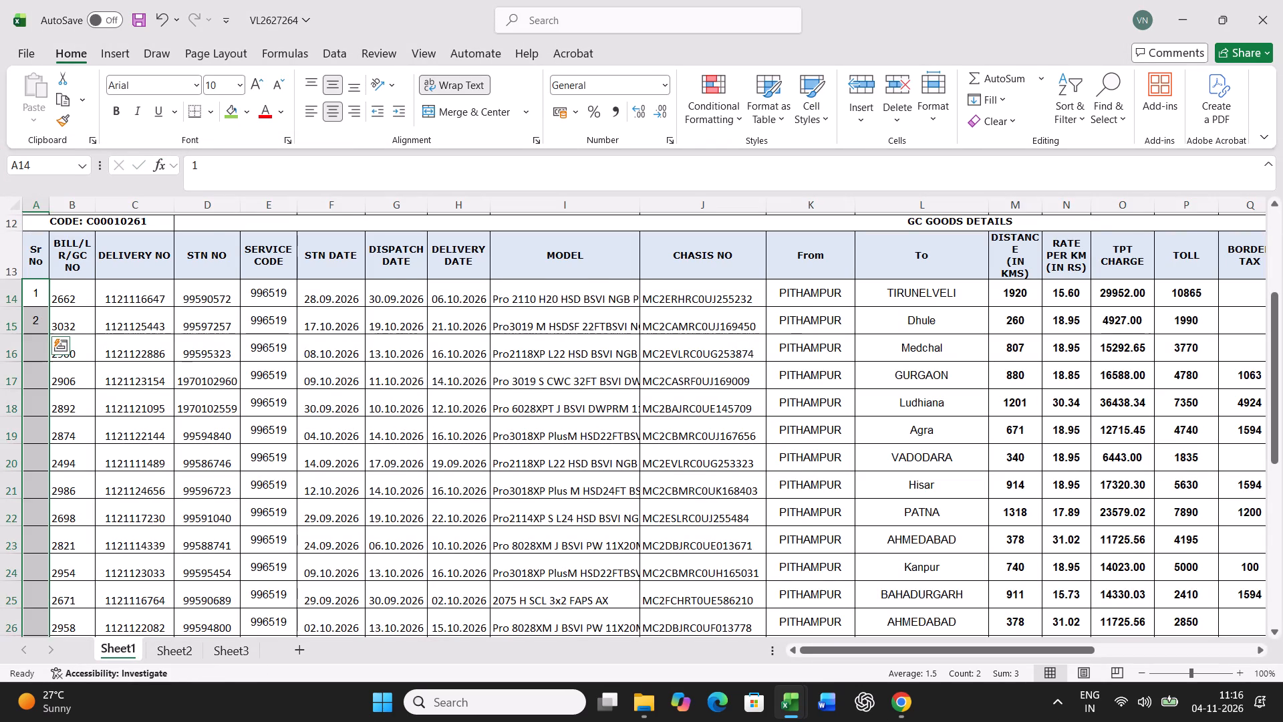
scroll(531, 457, "down", 5)
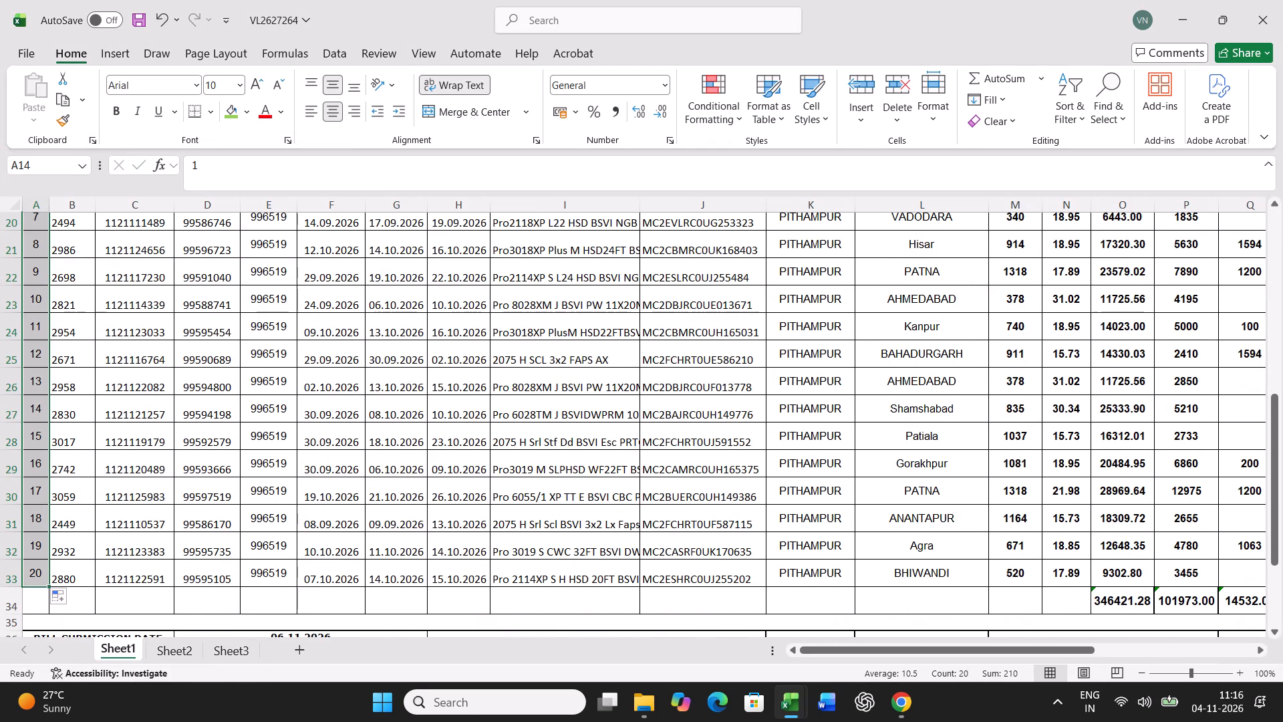
Save VL2627264, print only the range from the vendor code heading through the declaration note, and close the bill workbook.
scroll(531, 461, "up", 13)
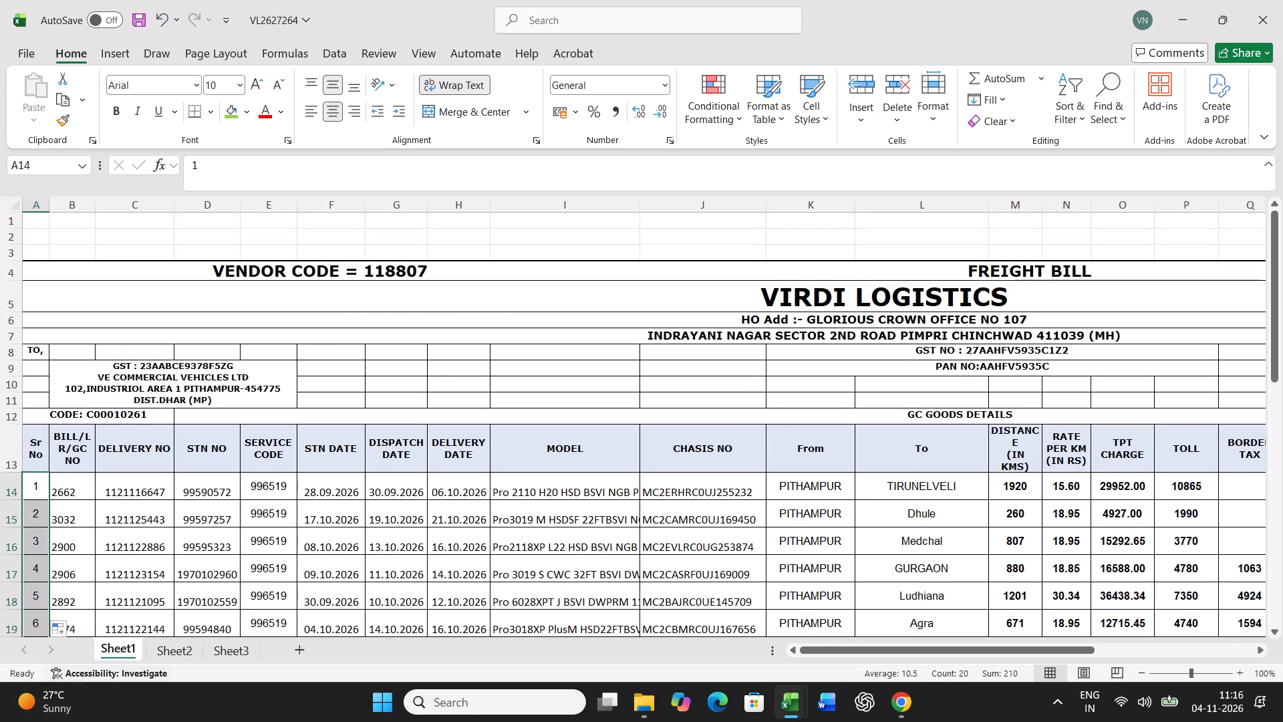
scroll(934, 578, "down", 10)
scroll(931, 578, "up", 11)
left_click_drag(150, 272, 135, 648)
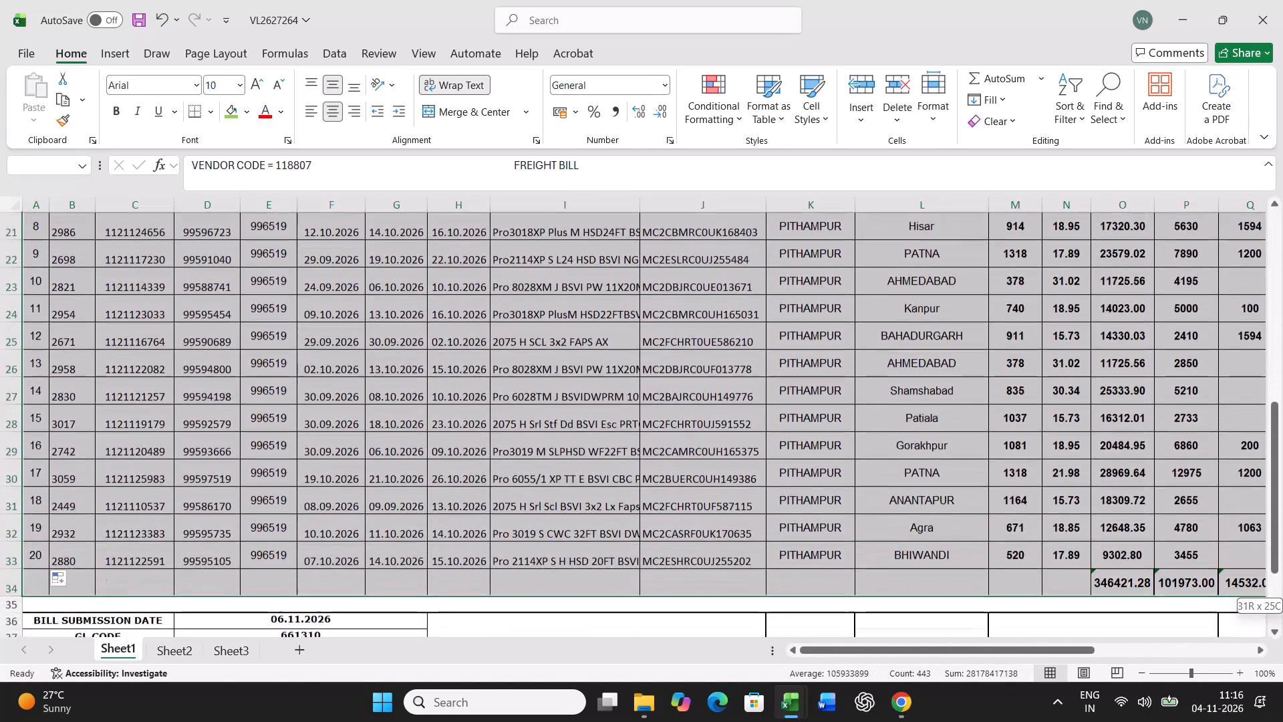
left_click_drag(135, 648, 140, 658)
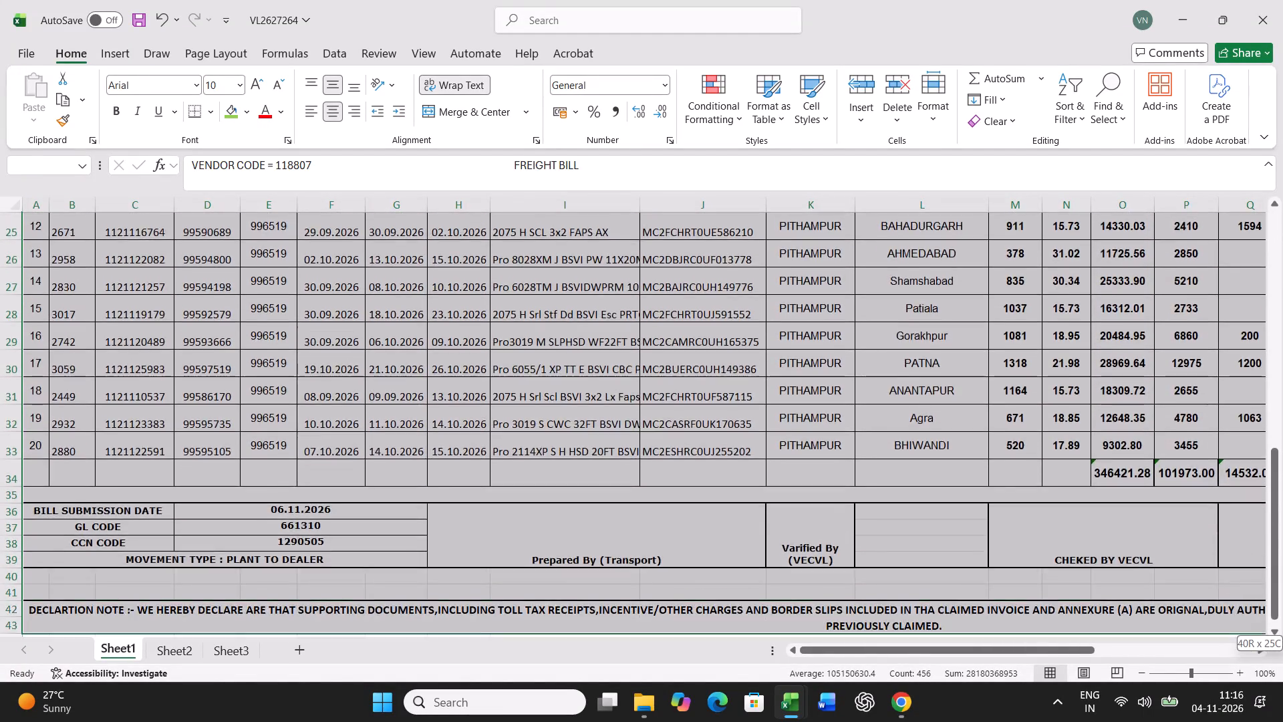
left_click_drag(140, 658, 143, 578)
scroll(554, 458, "up", 20)
scroll(554, 458, "up", 1)
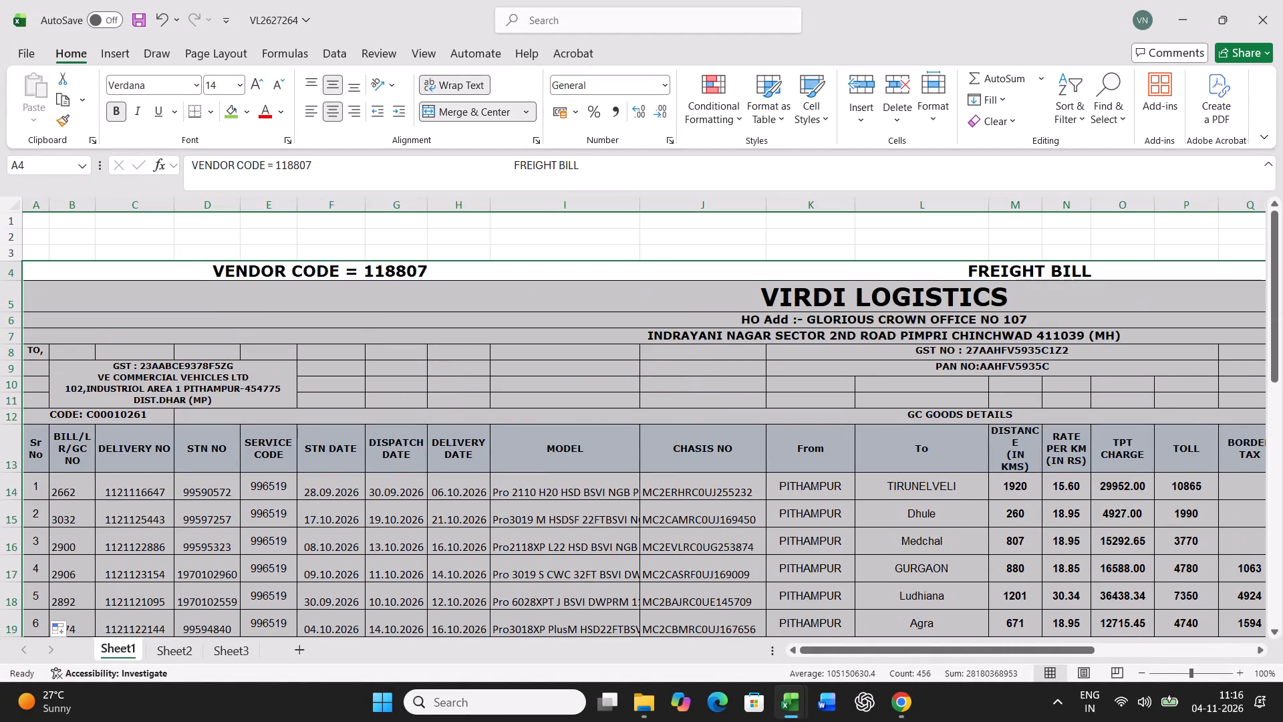
scroll(554, 458, "up", 2)
key("ctrl+s")
key("ctrl+p")
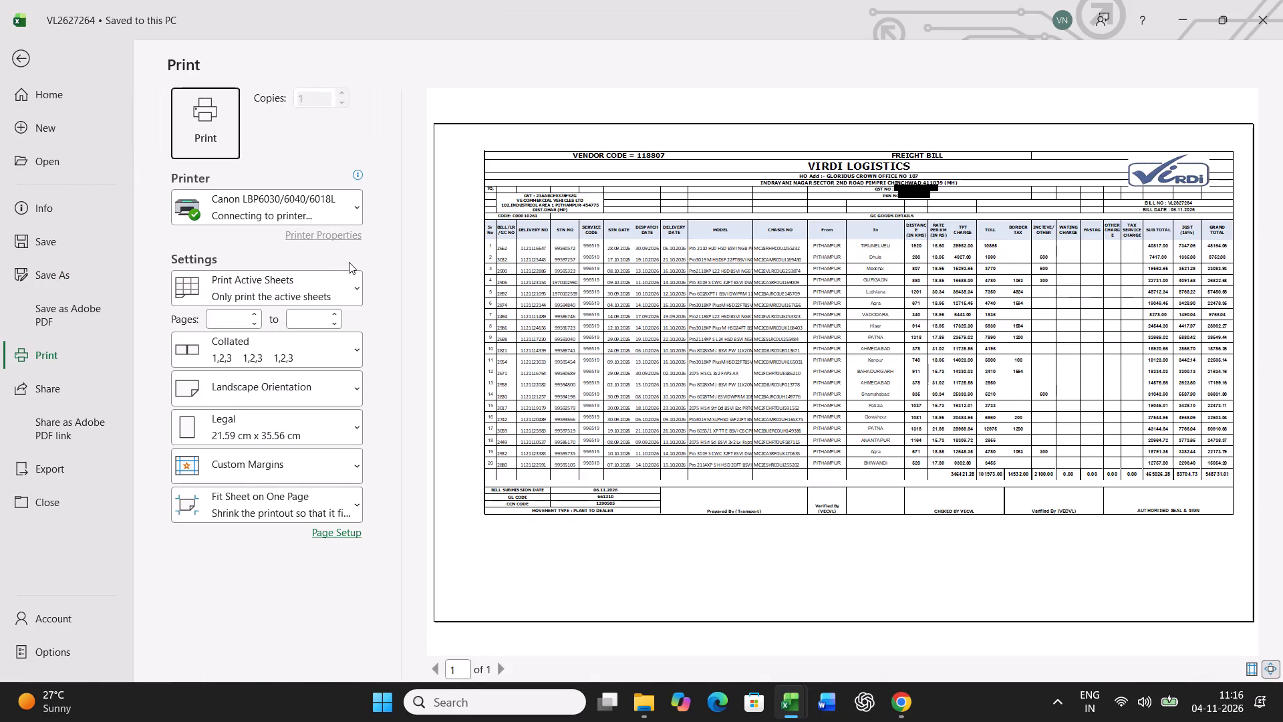
left_click(279, 281)
left_click(263, 403)
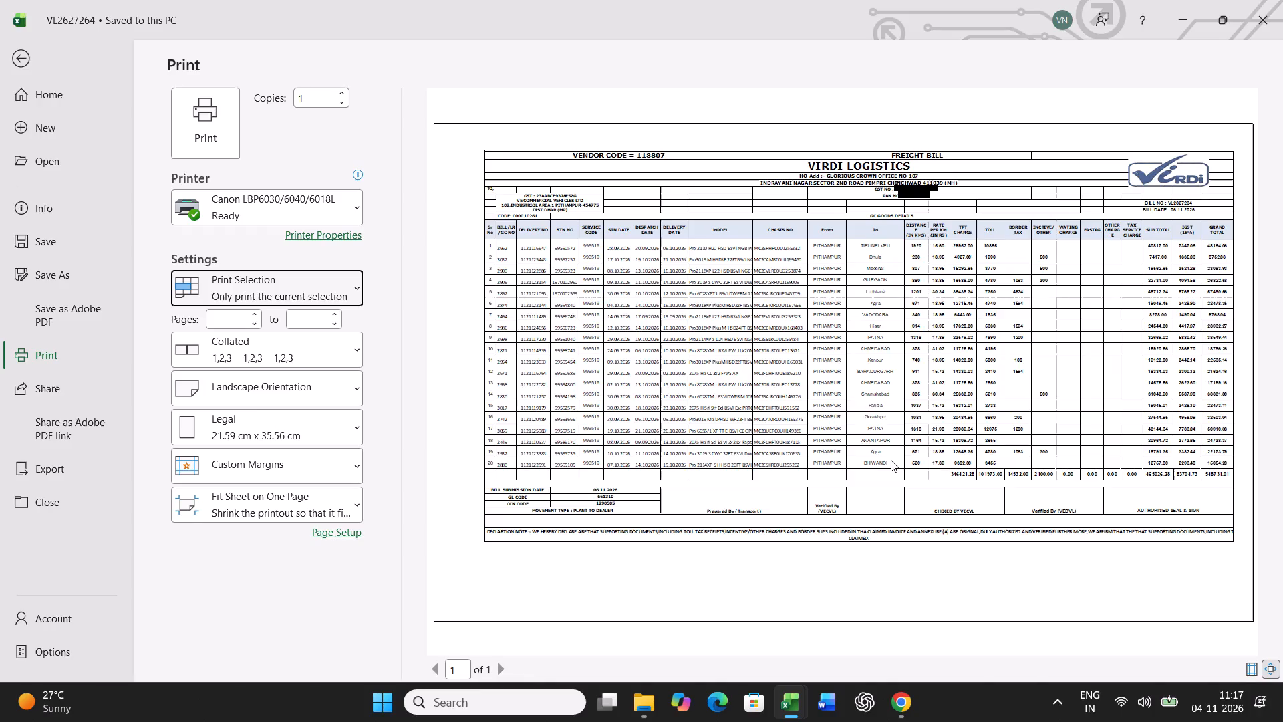
left_click(207, 128)
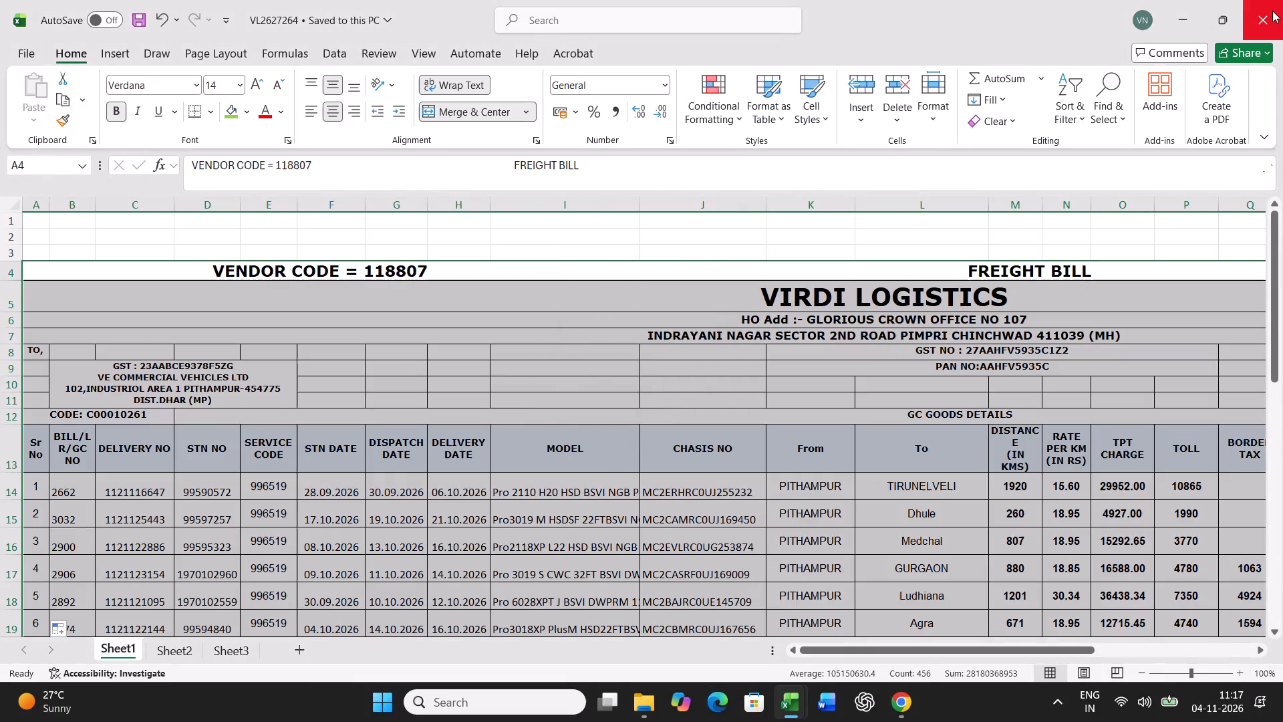
left_click(1272, 11)
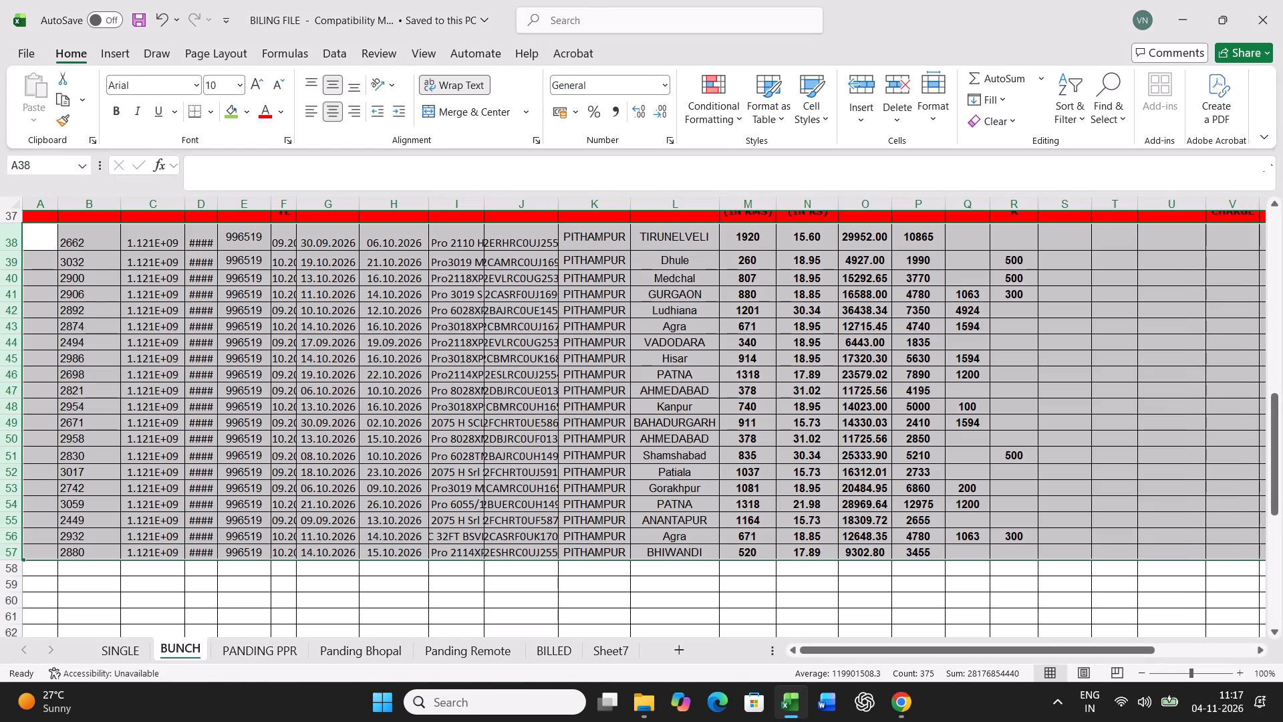